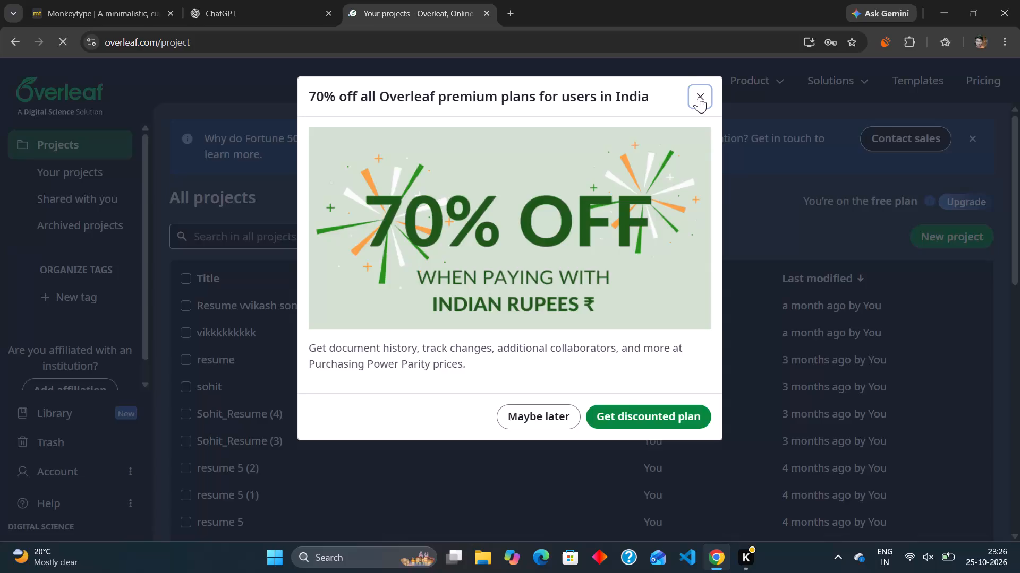
Dismiss the discount offer and create a new blank project named "vikashhhhhhhh".
{"action": "left_click", "coordinate": [699, 97]}
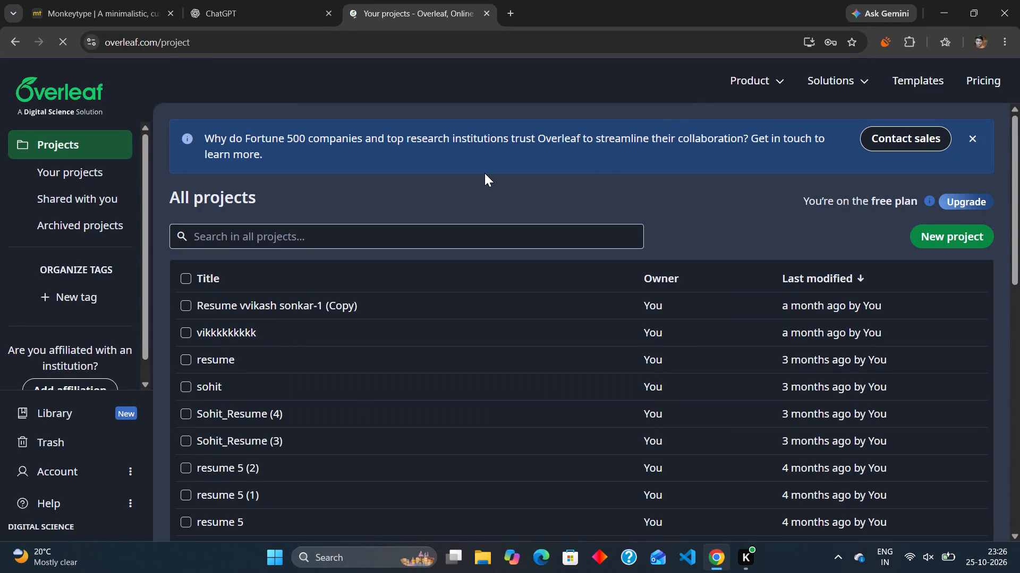
{"action": "left_click", "coordinate": [55, 169]}
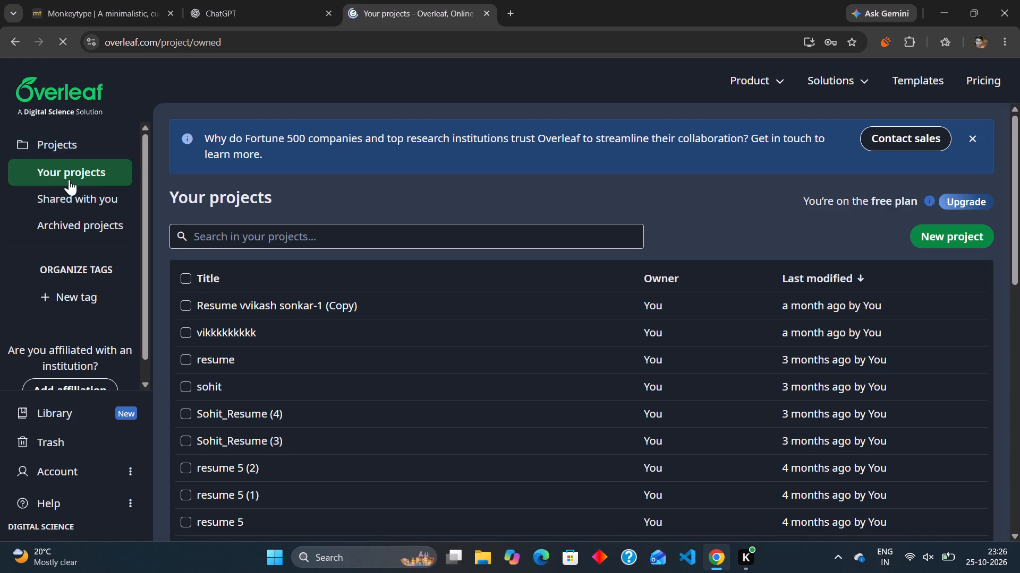
{"action": "left_click", "coordinate": [72, 187]}
{"action": "left_click", "coordinate": [54, 153]}
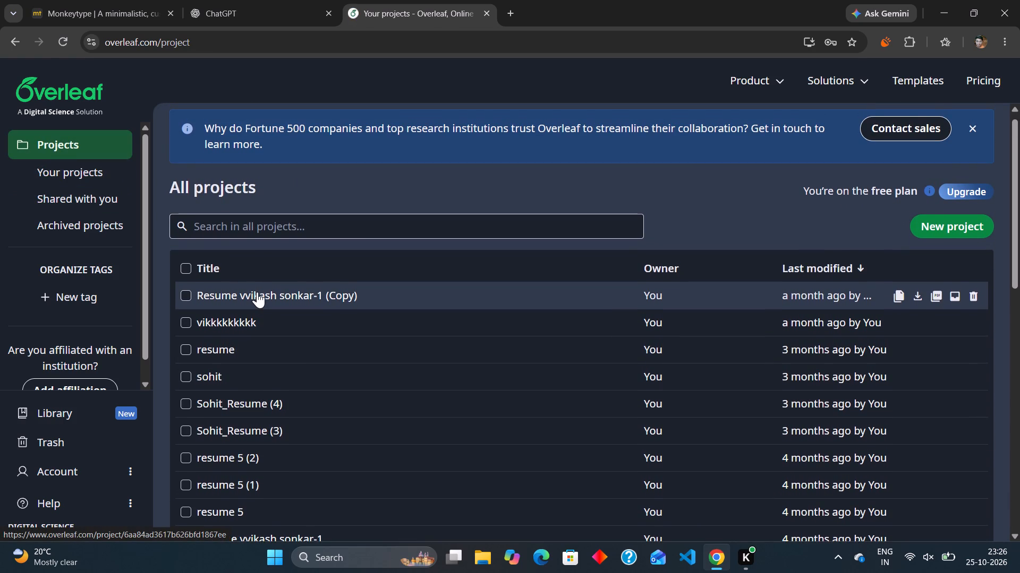
{"action": "scroll", "coordinate": [257, 292], "scroll_direction": "up", "scroll_amount": 1}
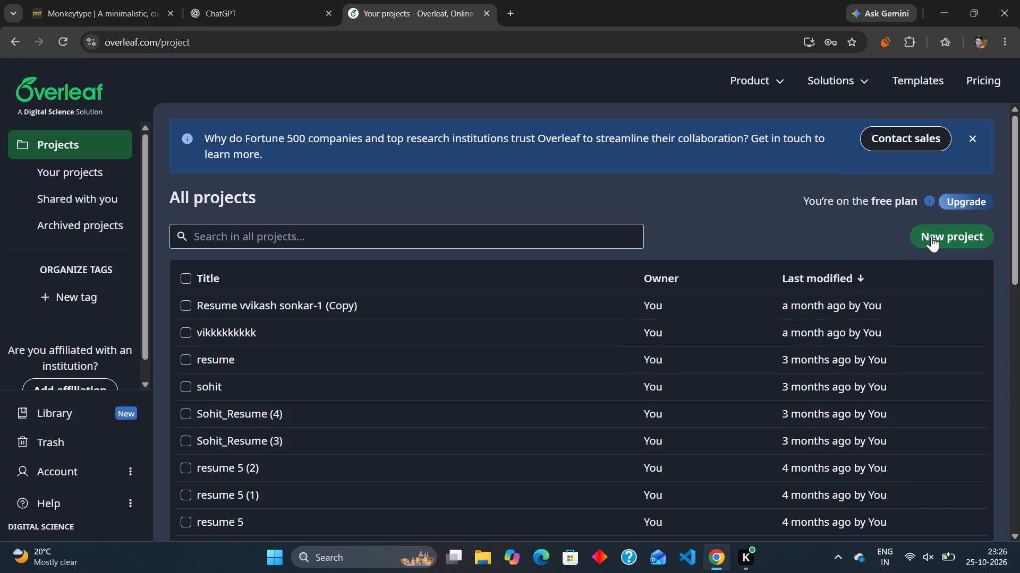
{"action": "left_click", "coordinate": [933, 235]}
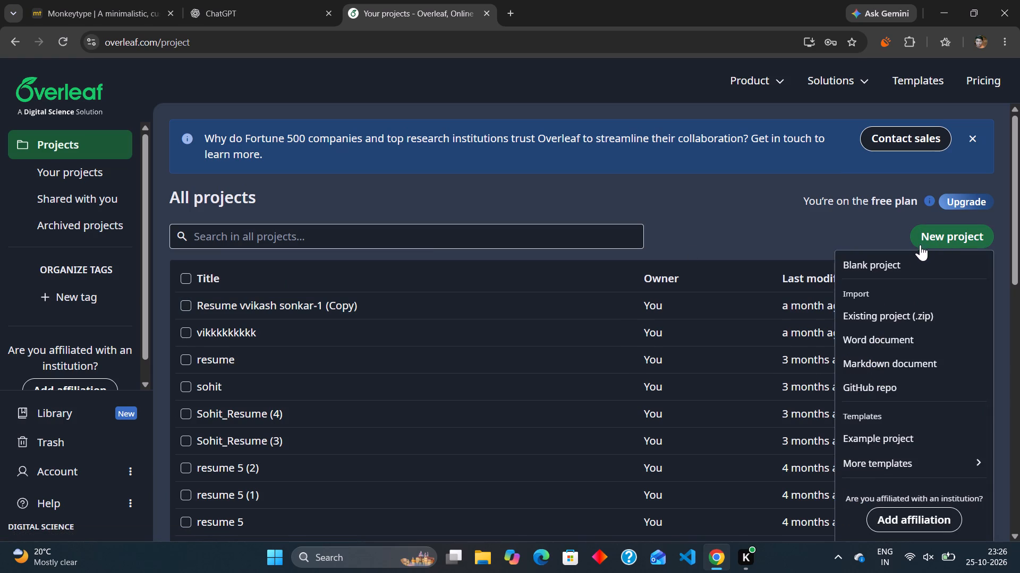
{"action": "left_click", "coordinate": [895, 261]}
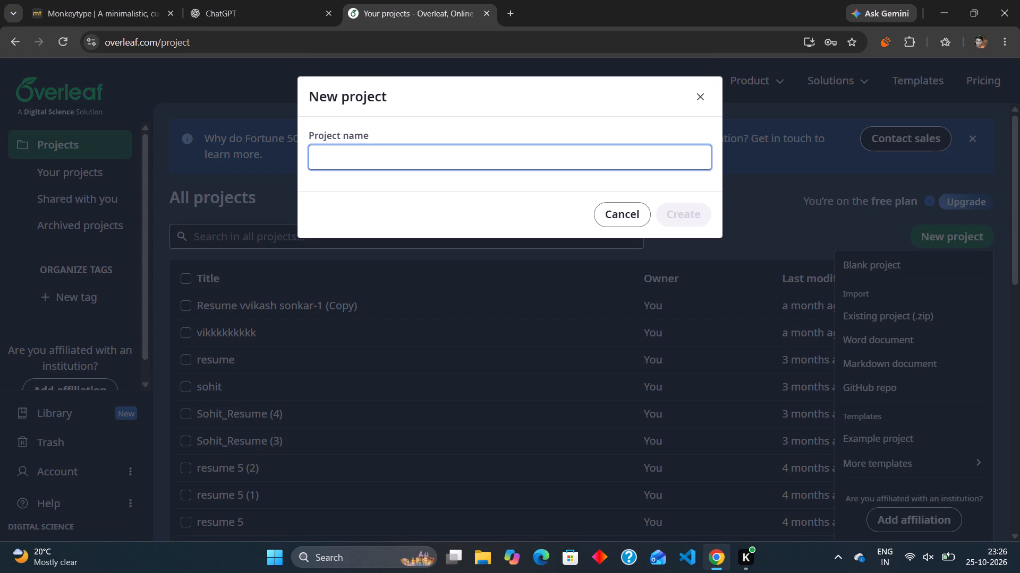
{"action": "type", "text": "vikashhhhhhhh"}
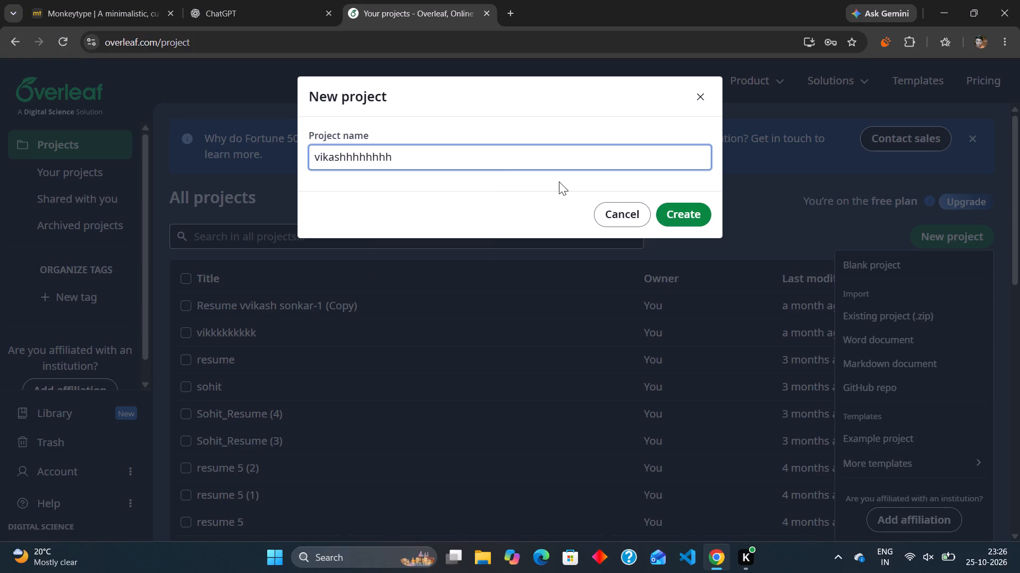
{"action": "left_click", "coordinate": [675, 213]}
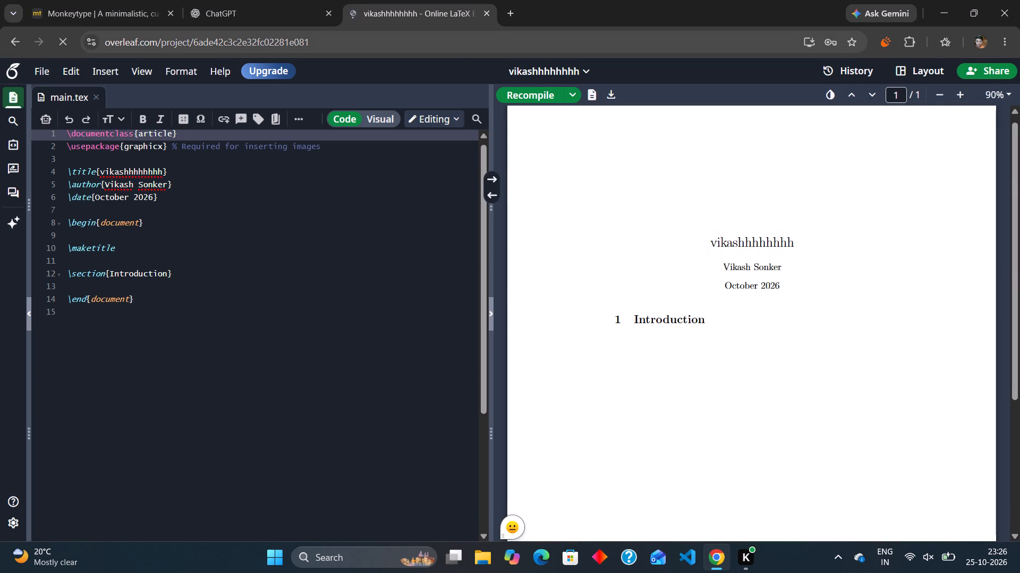
Search File Explorer for "vikash final resume", copy the matching PDF file and close the window.
{"action": "left_click", "coordinate": [480, 560]}
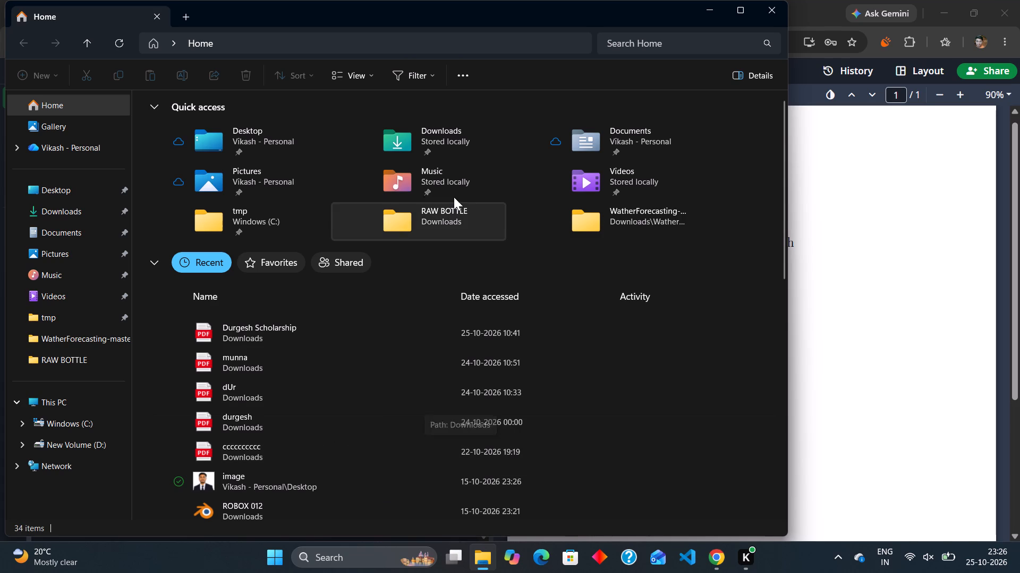
{"action": "left_click", "coordinate": [769, 42]}
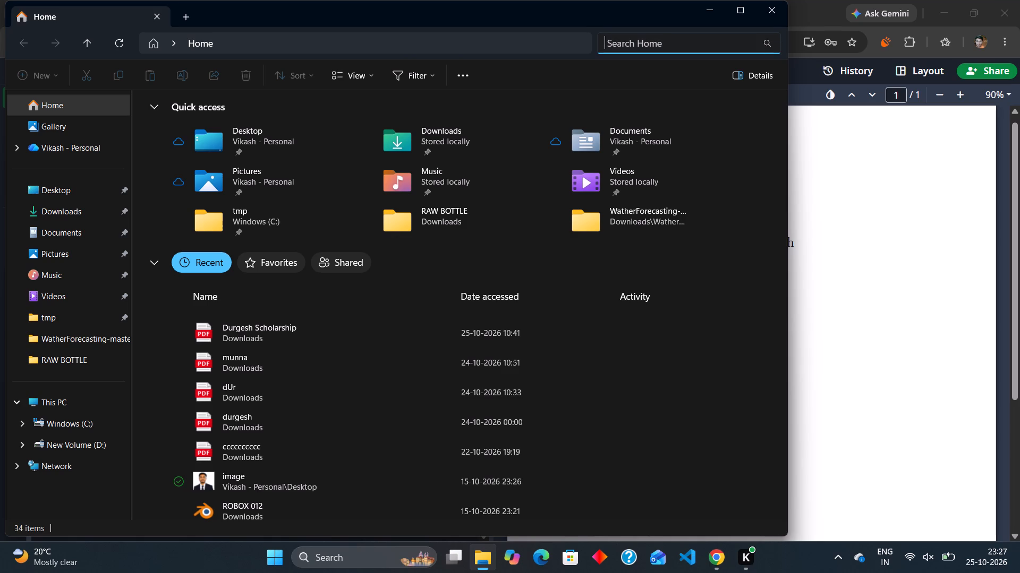
{"action": "type", "text": "vikash final resume"}
{"action": "key", "text": "Return"}
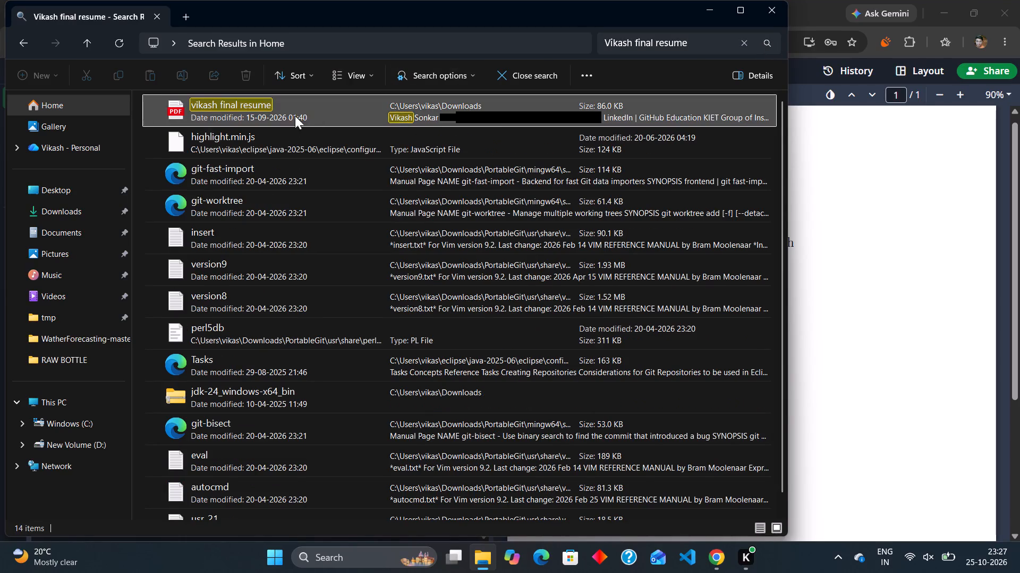
{"action": "left_click", "coordinate": [259, 104]}
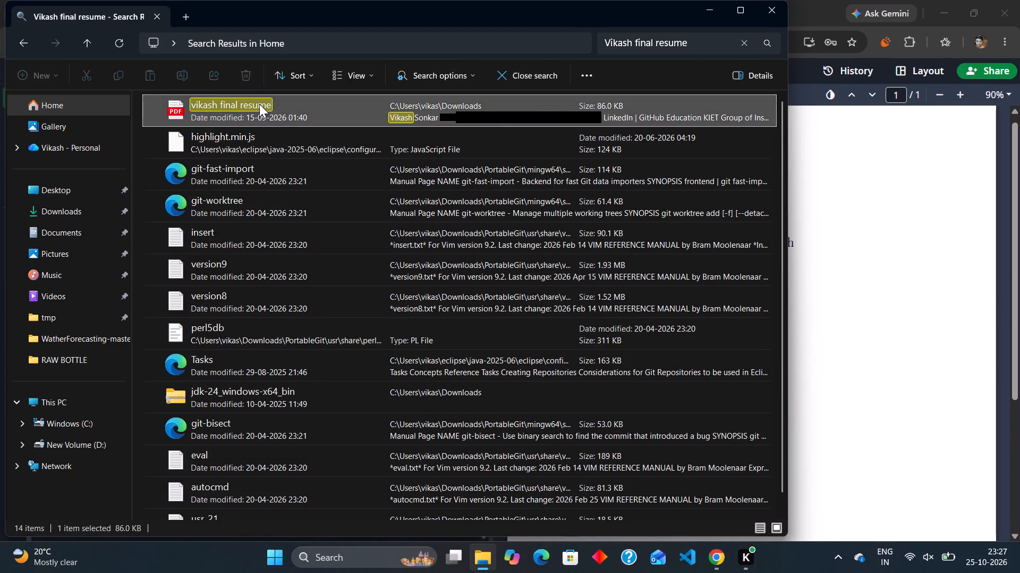
{"action": "right_click", "coordinate": [259, 104]}
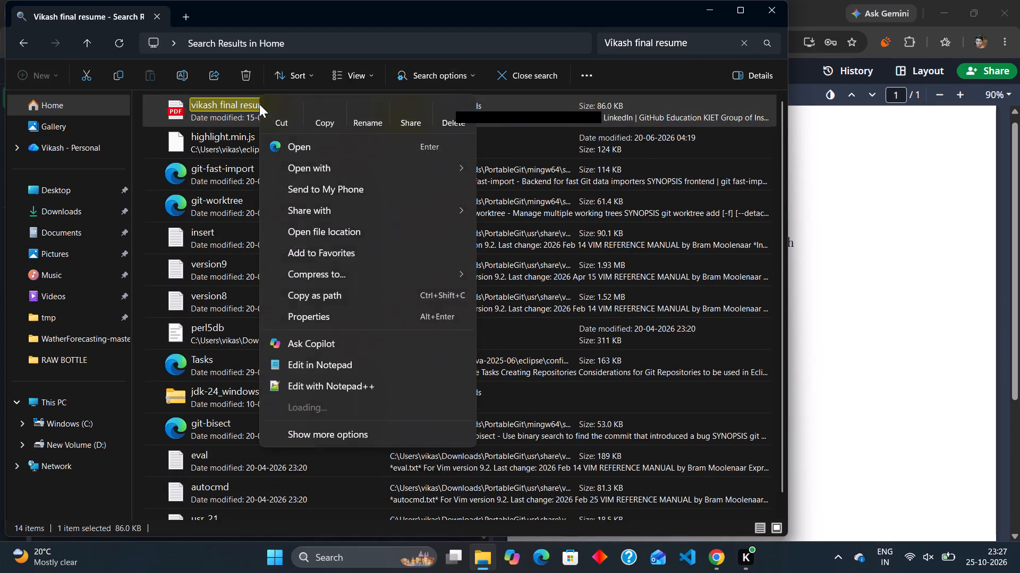
{"action": "left_click", "coordinate": [317, 107]}
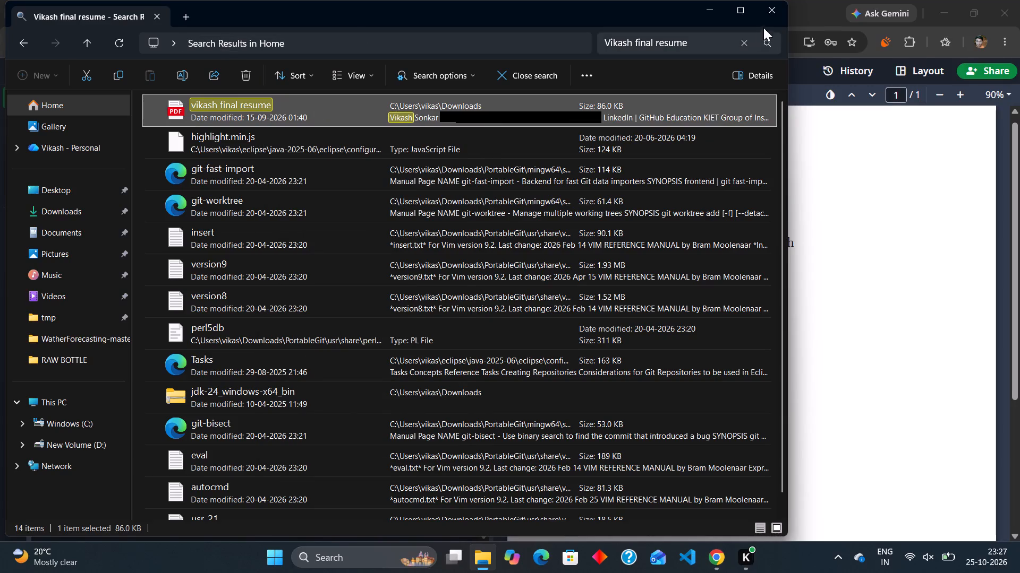
{"action": "left_click", "coordinate": [777, 14]}
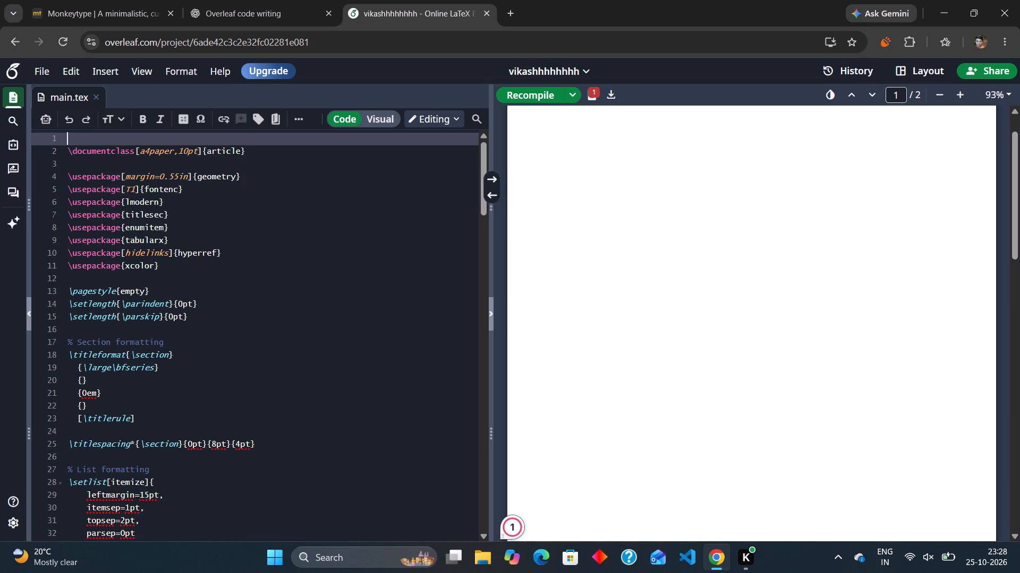
Recompile the resume and review the rendered PDF page from the header through the Achievements section.
{"action": "left_click", "coordinate": [550, 89]}
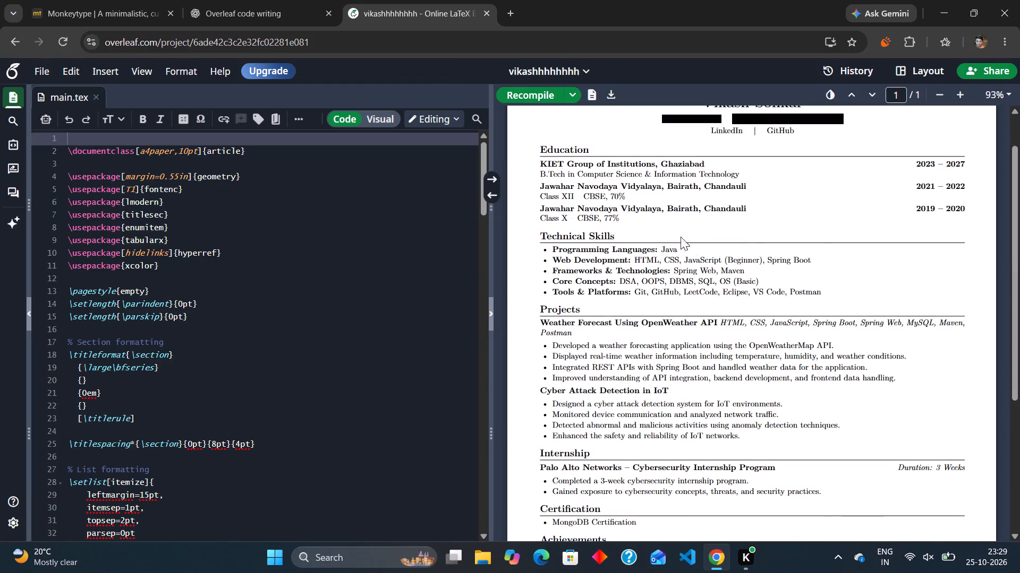
{"action": "scroll", "coordinate": [691, 249], "scroll_direction": "down", "scroll_amount": 2}
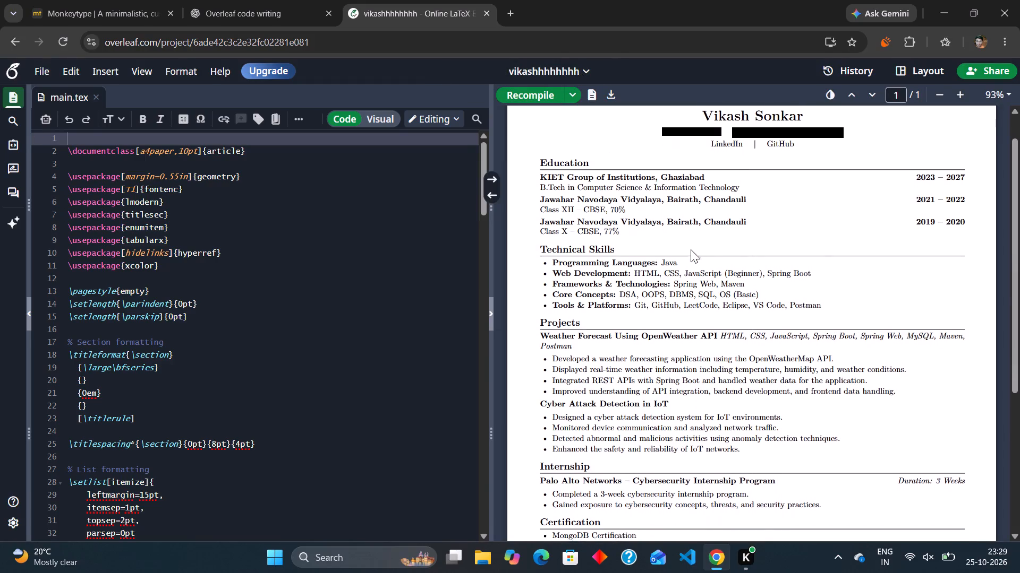
{"action": "scroll", "coordinate": [691, 249], "scroll_direction": "down", "scroll_amount": 3}
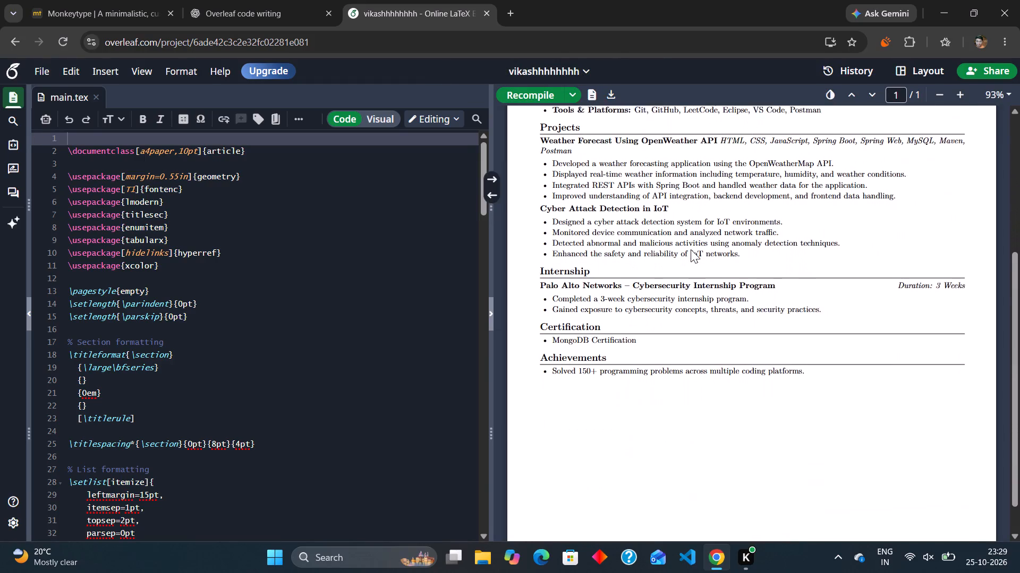
{"action": "scroll", "coordinate": [691, 249], "scroll_direction": "up", "scroll_amount": 1}
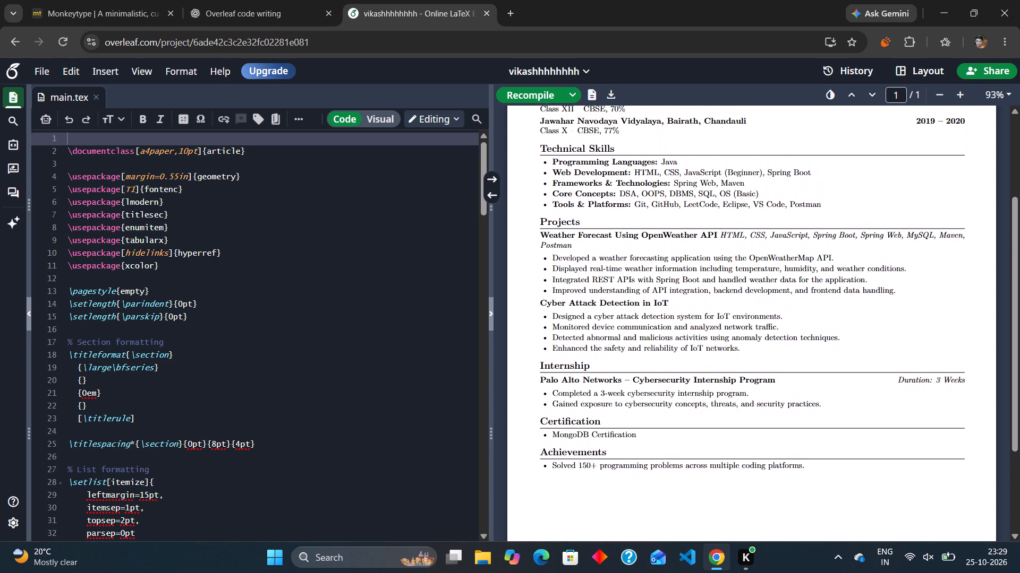
{"action": "scroll", "coordinate": [691, 249], "scroll_direction": "up", "scroll_amount": 1}
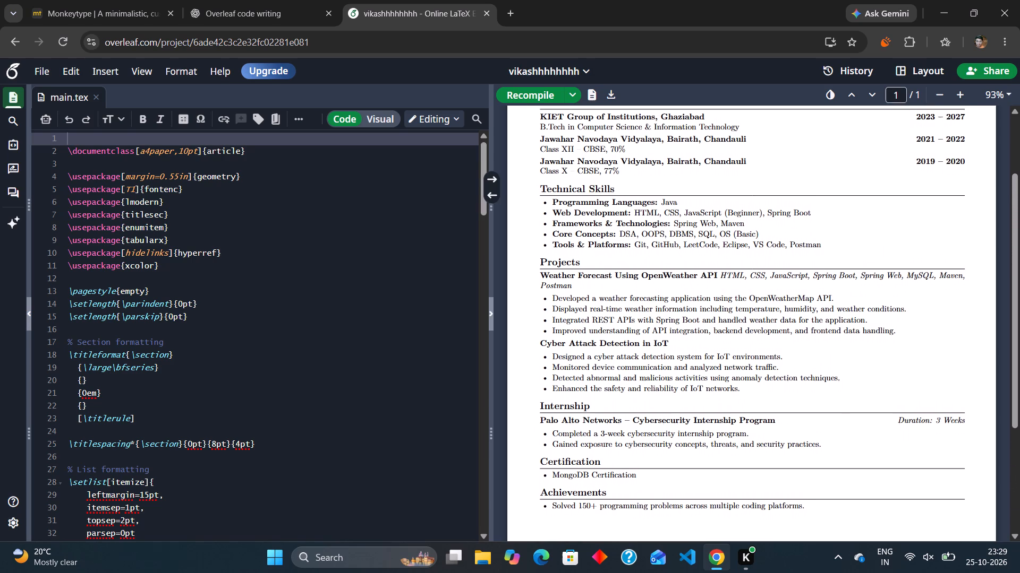
{"action": "scroll", "coordinate": [691, 249], "scroll_direction": "up", "scroll_amount": 2}
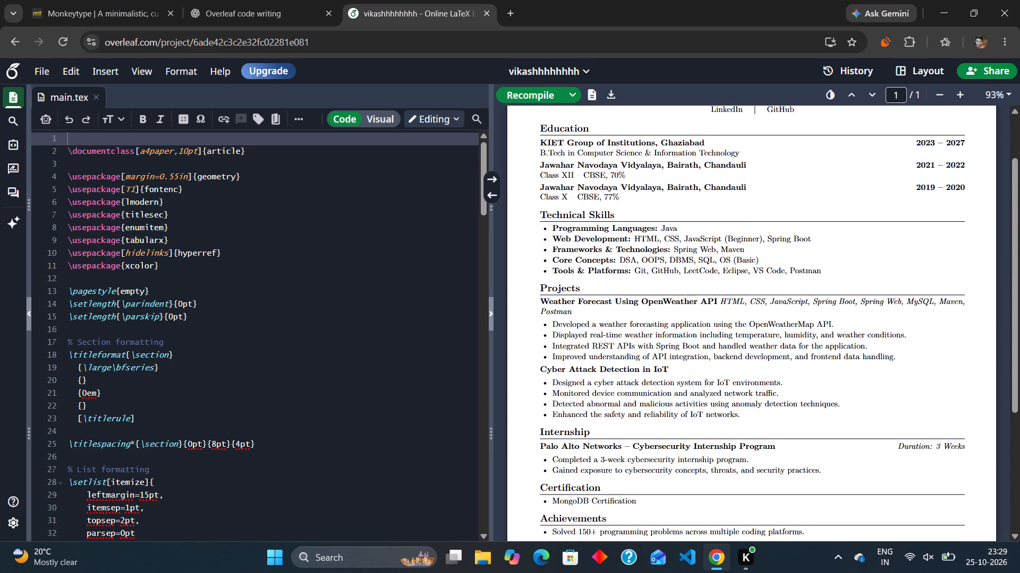
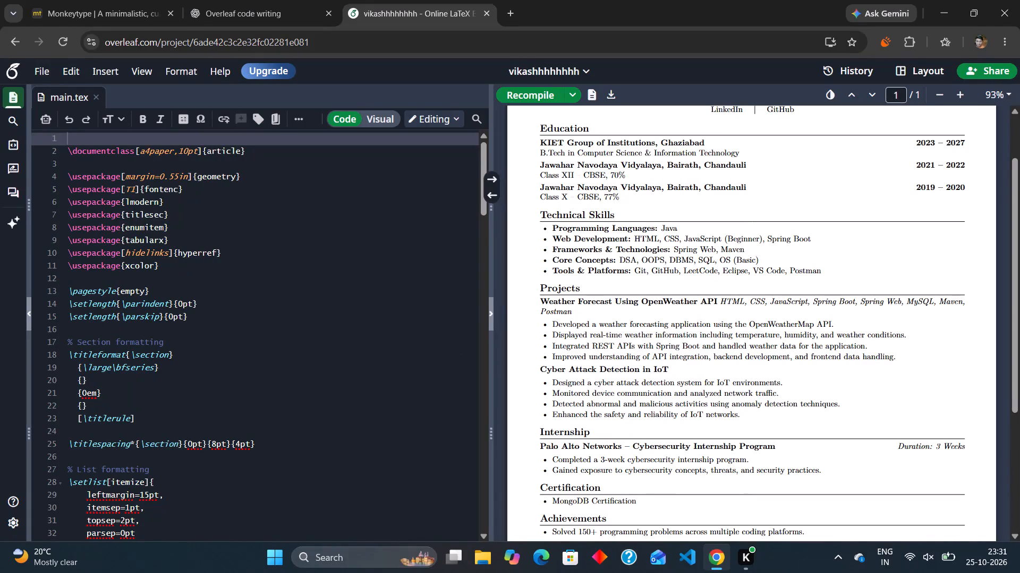
Read through the main.tex source from the preamble through the header, Education and Technical Skills sections to the start of Projects.
{"action": "scroll", "coordinate": [344, 377], "scroll_direction": "down", "scroll_amount": 3}
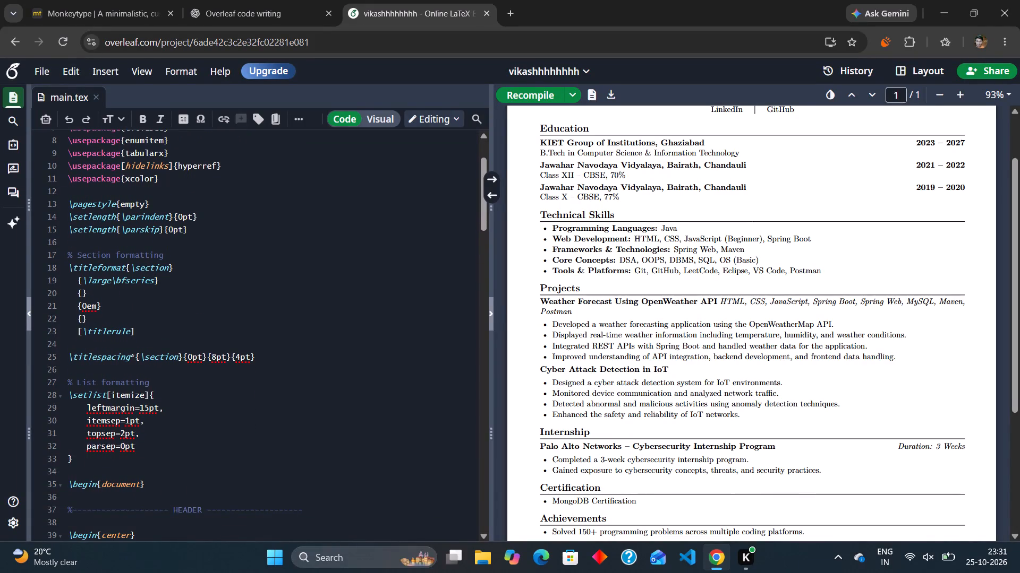
{"action": "scroll", "coordinate": [344, 377], "scroll_direction": "down", "scroll_amount": 2}
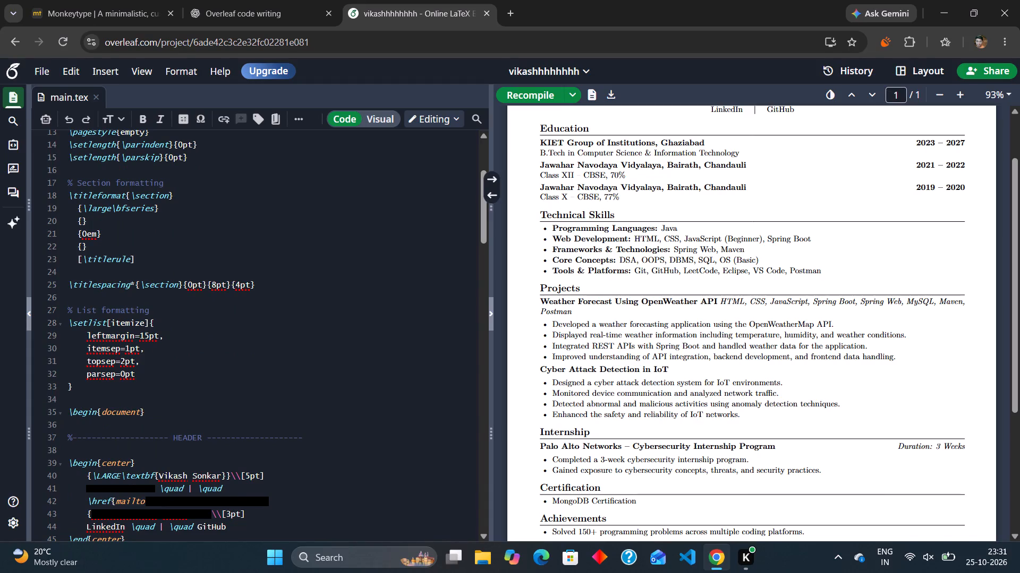
{"action": "scroll", "coordinate": [344, 377], "scroll_direction": "up", "scroll_amount": 4}
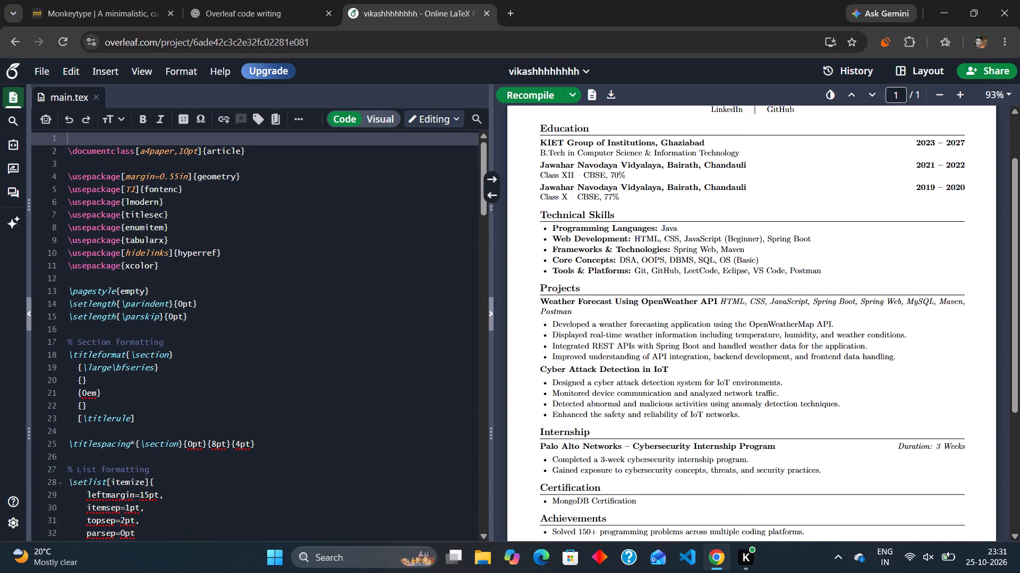
{"action": "scroll", "coordinate": [344, 377], "scroll_direction": "down", "scroll_amount": 3}
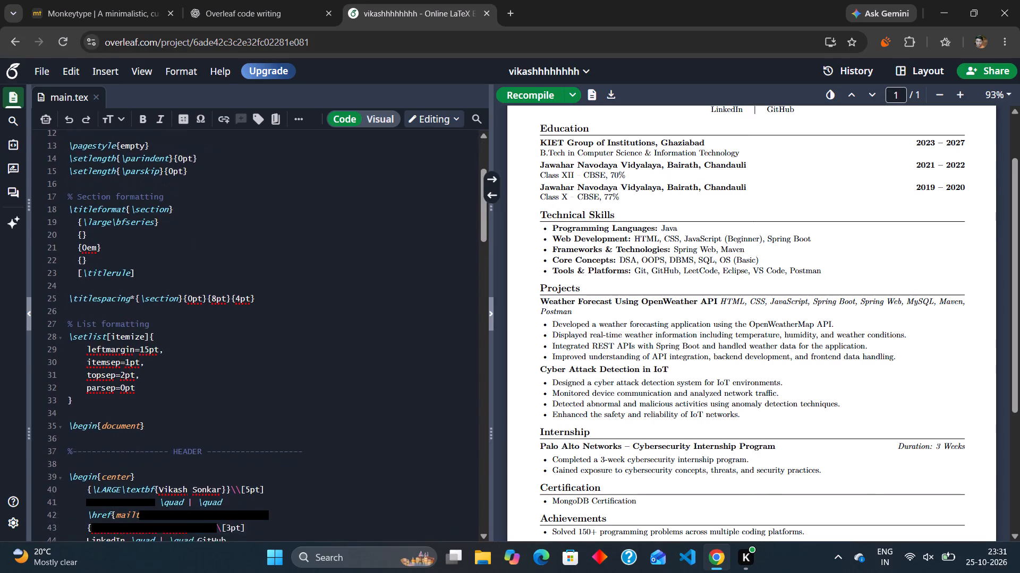
{"action": "scroll", "coordinate": [344, 377], "scroll_direction": "down", "scroll_amount": 2}
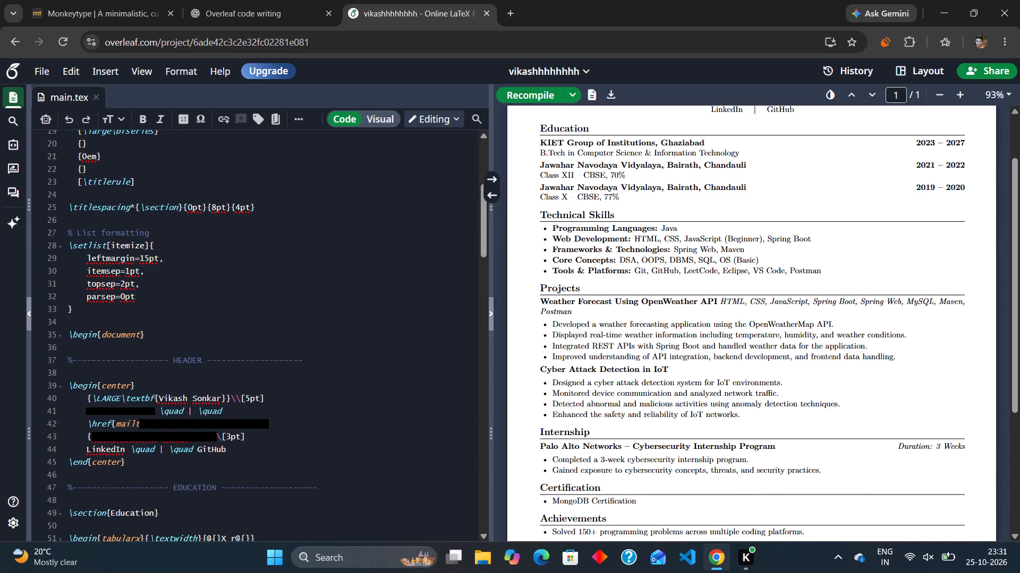
{"action": "scroll", "coordinate": [344, 377], "scroll_direction": "down", "scroll_amount": 2}
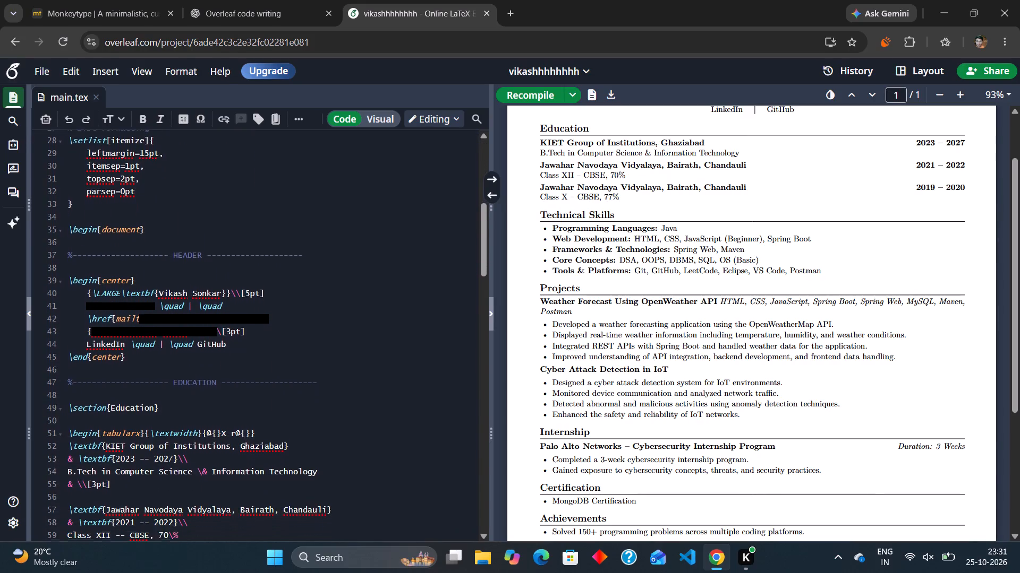
{"action": "scroll", "coordinate": [344, 377], "scroll_direction": "down", "scroll_amount": 2}
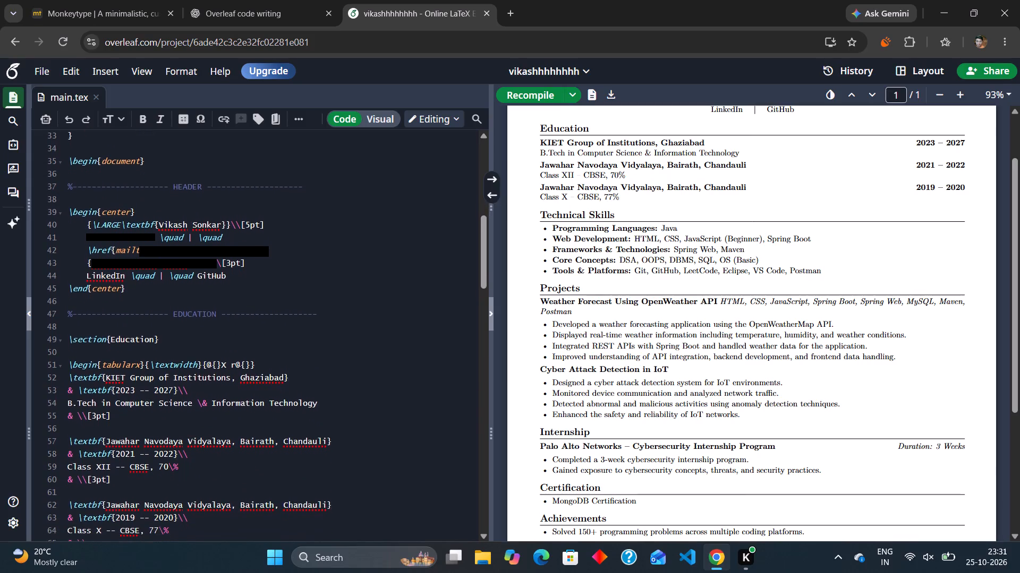
{"action": "scroll", "coordinate": [344, 377], "scroll_direction": "down", "scroll_amount": 2}
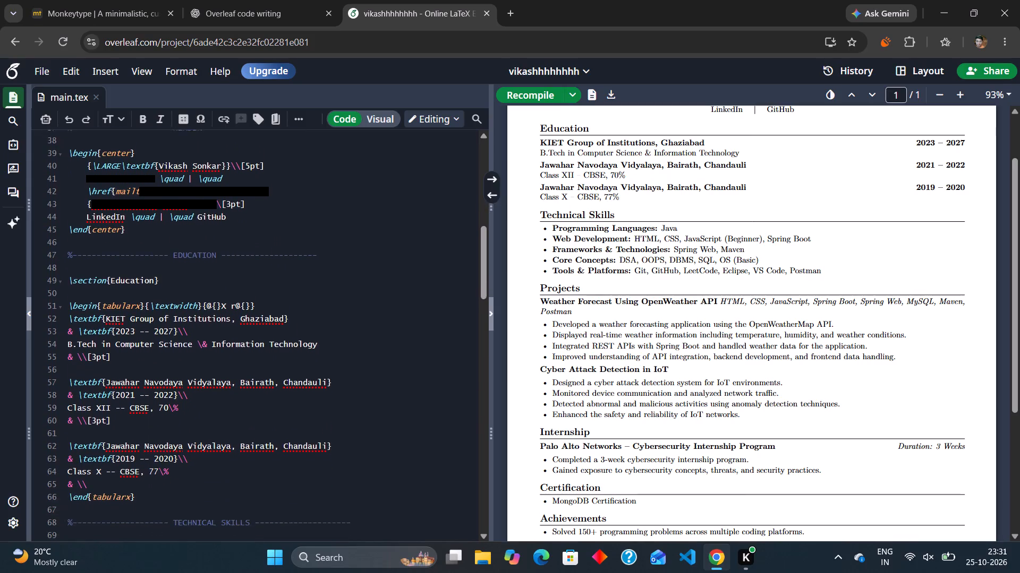
{"action": "scroll", "coordinate": [344, 377], "scroll_direction": "down", "scroll_amount": 4}
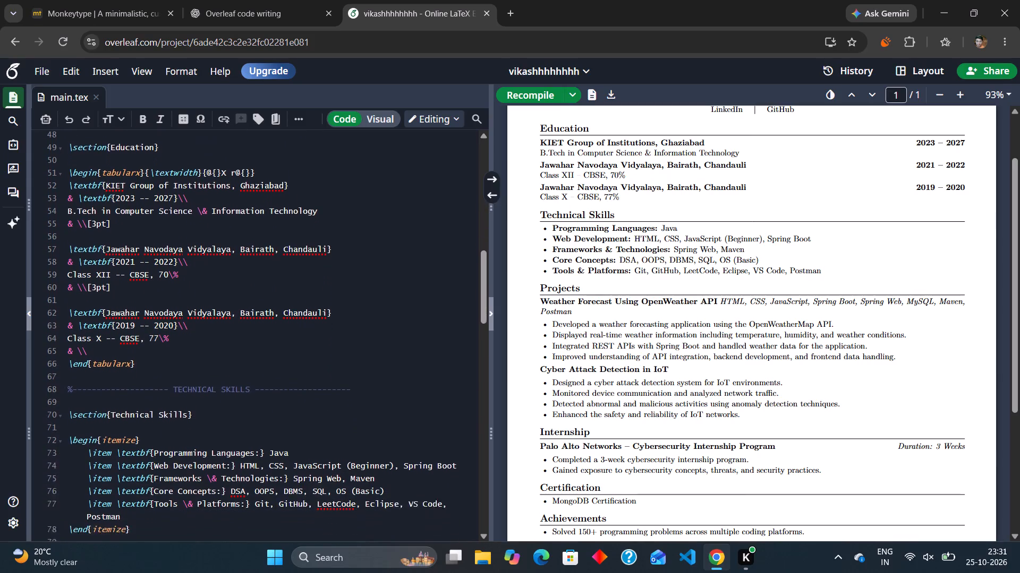
{"action": "scroll", "coordinate": [344, 377], "scroll_direction": "down", "scroll_amount": 4}
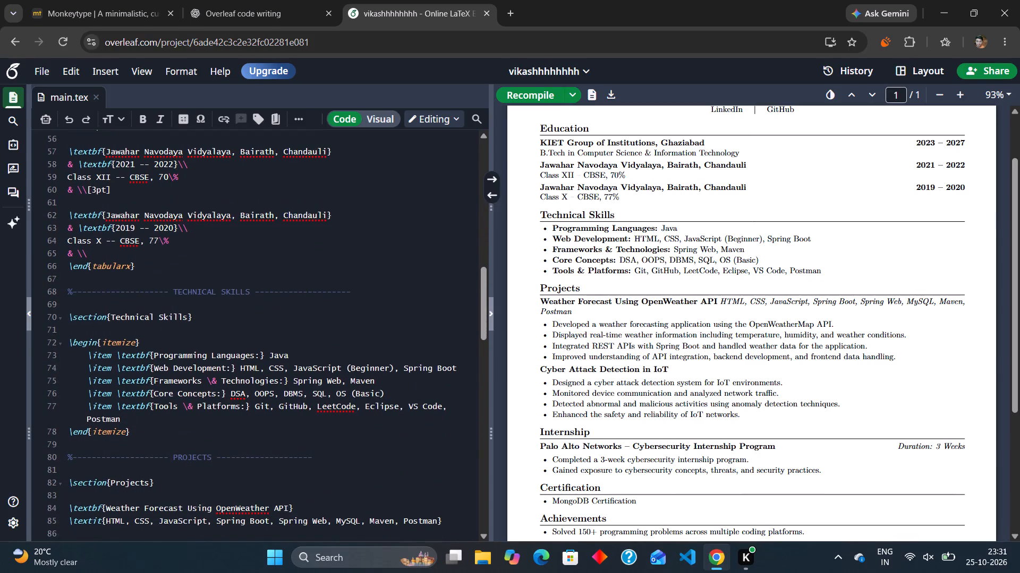
{"action": "scroll", "coordinate": [344, 377], "scroll_direction": "down", "scroll_amount": 1}
Add "c" after Java, separated by a comma, in the Programming Languages item of the Technical Skills section.
{"action": "left_click", "coordinate": [296, 335]}
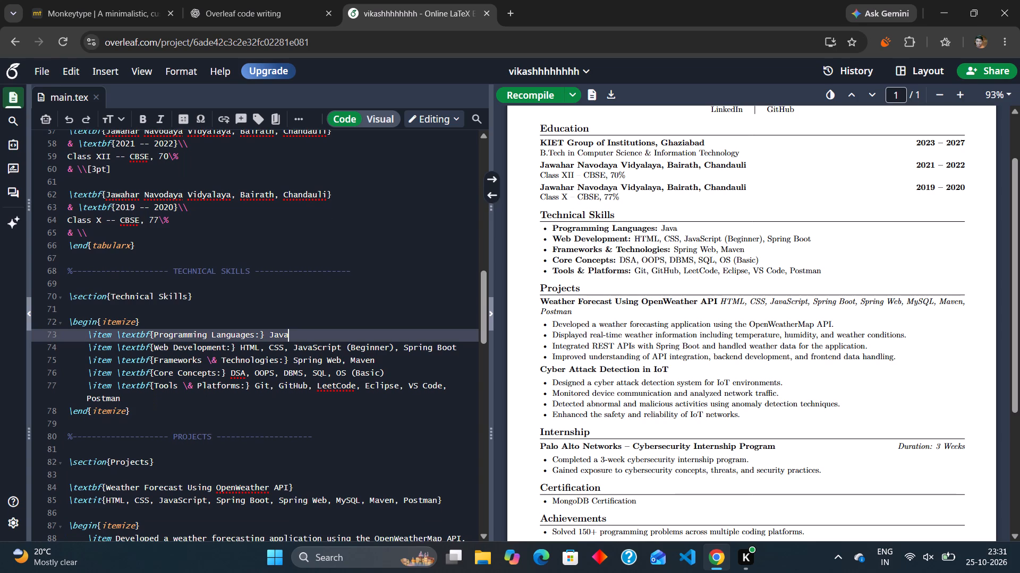
{"action": "key", "text": "space"}
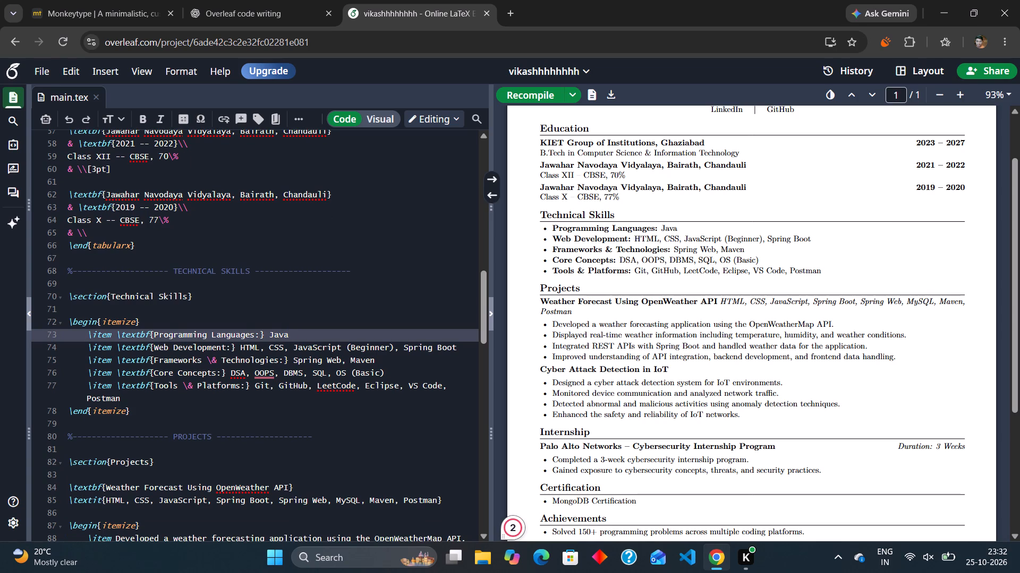
{"action": "key", "text": "comma"}
{"action": "key", "text": "space"}
{"action": "type", "text": "c"}
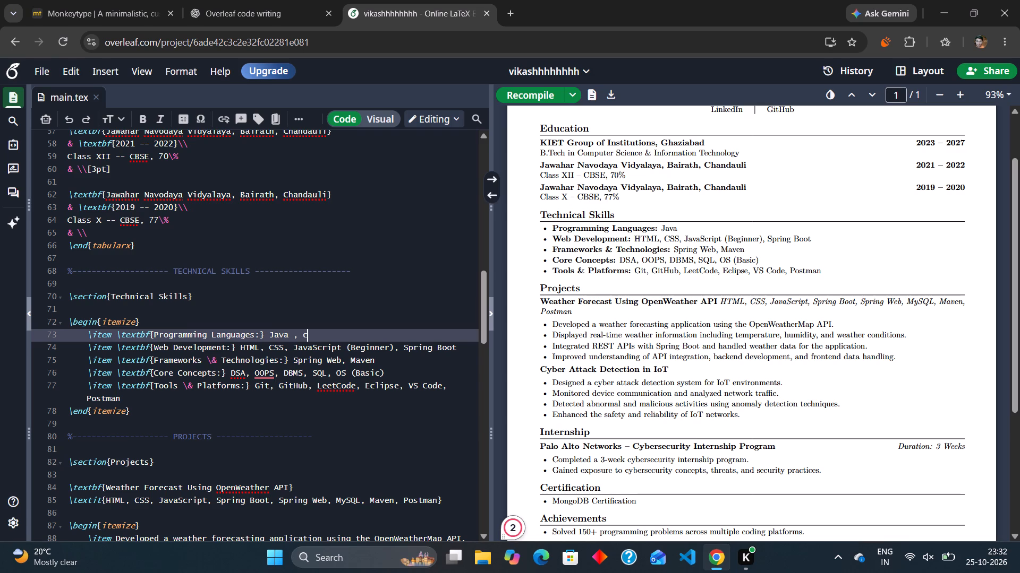
{"action": "key", "text": "Left"}
{"action": "key", "text": "BackSpace"}
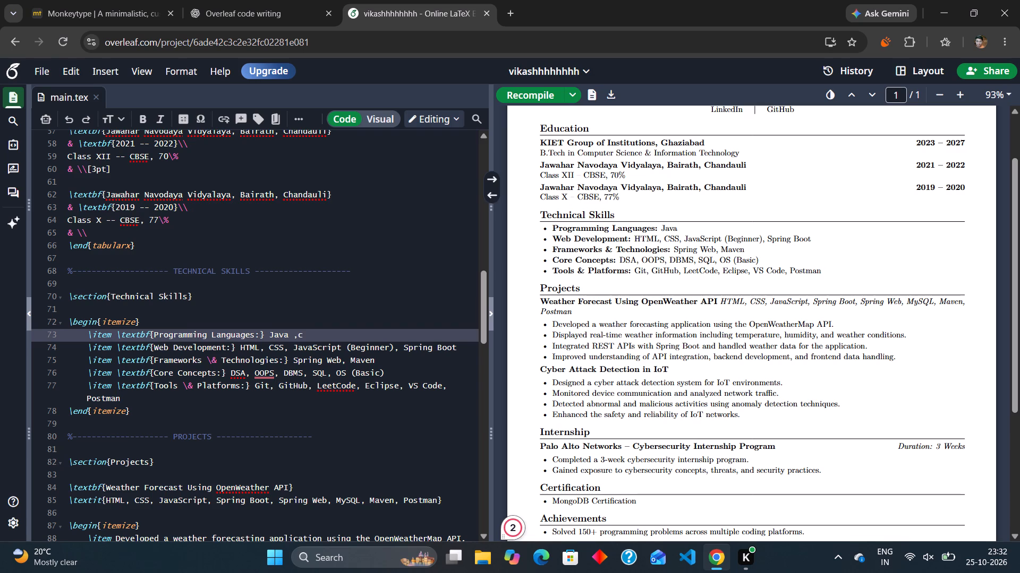
Insert "Spring Boot," before Spring Web in the Frameworks & Technologies item of the Technical Skills section.
{"action": "left_click", "coordinate": [293, 356]}
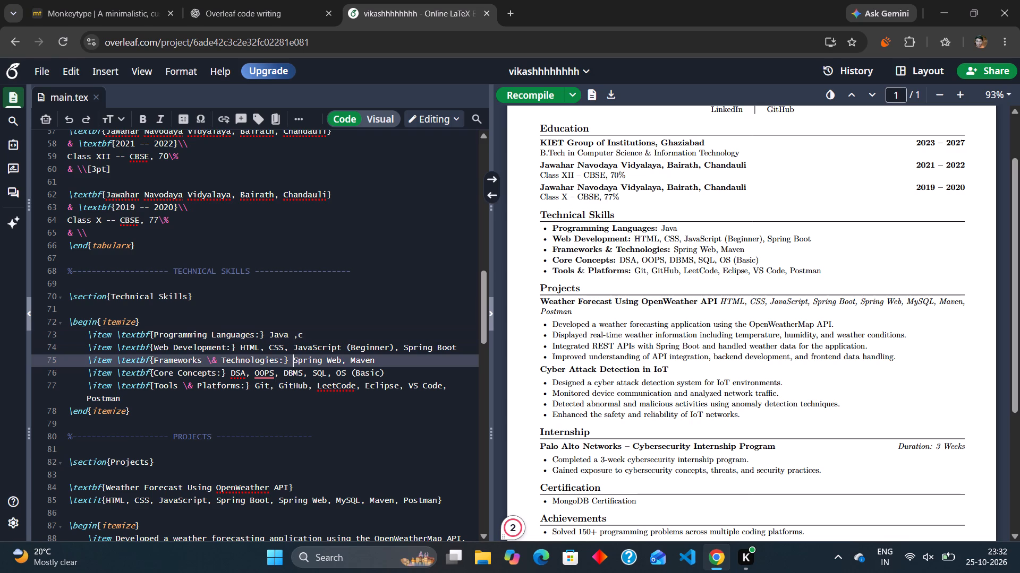
{"action": "type", "text": "Spring"}
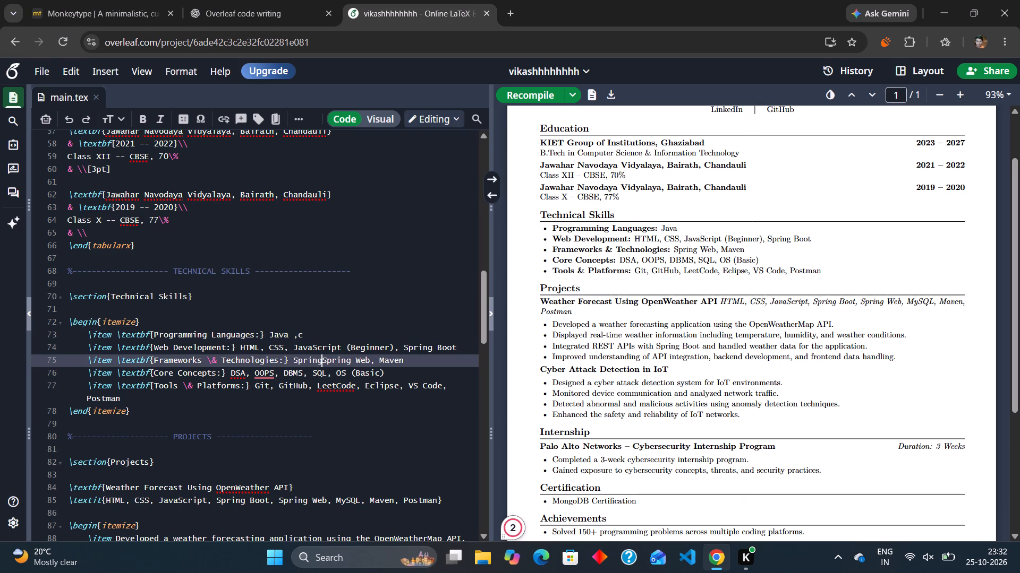
{"action": "key", "text": "space"}
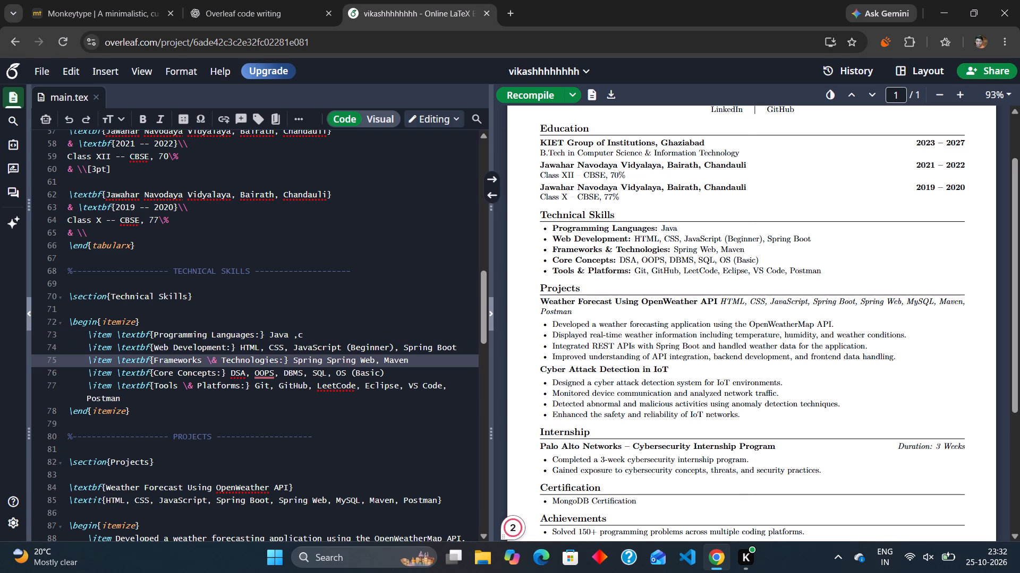
{"action": "type", "text": "Boot"}
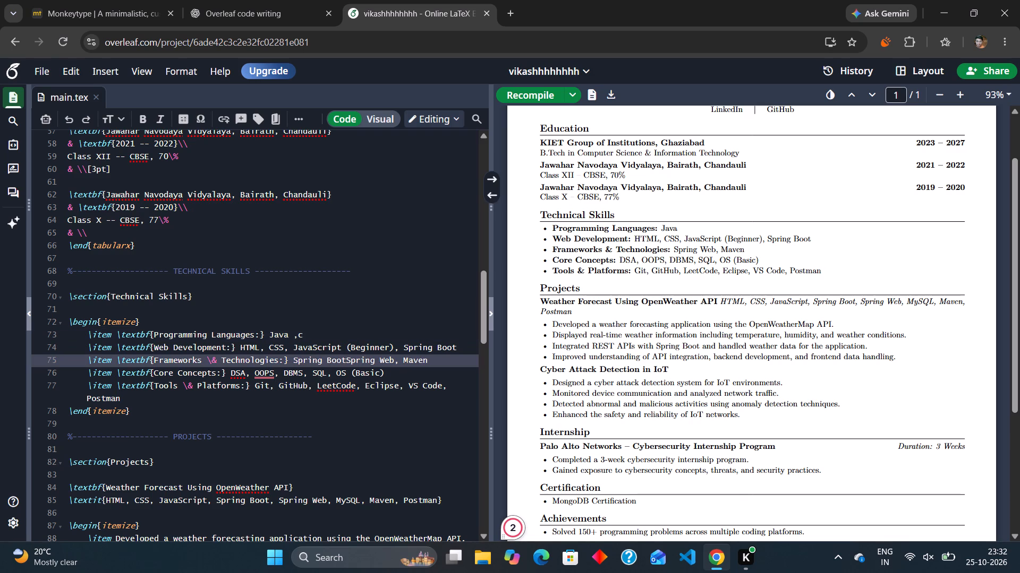
{"action": "key", "text": "comma"}
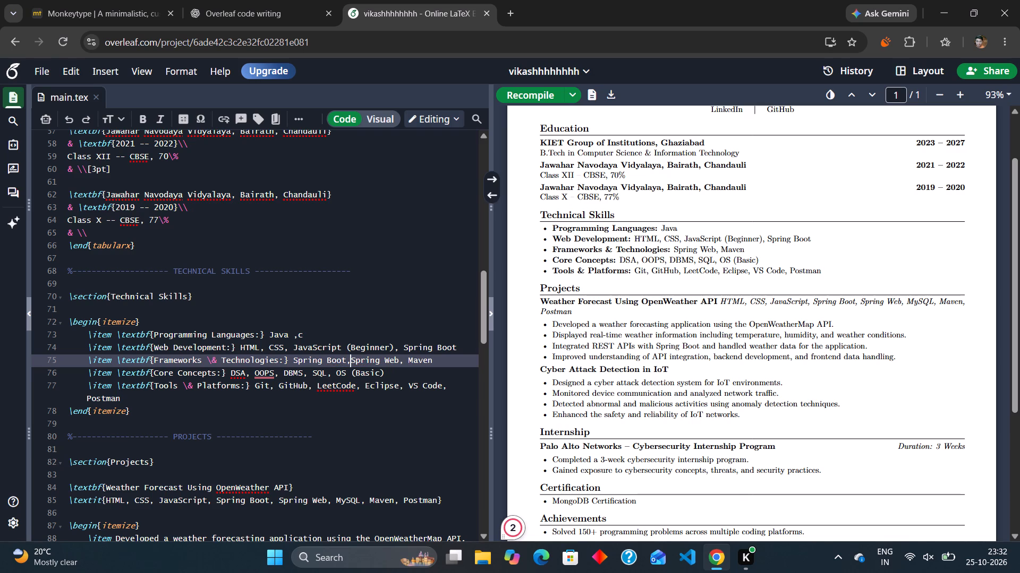
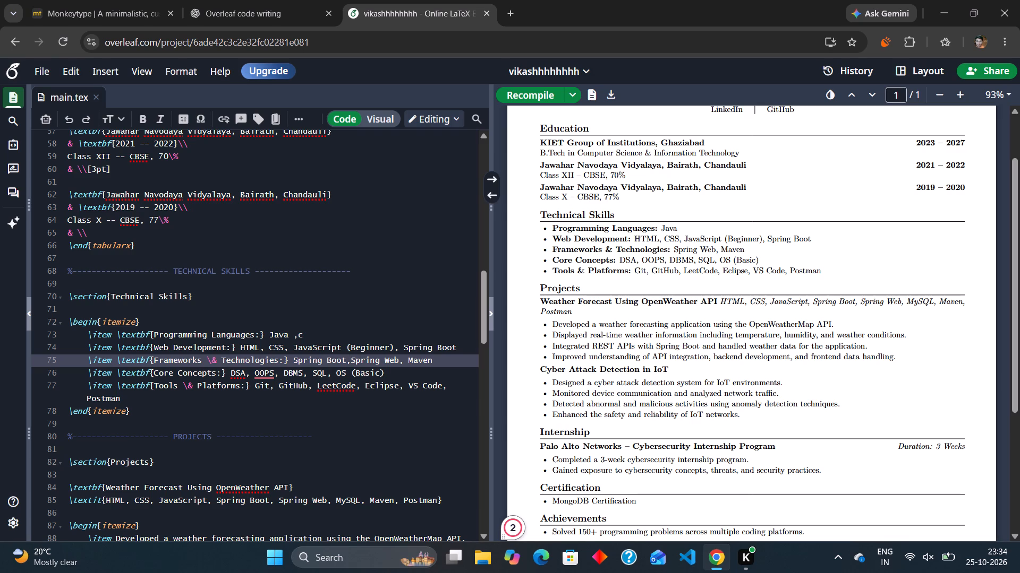
Duplicate the Core Concepts item onto a new line directly below it in the Technical Skills list.
{"action": "left_click_drag", "start_coordinate": [391, 370], "coordinate": [149, 375]}
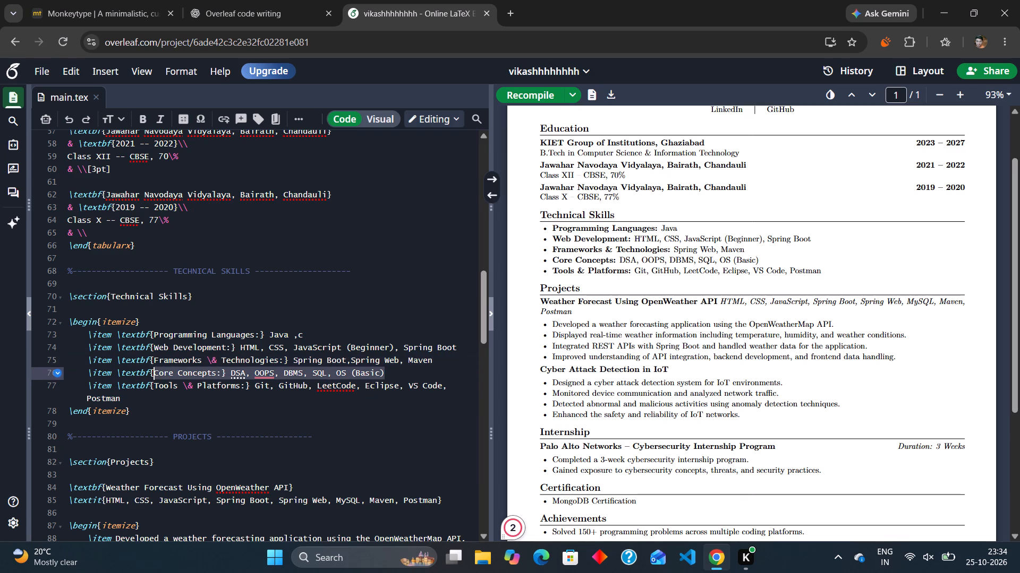
{"action": "left_click_drag", "start_coordinate": [149, 375], "coordinate": [84, 375]}
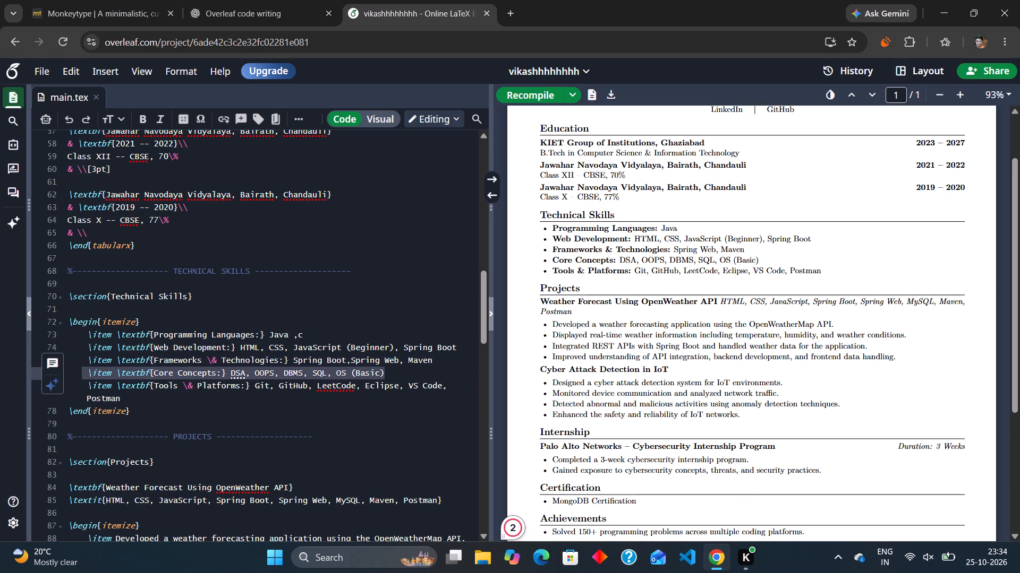
{"action": "key", "text": "ctrl+c"}
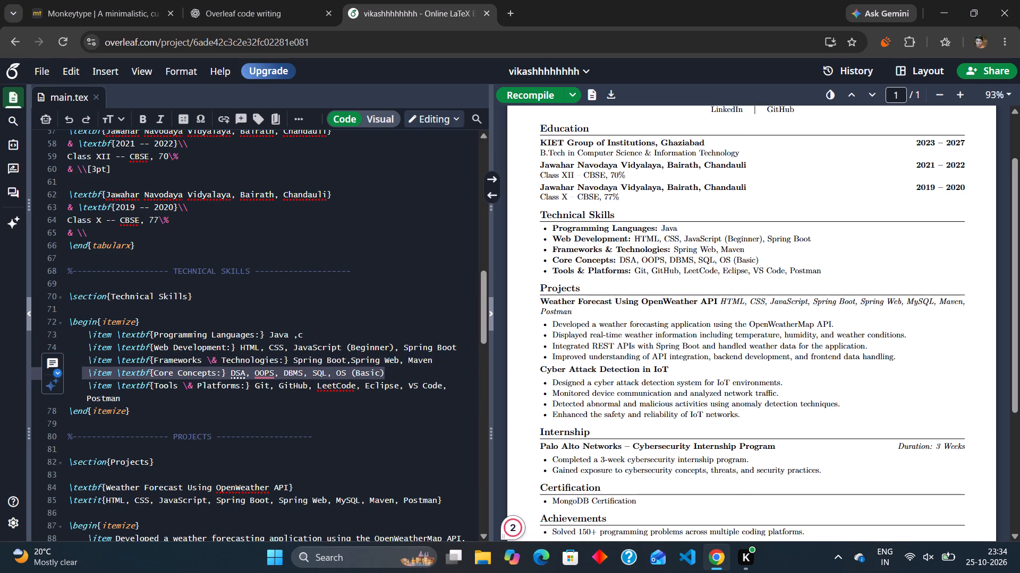
{"action": "left_click", "coordinate": [388, 371]}
{"action": "key", "text": "Return"}
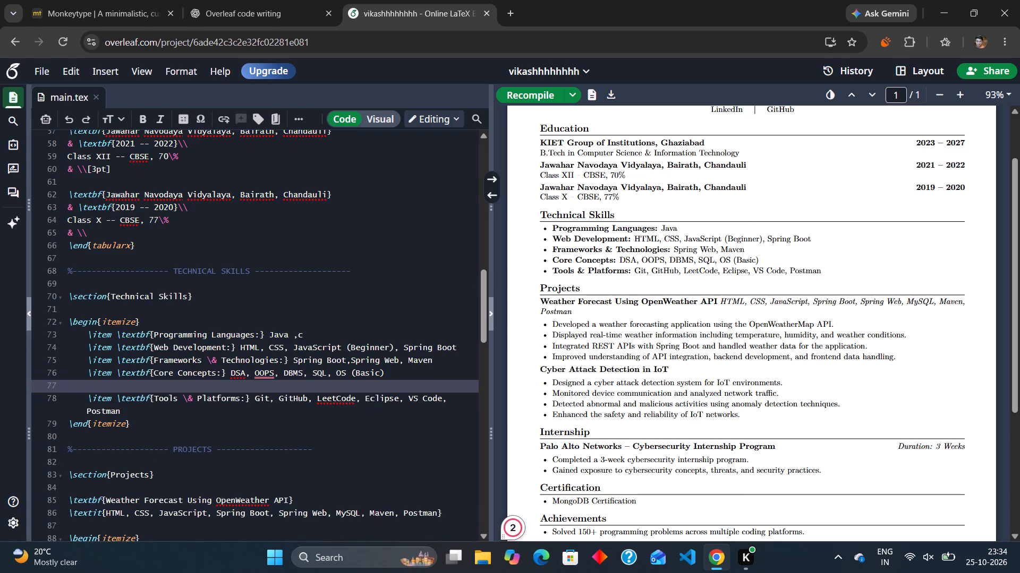
{"action": "key", "text": "ctrl+v"}
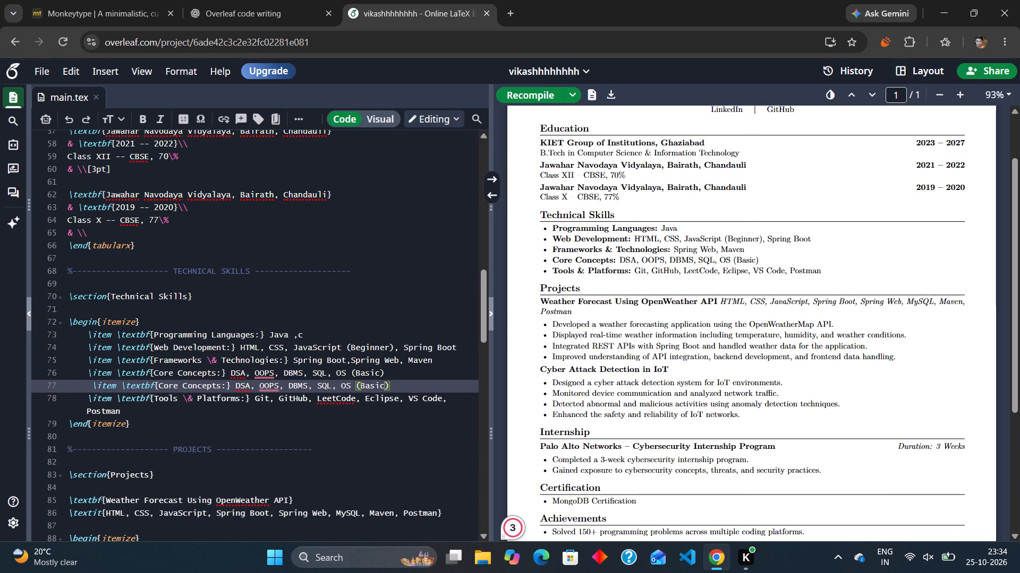
Change the bold label of the duplicated Core Concepts item to "Database", keeping the colon.
{"action": "left_click", "coordinate": [222, 385]}
{"action": "key", "text": "BackSpace"}
{"action": "key", "text": "BackSpace"}
{"action": "key", "text": "BackSpace"}
{"action": "key", "text": "BackSpace"}
{"action": "key", "text": "BackSpace"}
{"action": "key", "text": "BackSpace"}
{"action": "key", "text": "BackSpace"}
{"action": "key", "text": "BackSpace"}
{"action": "key", "text": "BackSpace"}
{"action": "key", "text": "BackSpace"}
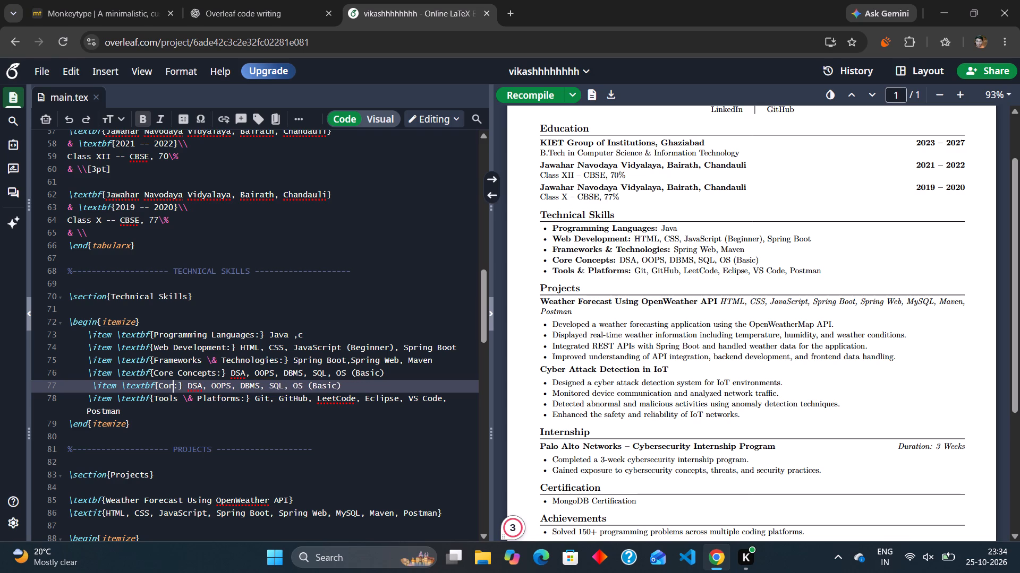
{"action": "key", "text": "BackSpace"}
{"action": "key", "text": "BackSpace"}
{"action": "key", "text": "BackSpace"}
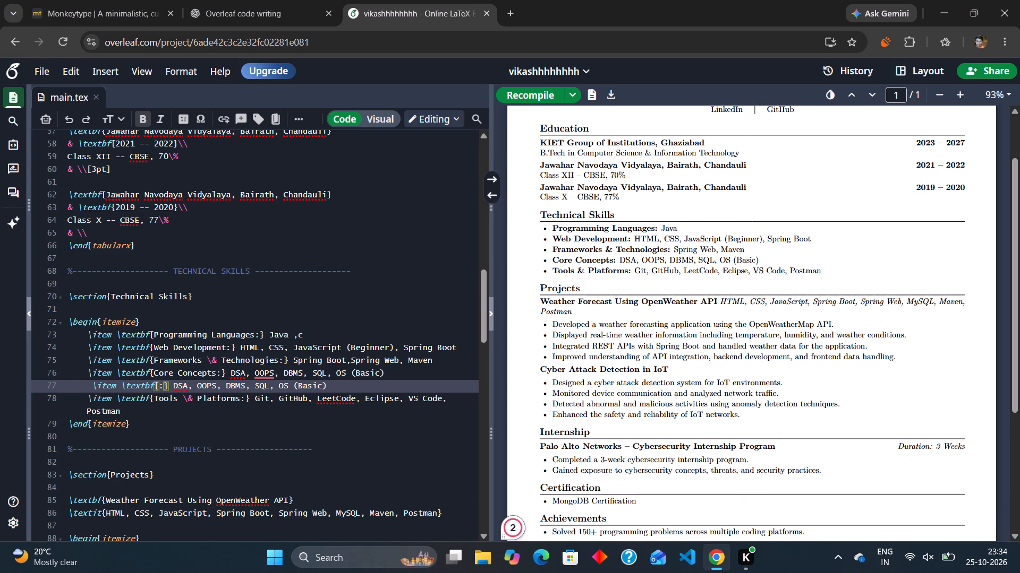
{"action": "type", "text": "Data"}
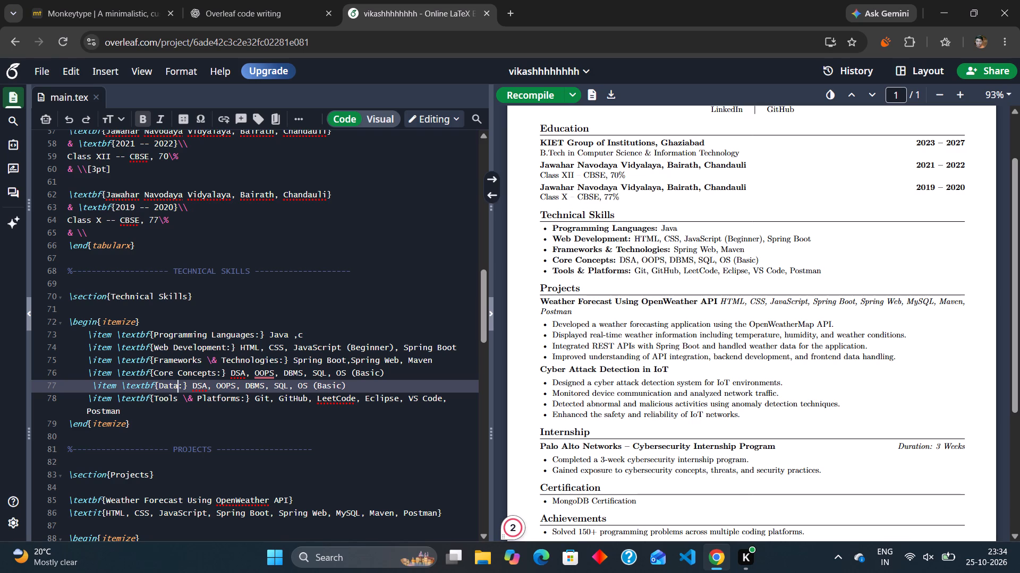
{"action": "type", "text": "base"}
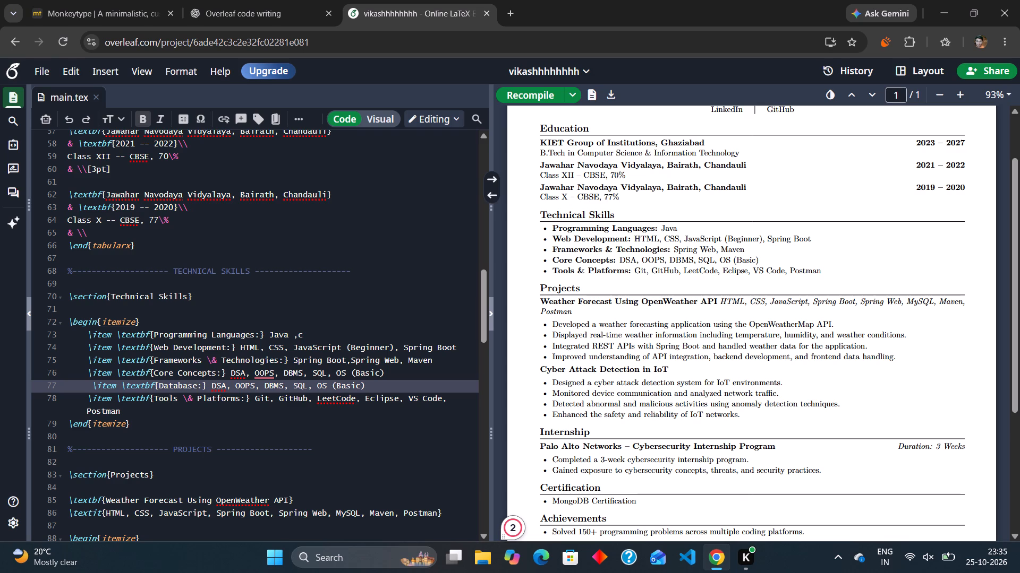
Replace the skills listed after the Database label with "MySQL,SQL".
{"action": "left_click_drag", "start_coordinate": [369, 388], "coordinate": [237, 385]}
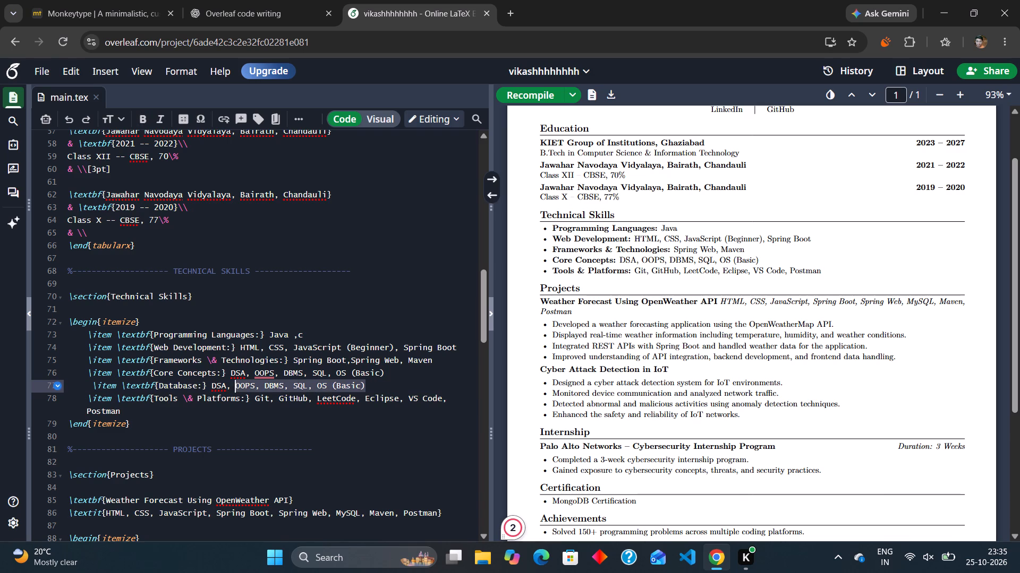
{"action": "left_click_drag", "start_coordinate": [237, 385], "coordinate": [210, 384]}
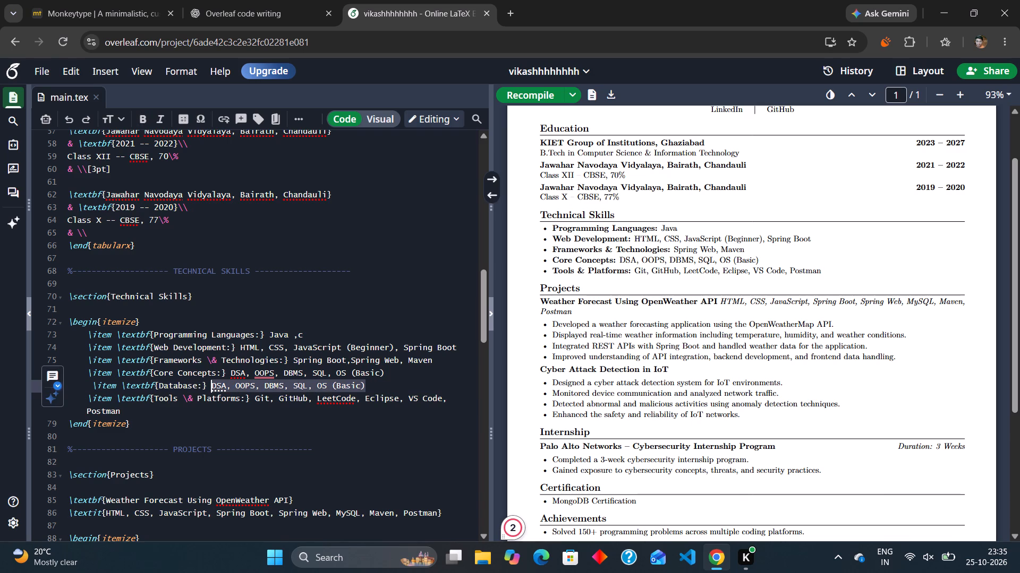
{"action": "key", "text": "BackSpace"}
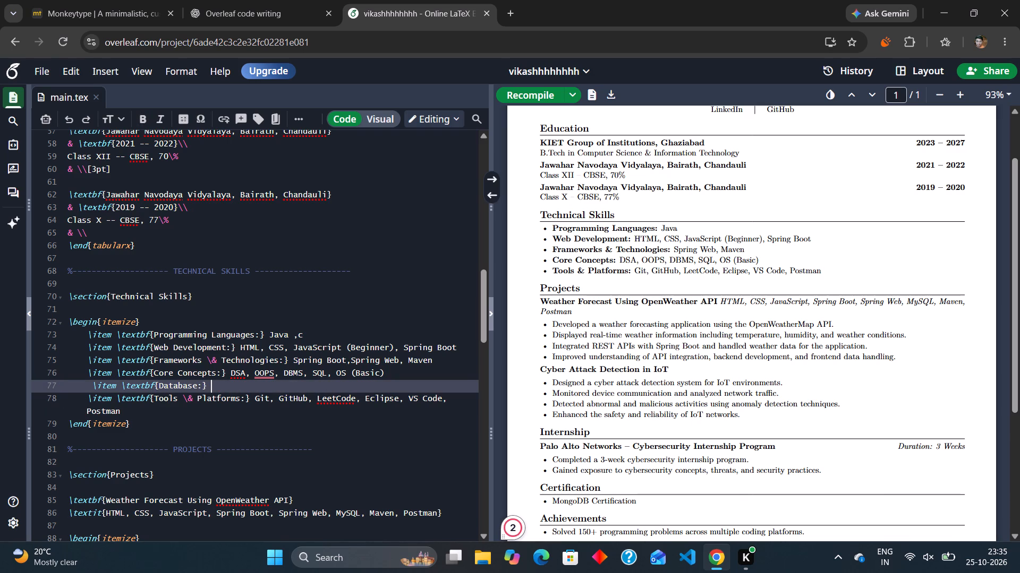
{"action": "type", "text": "My"}
{"action": "type", "text": "Sql"}
{"action": "type", "text": ",SQL"}
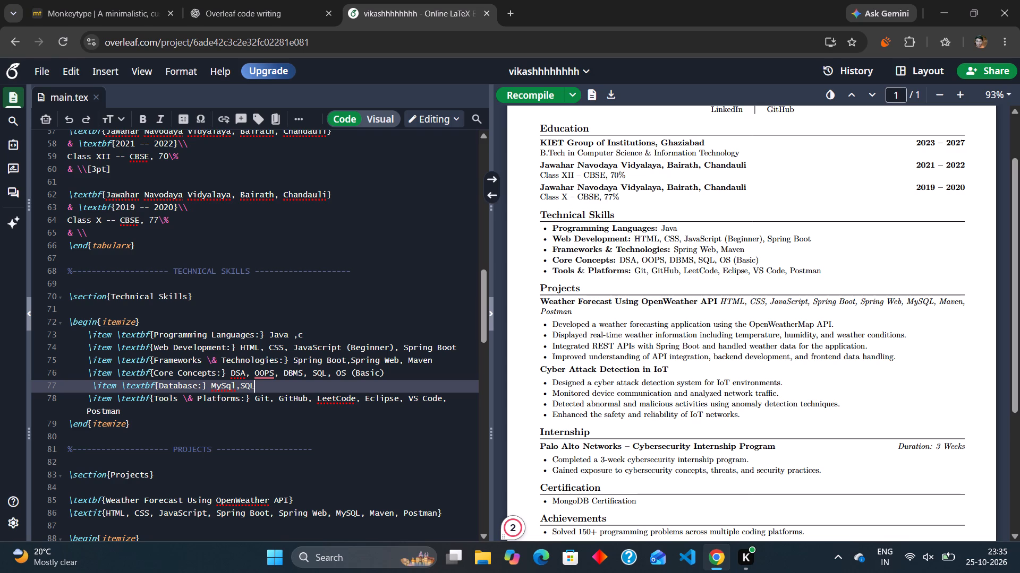
{"action": "left_click", "coordinate": [236, 385]}
{"action": "key", "text": "BackSpace"}
{"action": "key", "text": "BackSpace"}
{"action": "type", "text": "QL"}
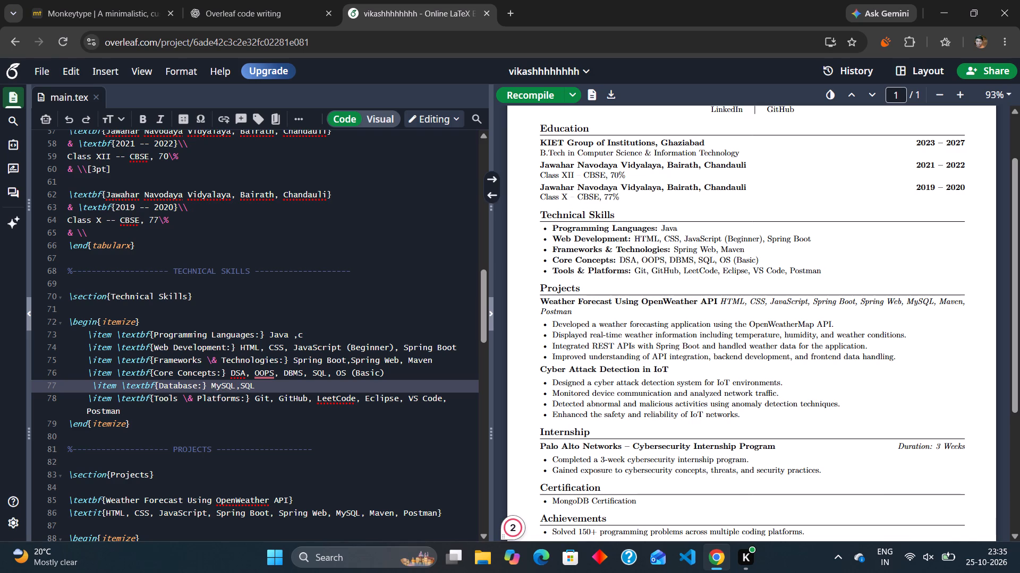
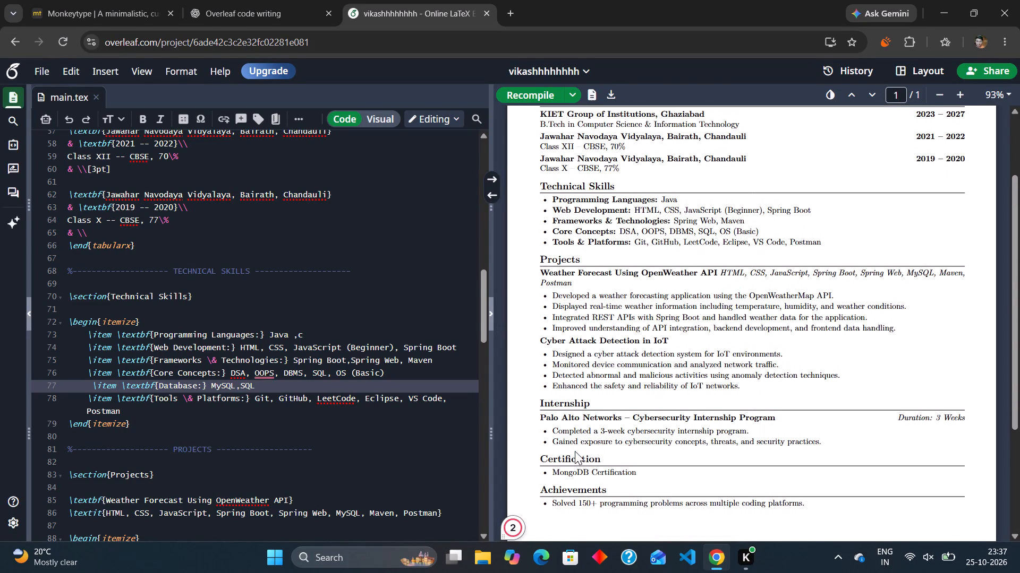
Remove Spring Boot and the comma before it from the end of the Web Development item in Technical Skills.
{"action": "scroll", "coordinate": [575, 451], "scroll_direction": "up", "scroll_amount": 1}
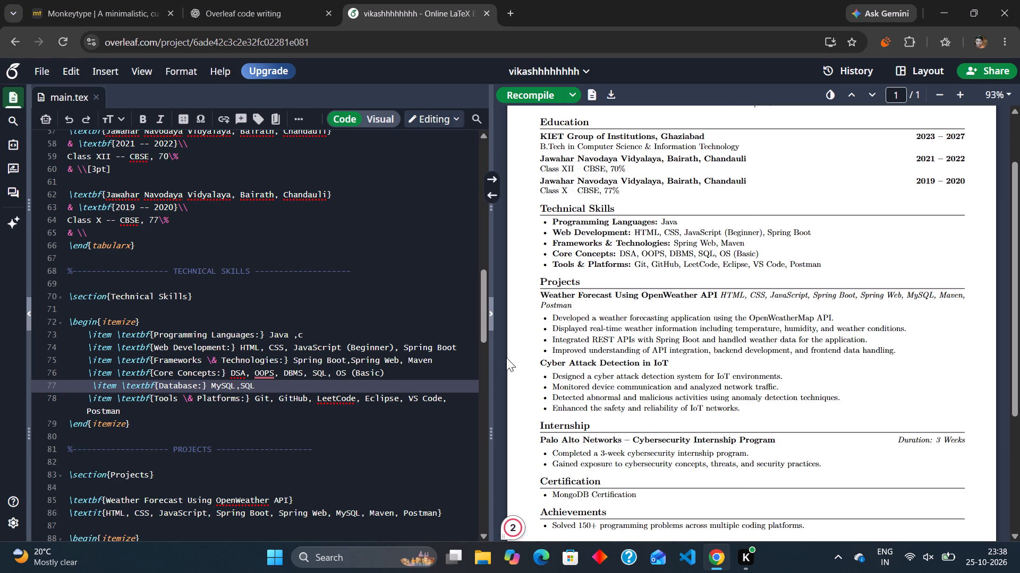
{"action": "left_click", "coordinate": [457, 346]}
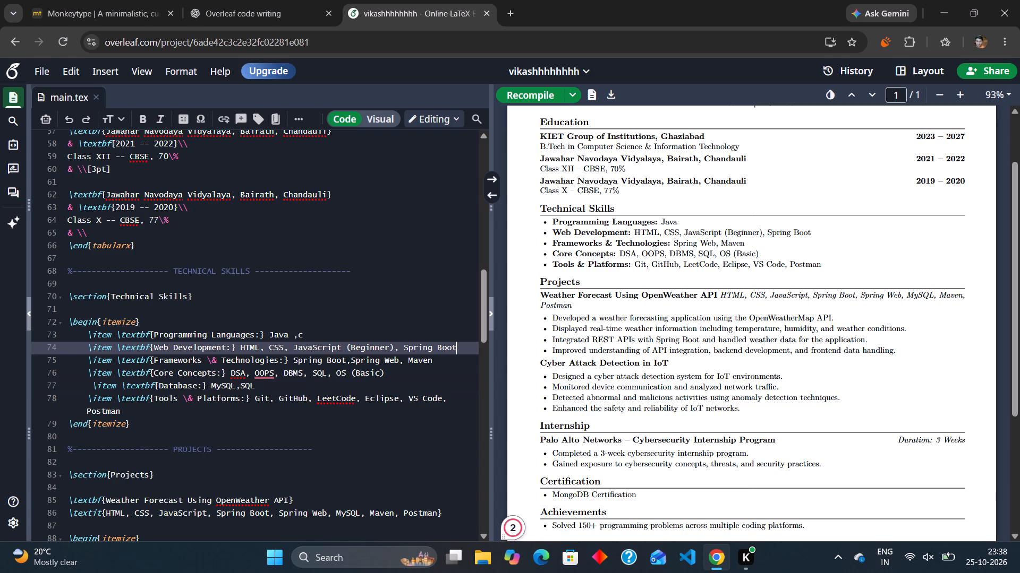
{"action": "key", "text": "BackSpace"}
{"action": "key", "text": "BackSpace"}
{"action": "key", "text": "BackSpace"}
{"action": "key", "text": "BackSpace"}
{"action": "key", "text": "BackSpace"}
{"action": "key", "text": "BackSpace"}
{"action": "key", "text": "BackSpace"}
{"action": "key", "text": "BackSpace"}
{"action": "key", "text": "BackSpace"}
{"action": "key", "text": "BackSpace"}
{"action": "key", "text": "BackSpace"}
{"action": "key", "text": "BackSpace"}
{"action": "key", "text": "BackSpace"}
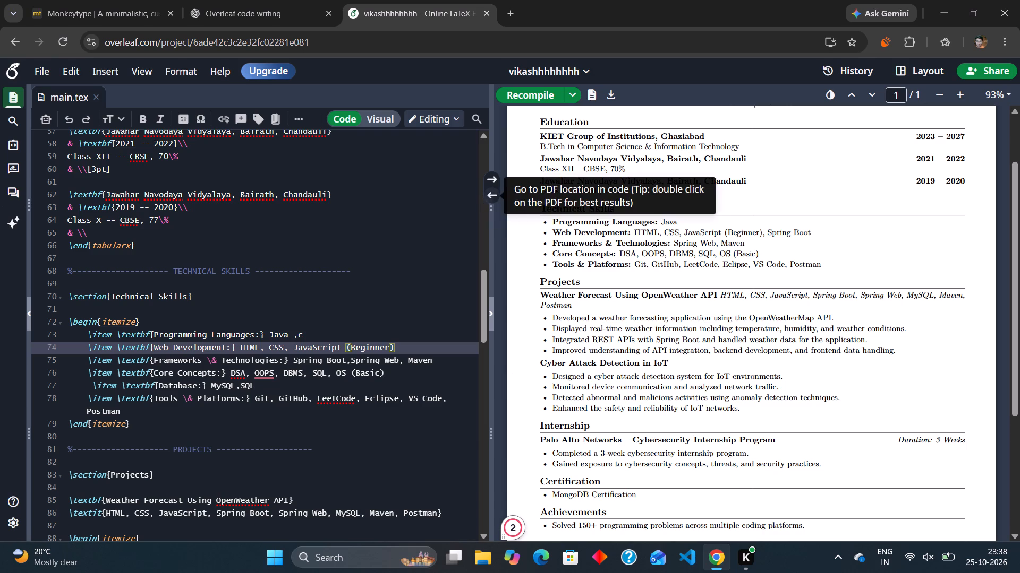
Recompile the document to refresh the PDF preview with the edited Technical Skills.
{"action": "left_click", "coordinate": [573, 98]}
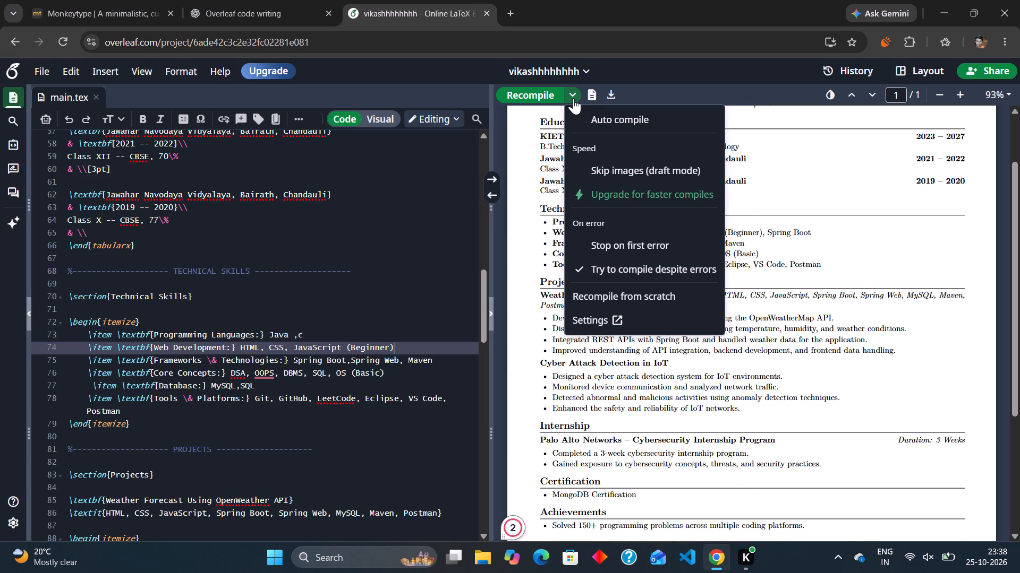
{"action": "left_click", "coordinate": [552, 87]}
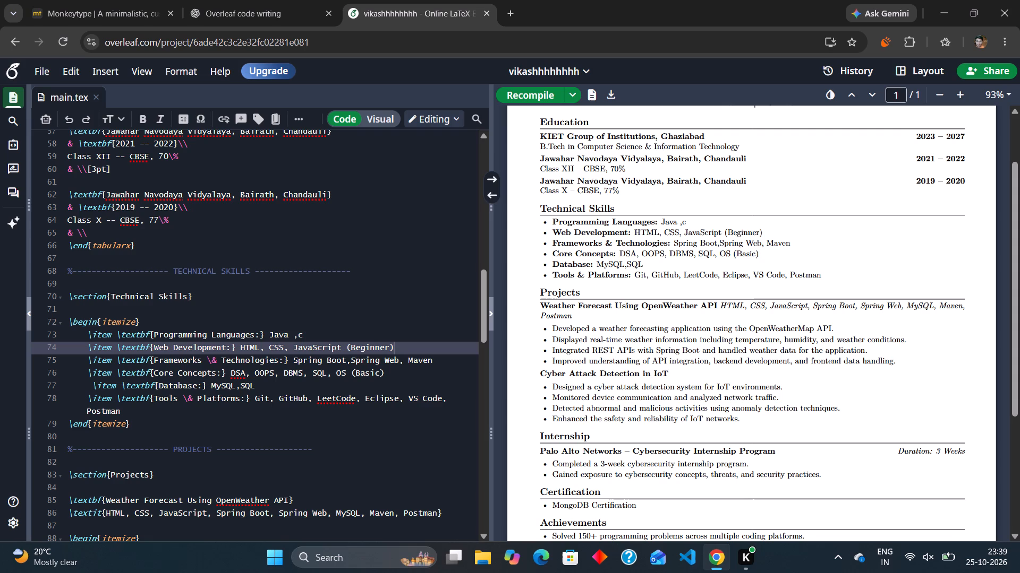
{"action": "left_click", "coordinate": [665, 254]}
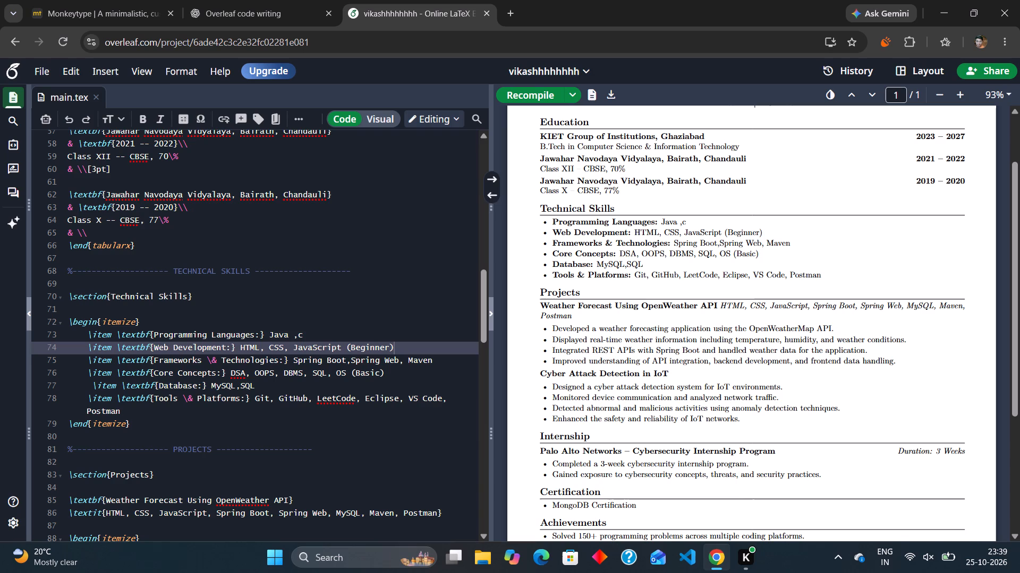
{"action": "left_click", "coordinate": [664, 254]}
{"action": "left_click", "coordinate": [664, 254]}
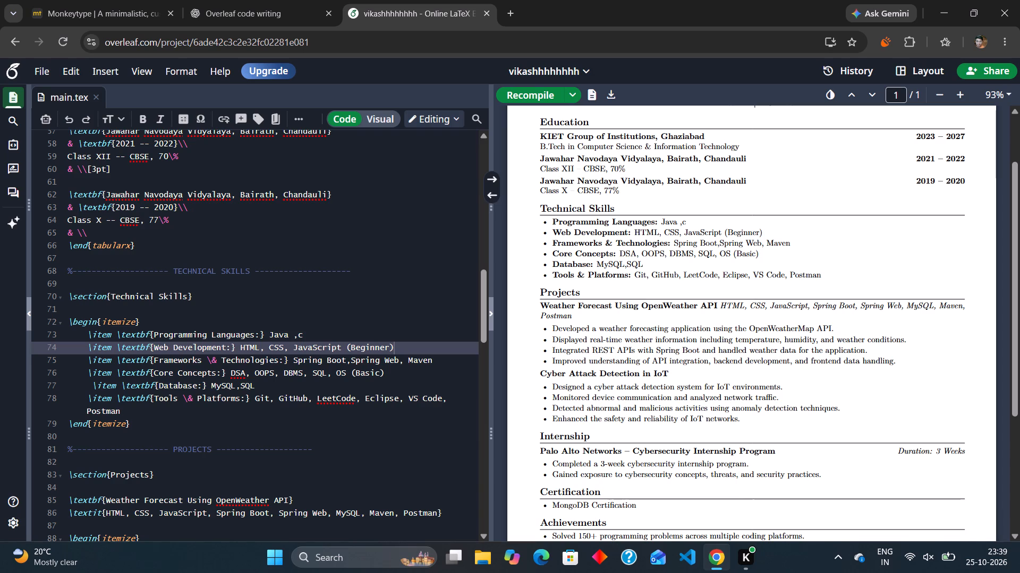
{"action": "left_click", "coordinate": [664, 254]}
Change OOPS to "OOP" in the Core Concepts item of Technical Skills.
{"action": "left_click", "coordinate": [275, 374]}
{"action": "key", "text": "BackSpace"}
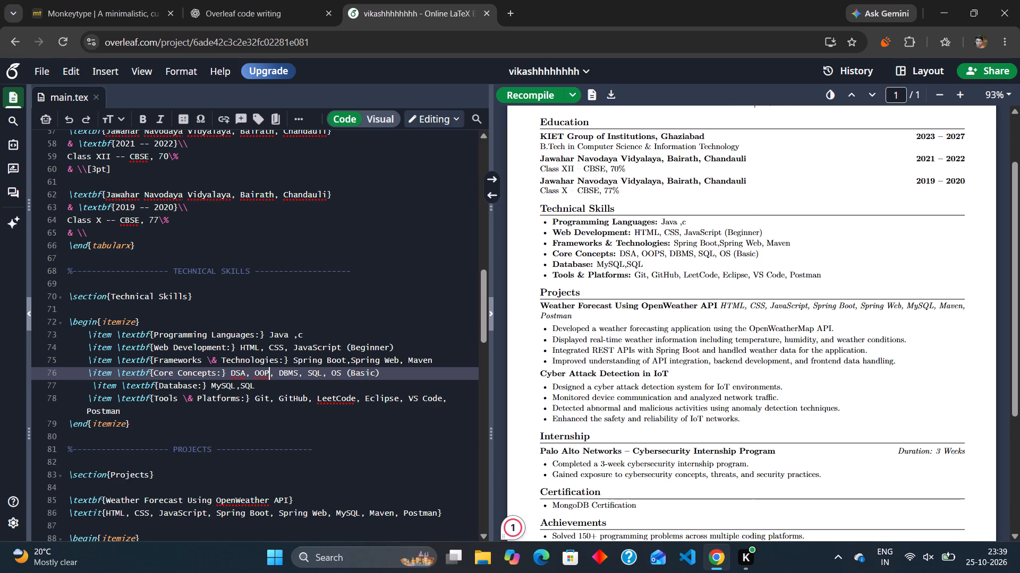
Delete the SQL entry and its comma from the Core Concepts item, between DBMS and OS (Basic).
{"action": "left_click", "coordinate": [324, 374]}
{"action": "key", "text": "Right"}
{"action": "key", "text": "BackSpace"}
{"action": "key", "text": "BackSpace"}
{"action": "key", "text": "BackSpace"}
{"action": "key", "text": "BackSpace"}
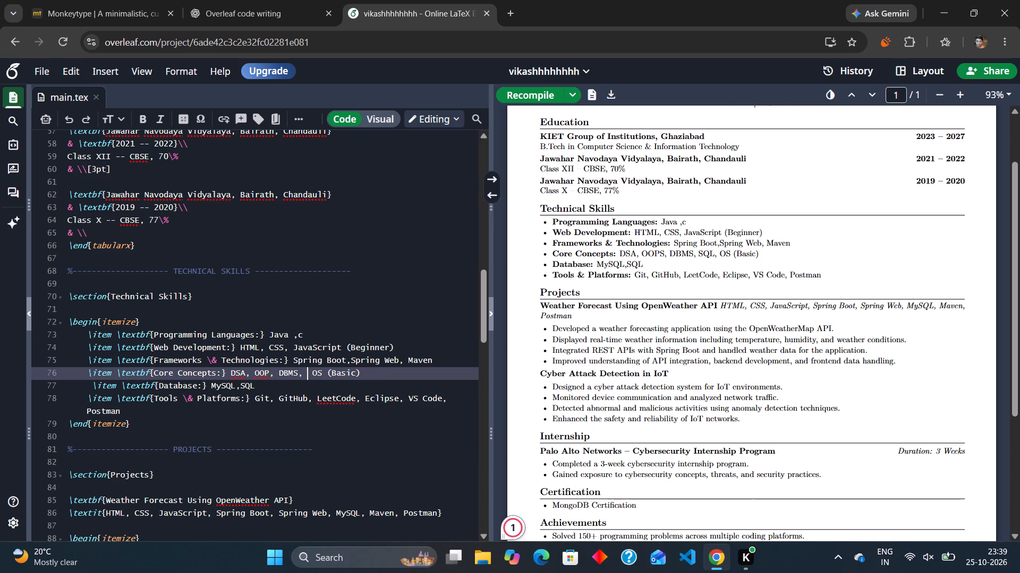
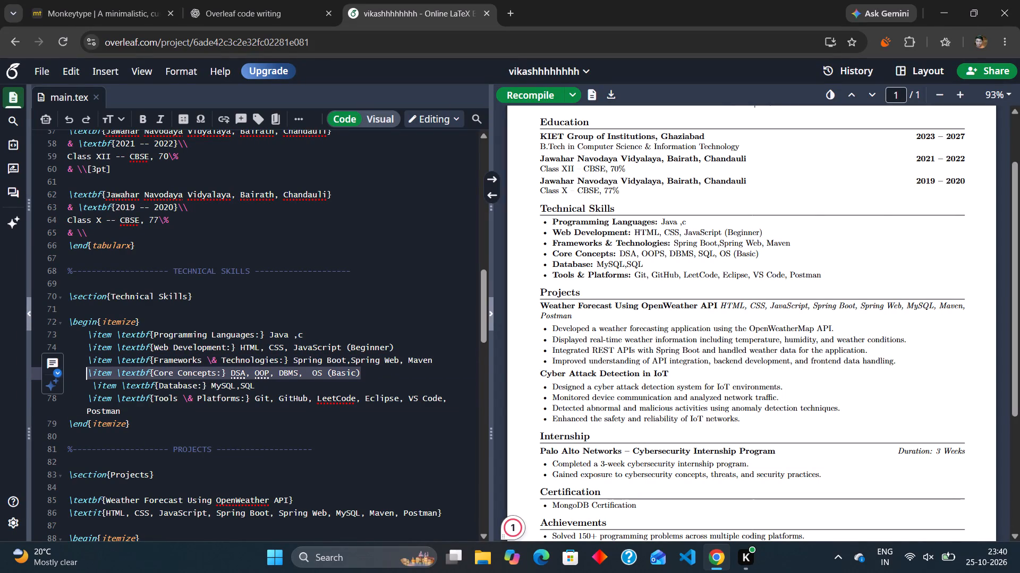
Duplicate the Core Concepts item onto a new line directly below it in the Technical Skills list.
{"action": "key", "text": "ctrl+c"}
{"action": "left_click", "coordinate": [370, 375]}
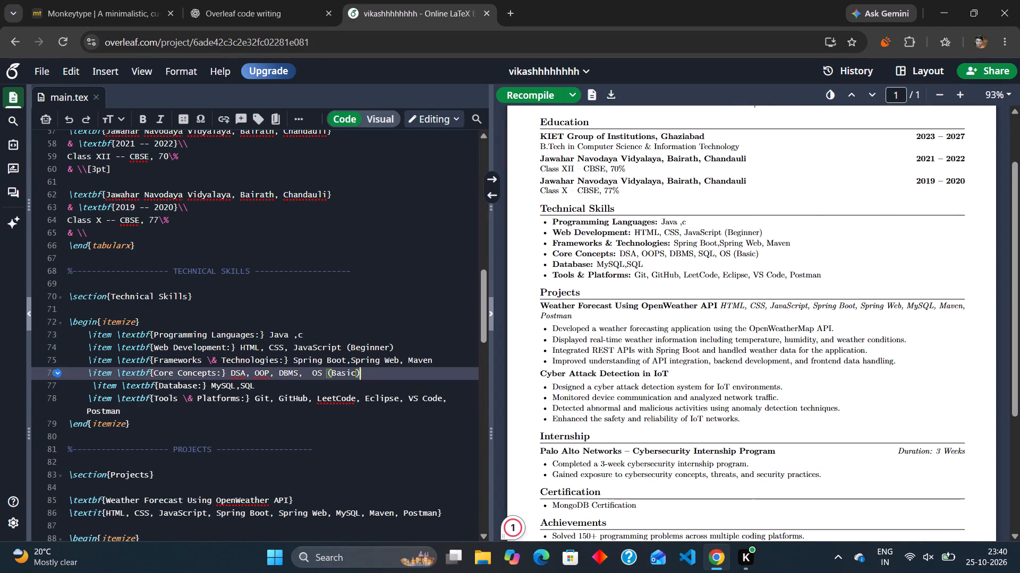
{"action": "key", "text": "Return"}
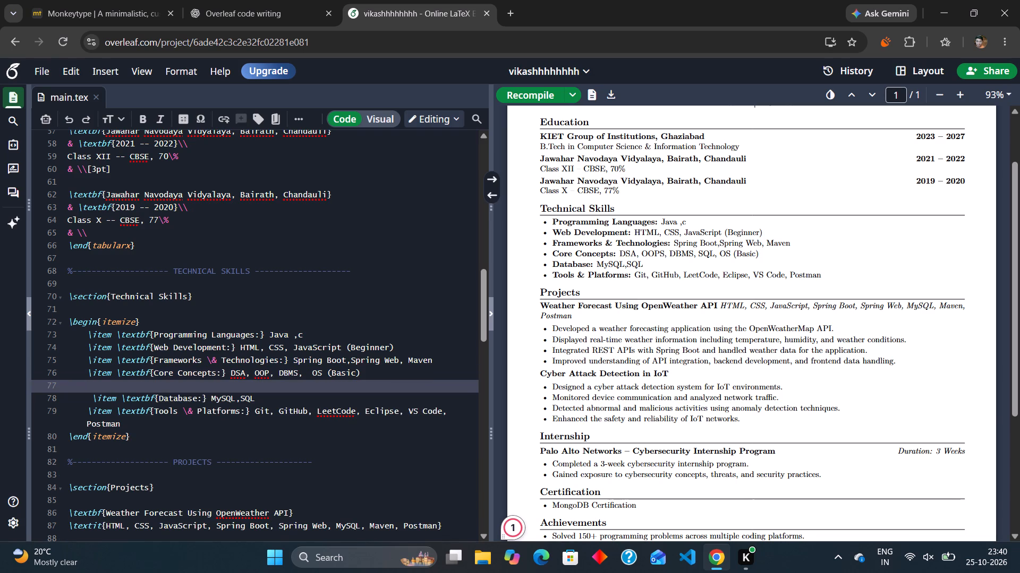
{"action": "key", "text": "ctrl+v"}
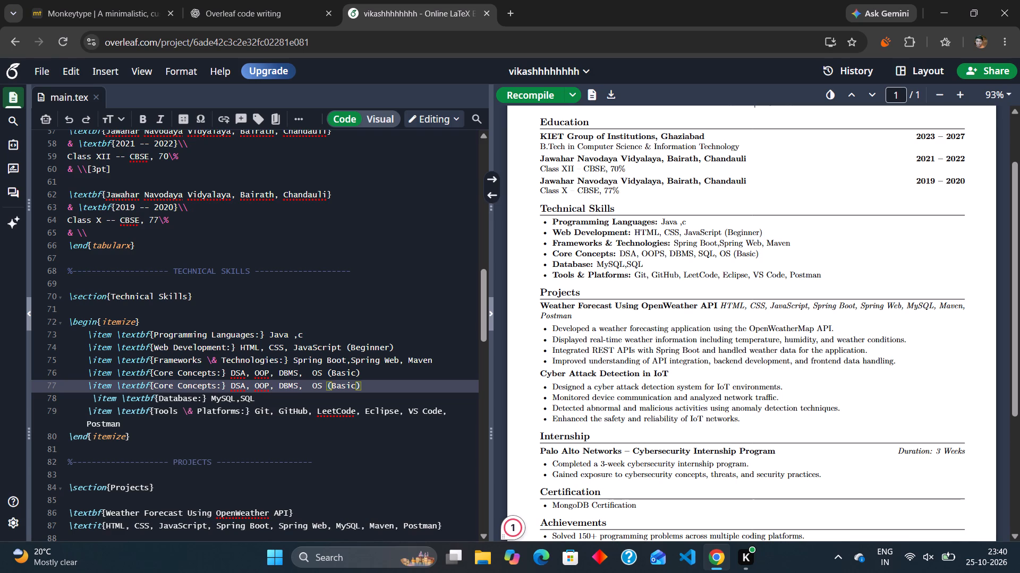
Delete all the skills listed after the bold label in the duplicated Core Concepts item.
{"action": "key", "text": "BackSpace"}
{"action": "key", "text": "BackSpace"}
{"action": "key", "text": "BackSpace"}
{"action": "key", "text": "BackSpace"}
{"action": "key", "text": "BackSpace"}
{"action": "key", "text": "BackSpace"}
{"action": "key", "text": "BackSpace"}
{"action": "key", "text": "BackSpace"}
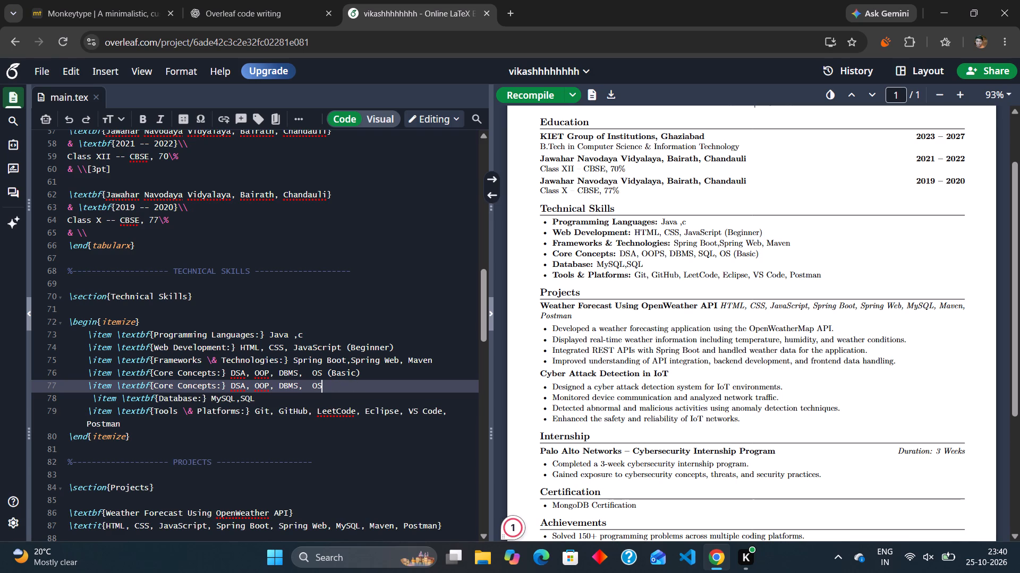
{"action": "key", "text": "BackSpace"}
{"action": "key", "text": "BackSpace"}
{"action": "key", "text": "BackSpace"}
{"action": "key", "text": "BackSpace"}
{"action": "key", "text": "BackSpace"}
{"action": "key", "text": "BackSpace"}
{"action": "key", "text": "BackSpace"}
{"action": "key", "text": "BackSpace"}
{"action": "key", "text": "BackSpace"}
{"action": "key", "text": "BackSpace"}
{"action": "key", "text": "BackSpace"}
{"action": "key", "text": "BackSpace"}
{"action": "key", "text": "BackSpace"}
{"action": "key", "text": "BackSpace"}
{"action": "key", "text": "BackSpace"}
{"action": "key", "text": "BackSpace"}
{"action": "key", "text": "BackSpace"}
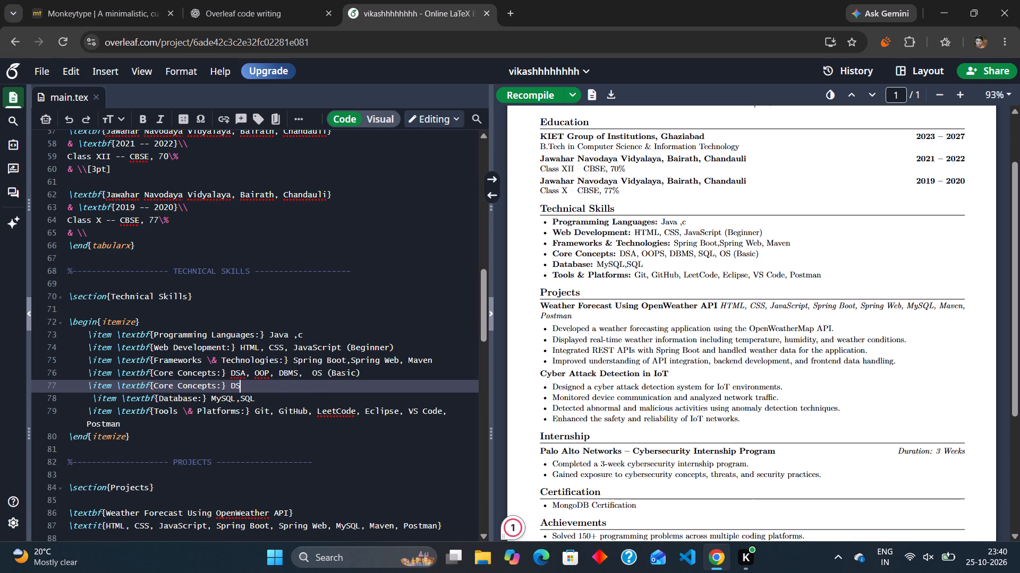
{"action": "key", "text": "BackSpace"}
{"action": "key", "text": "BackSpace"}
Change the duplicated item's bold label to "Problem Solving", keeping the colon.
{"action": "key", "text": "Left"}
{"action": "key", "text": "Left"}
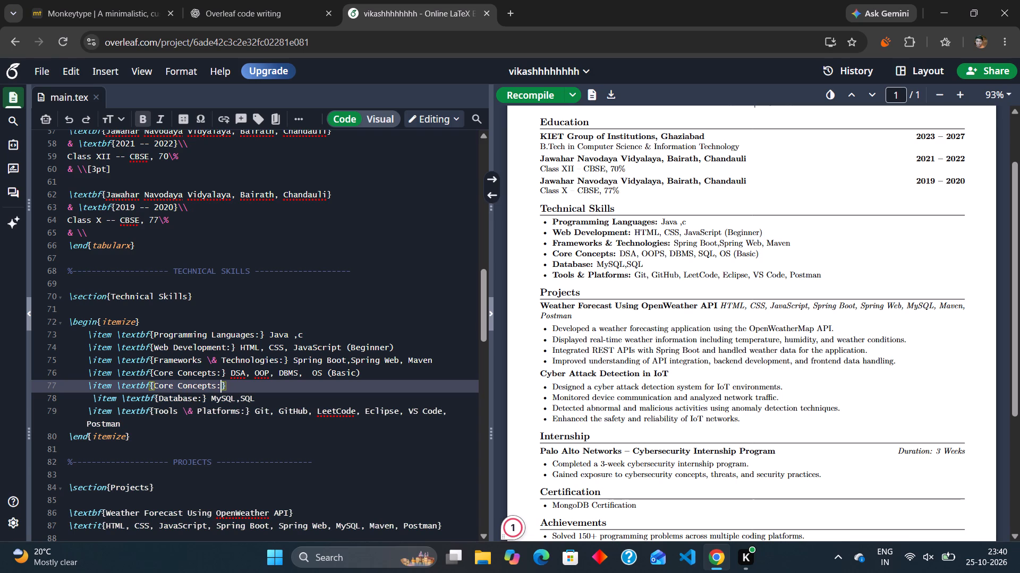
{"action": "key", "text": "Left"}
{"action": "key", "text": "BackSpace"}
{"action": "key", "text": "BackSpace"}
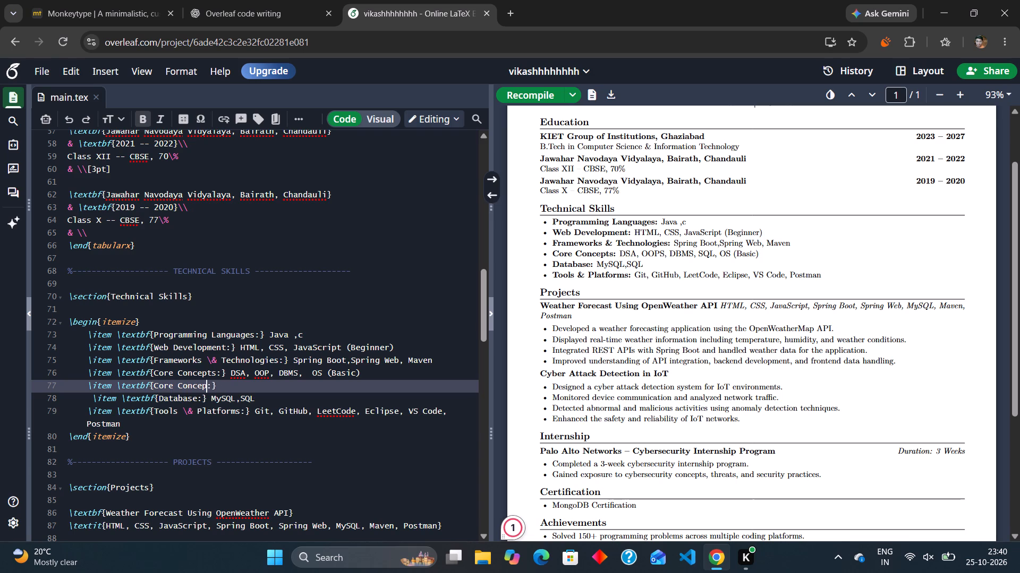
{"action": "key", "text": "BackSpace"}
{"action": "key", "text": "BackSpace"}
{"action": "key", "text": "BackSpace"}
{"action": "key", "text": "BackSpace"}
{"action": "key", "text": "BackSpace"}
{"action": "key", "text": "BackSpace"}
{"action": "key", "text": "BackSpace"}
{"action": "key", "text": "BackSpace"}
{"action": "key", "text": "BackSpace"}
{"action": "key", "text": "BackSpace"}
{"action": "key", "text": "BackSpace"}
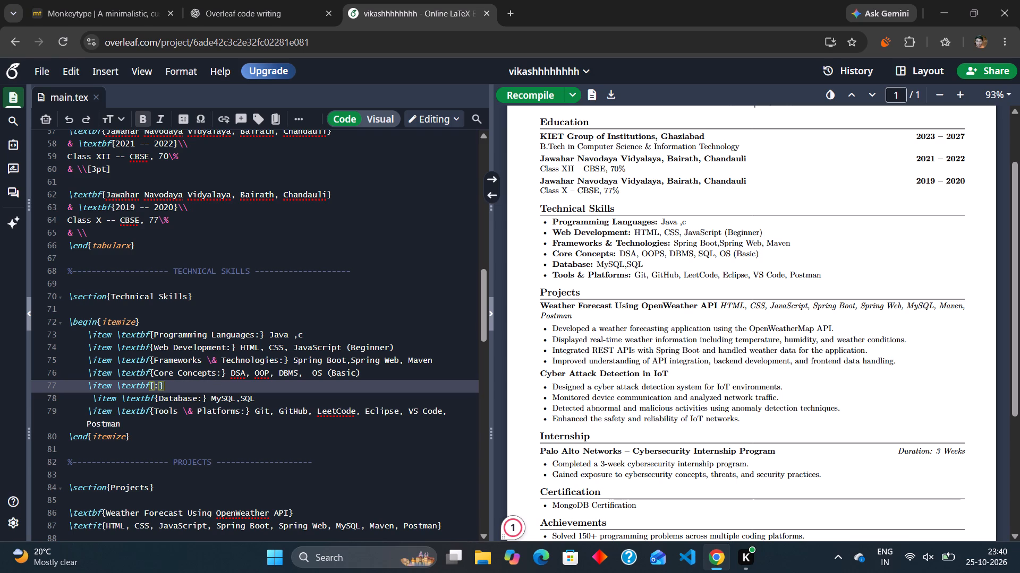
{"action": "type", "text": "Problem"}
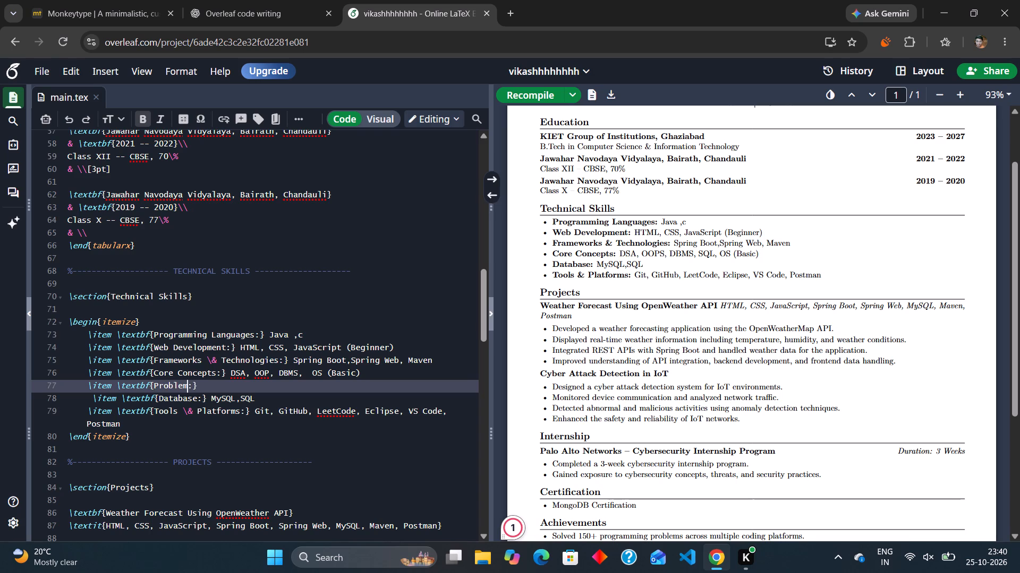
{"action": "key", "text": "space"}
{"action": "type", "text": "Solving"}
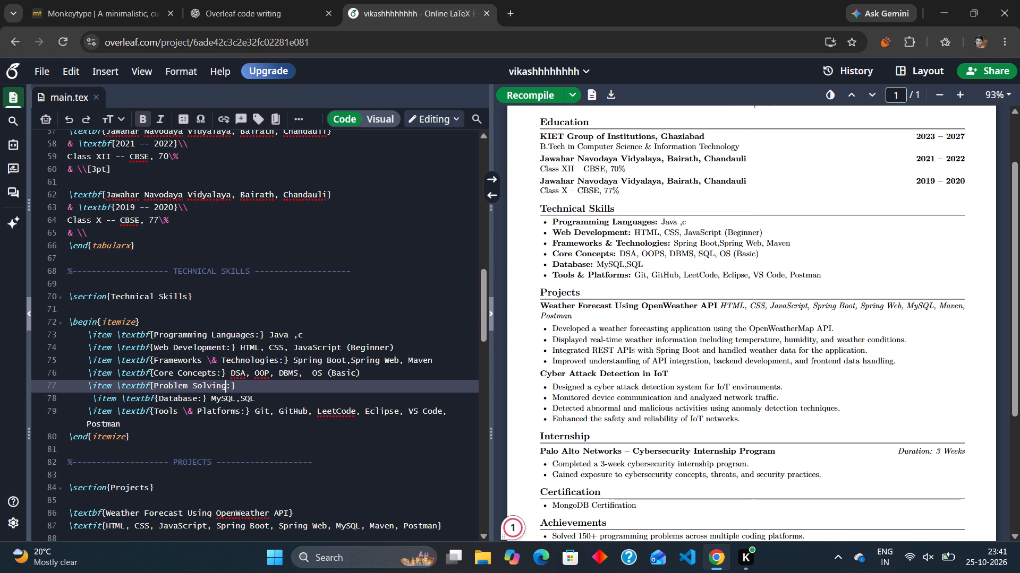
Enter "Data Structures and Algorithms(DSA)" as the content of the Problem Solving item.
{"action": "key", "text": "Right"}
{"action": "key", "text": "Right"}
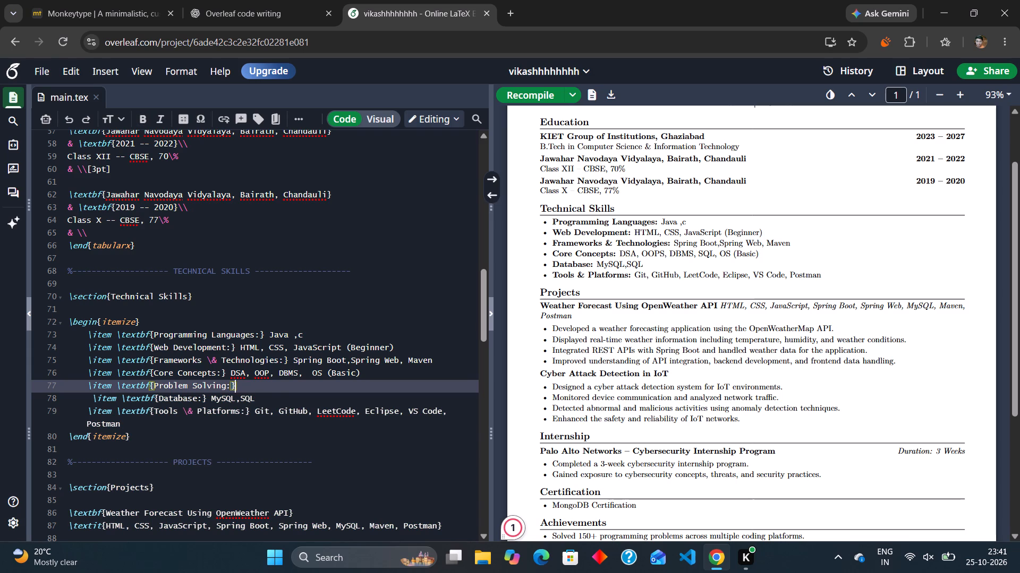
{"action": "key", "text": "space"}
{"action": "type", "text": "Data"}
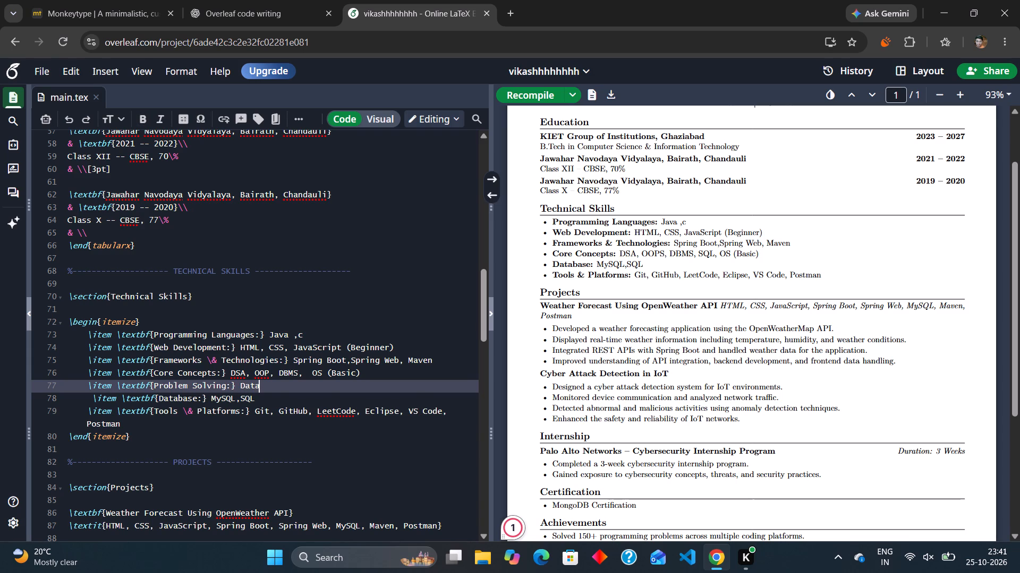
{"action": "key", "text": "space"}
{"action": "type", "text": "Structure"}
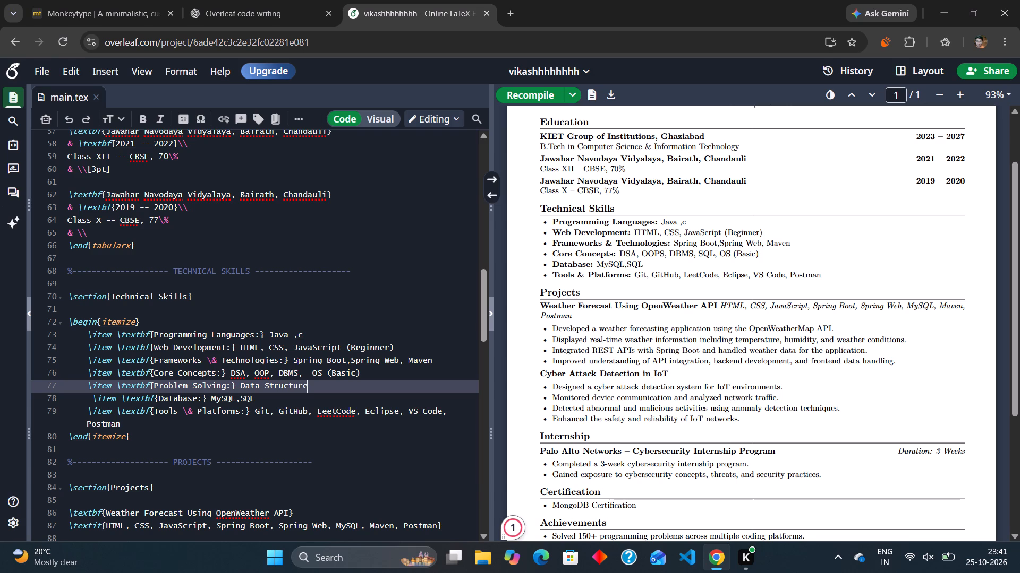
{"action": "key", "text": "s"}
{"action": "key", "text": "space"}
{"action": "type", "text": "and"}
{"action": "key", "text": "space"}
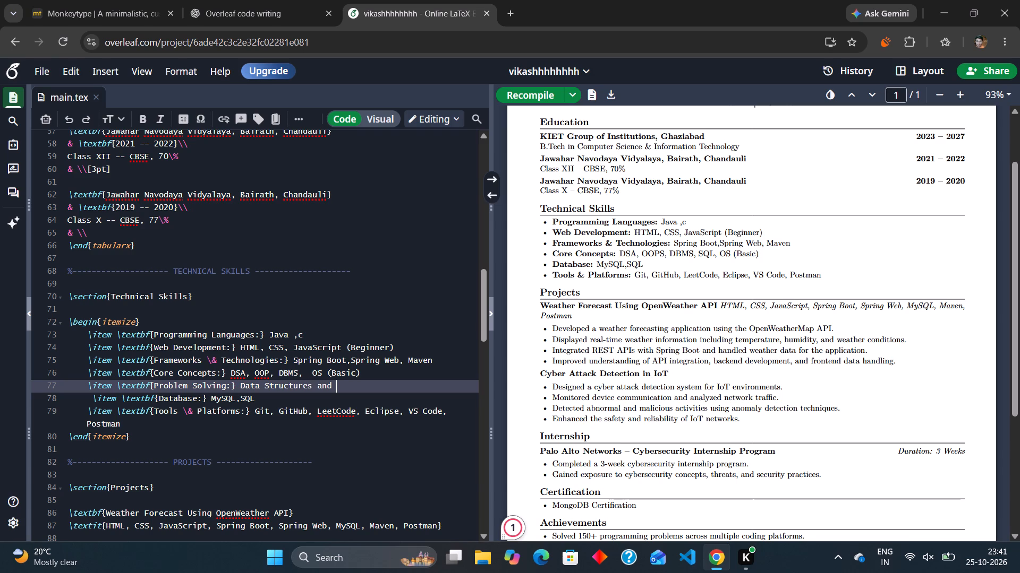
{"action": "type", "text": "Algorith"}
{"action": "type", "text": "ms"}
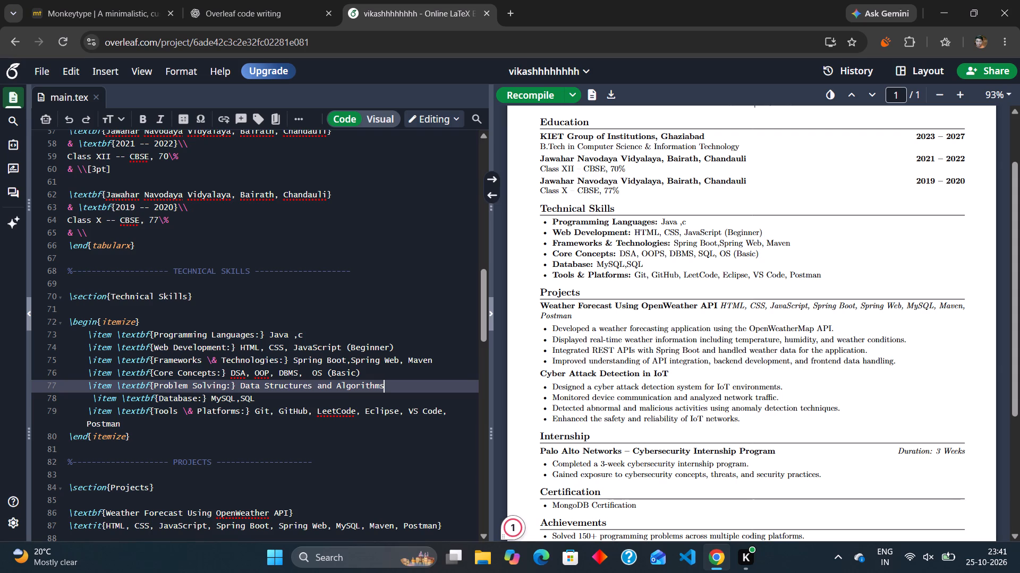
{"action": "key", "text": "shift+parenleft"}
{"action": "key", "text": "shift+parenright"}
{"action": "key", "text": "Left"}
{"action": "type", "text": "DSA"}
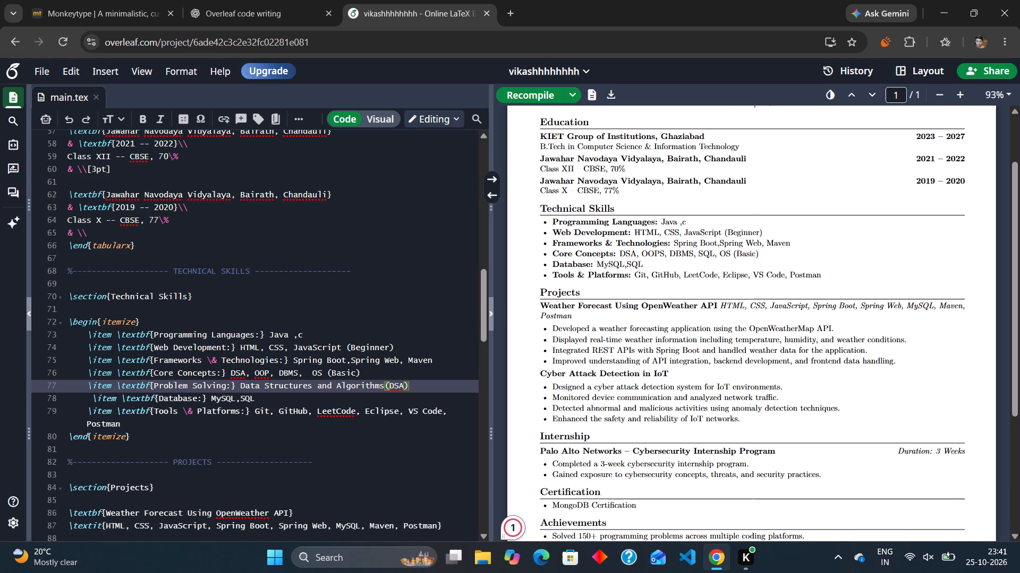
Remove DSA, its comma and the extra space from the start of the Core Concepts skills.
{"action": "left_click", "coordinate": [246, 370]}
{"action": "key", "text": "BackSpace"}
{"action": "key", "text": "BackSpace"}
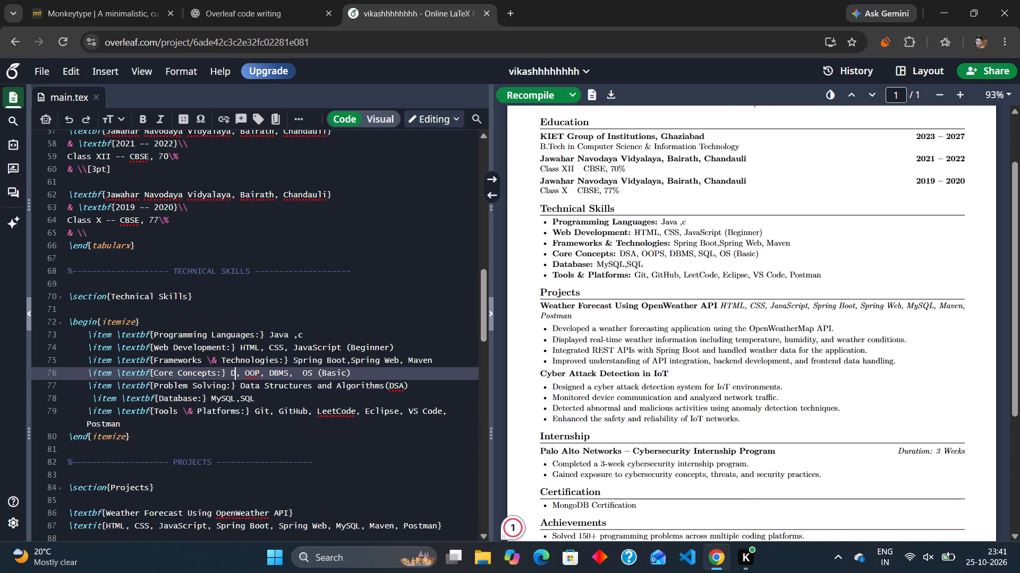
{"action": "key", "text": "BackSpace"}
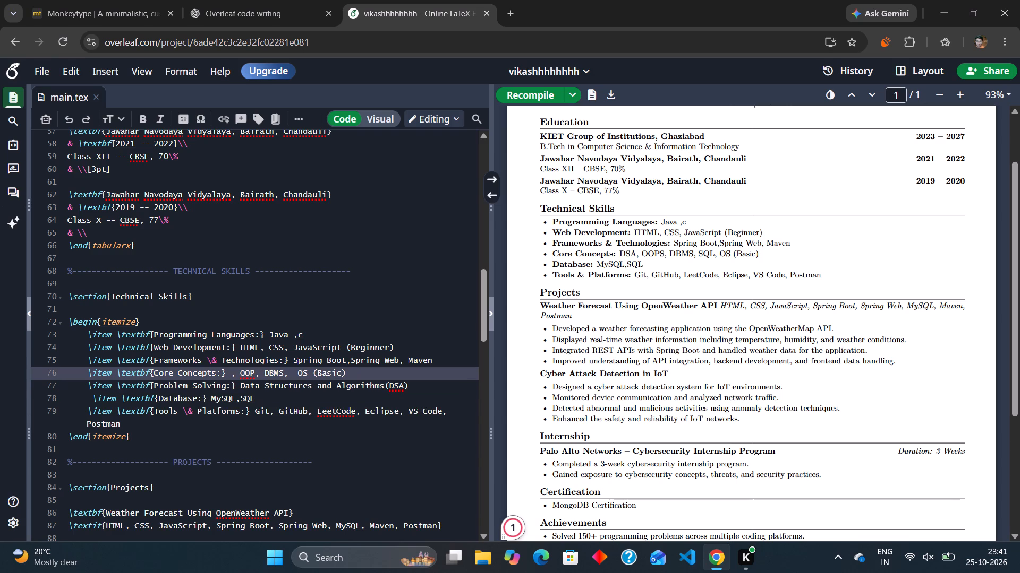
{"action": "key", "text": "Right"}
{"action": "key", "text": "BackSpace"}
{"action": "key", "text": "Right"}
{"action": "key", "text": "Right"}
{"action": "key", "text": "Right"}
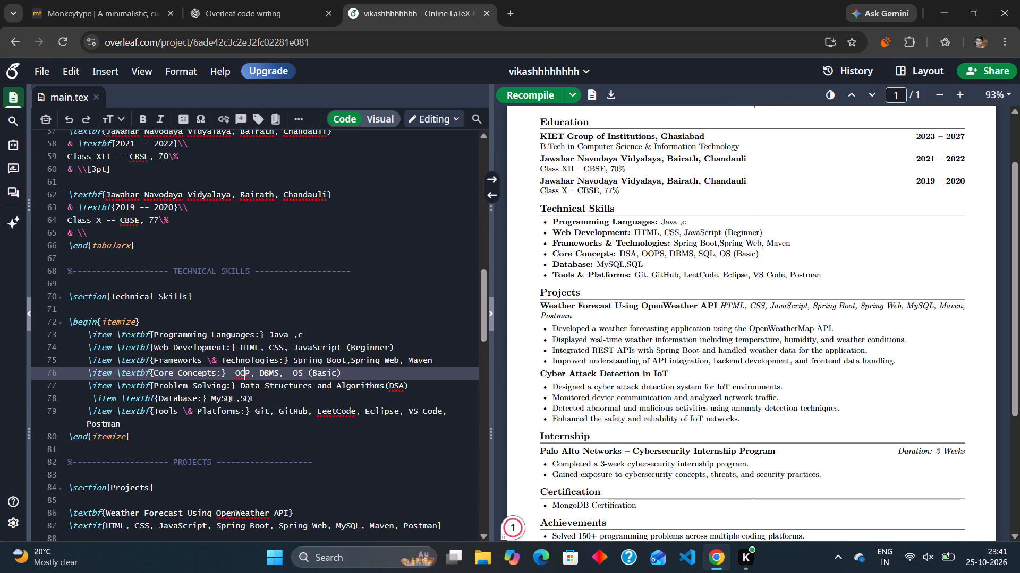
{"action": "key", "text": "Right"}
{"action": "key", "text": "Left"}
{"action": "key", "text": "Left"}
{"action": "key", "text": "Left"}
{"action": "key", "text": "BackSpace"}
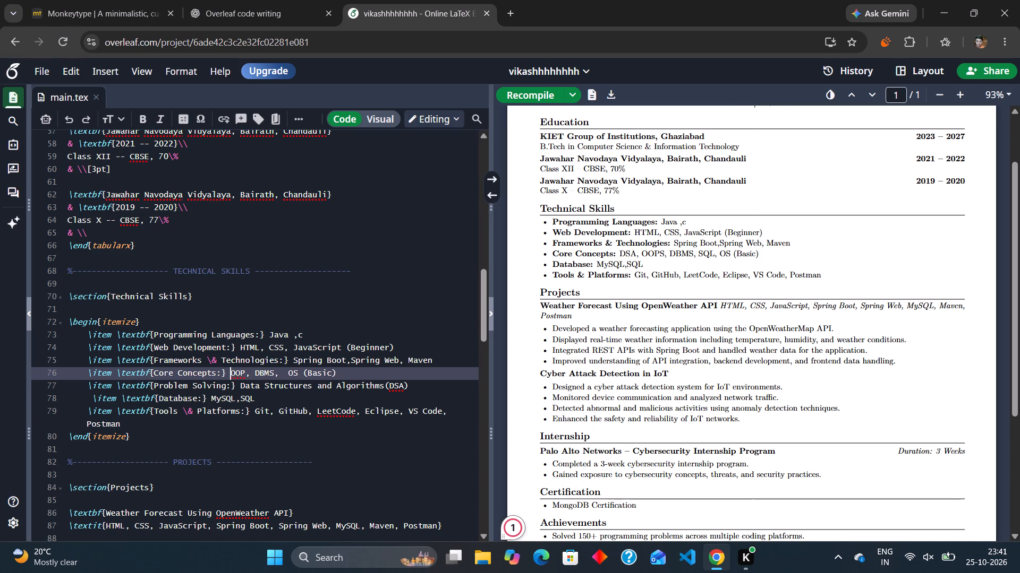
Insert "Exception Handling," between OOP and DBMS in the Core Concepts item.
{"action": "key", "text": "Right"}
{"action": "key", "text": "Right"}
{"action": "key", "text": "Right"}
{"action": "key", "text": "Right"}
{"action": "key", "text": "space"}
{"action": "type", "text": "Exception"}
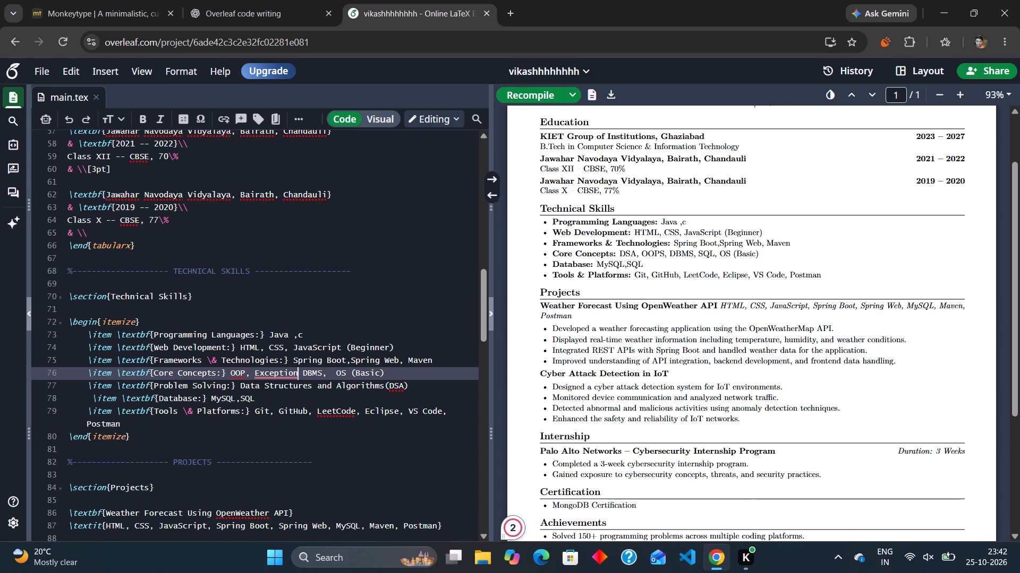
{"action": "key", "text": "space"}
{"action": "type", "text": "Hand"}
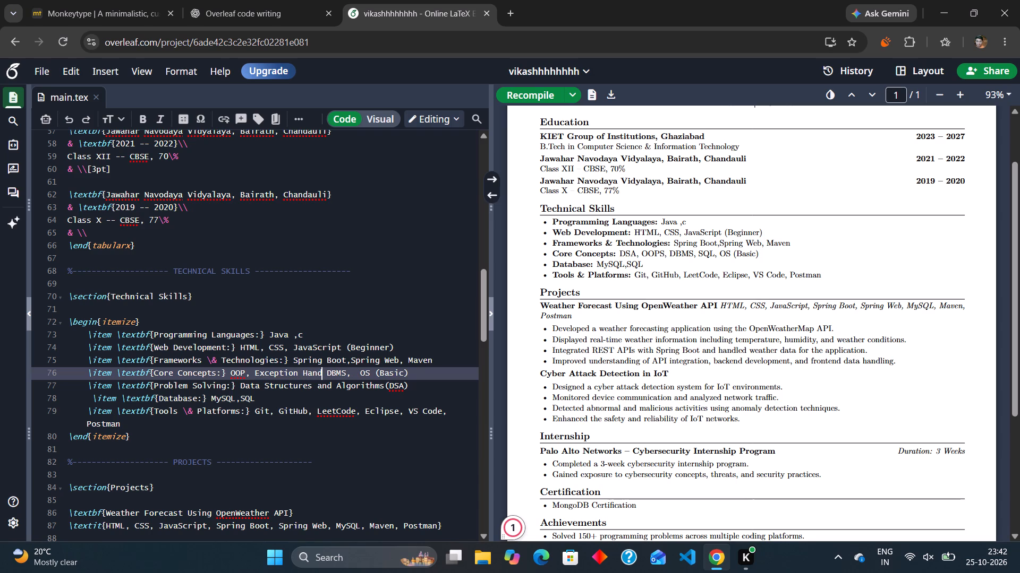
{"action": "type", "text": "ling"}
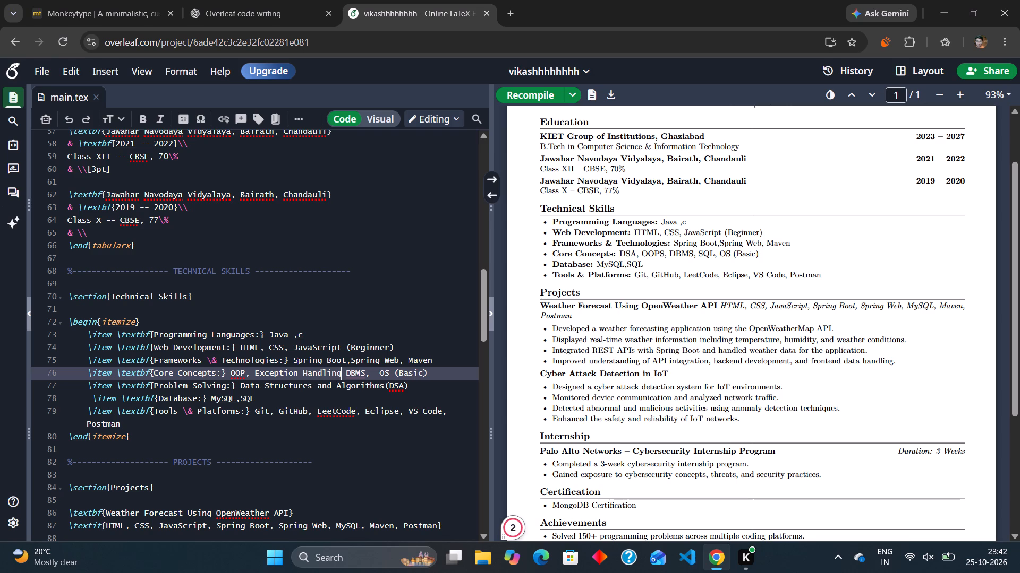
{"action": "key", "text": "comma"}
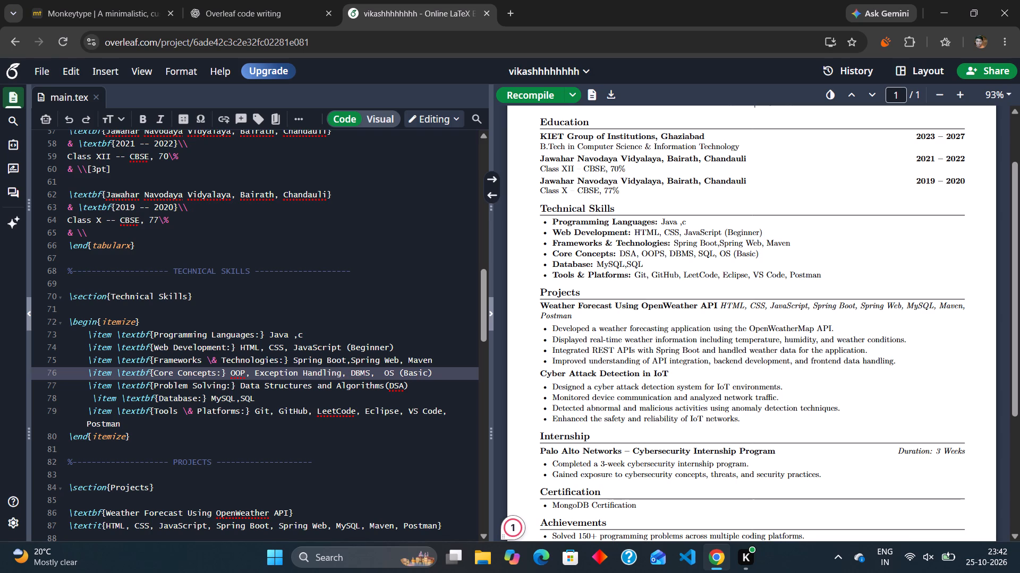
{"action": "key", "text": "space"}
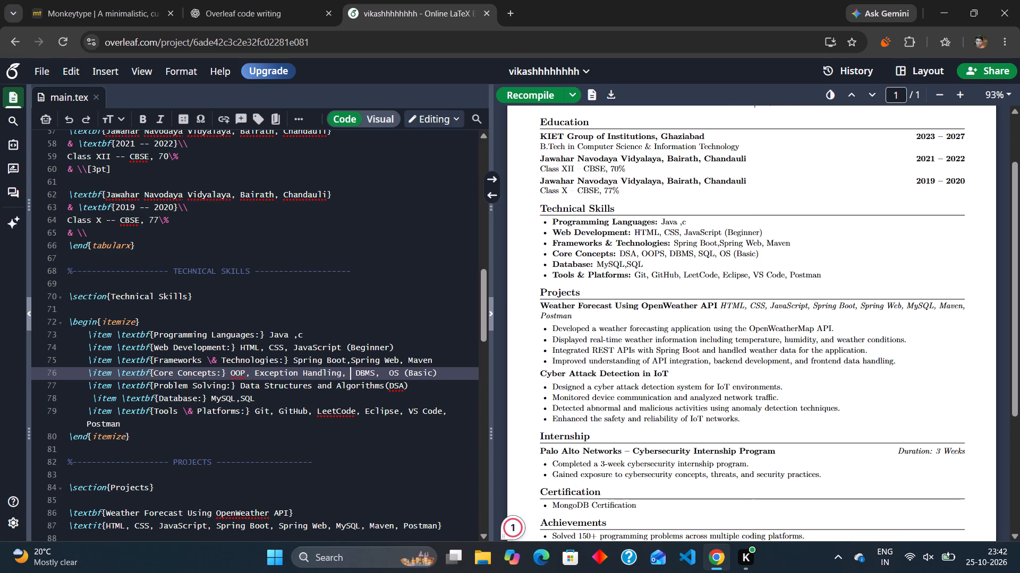
Insert "Collections Framework,Multithreading,File Handling," between Exception Handling and DBMS in the Core Concepts item.
{"action": "type", "text": "Collection"}
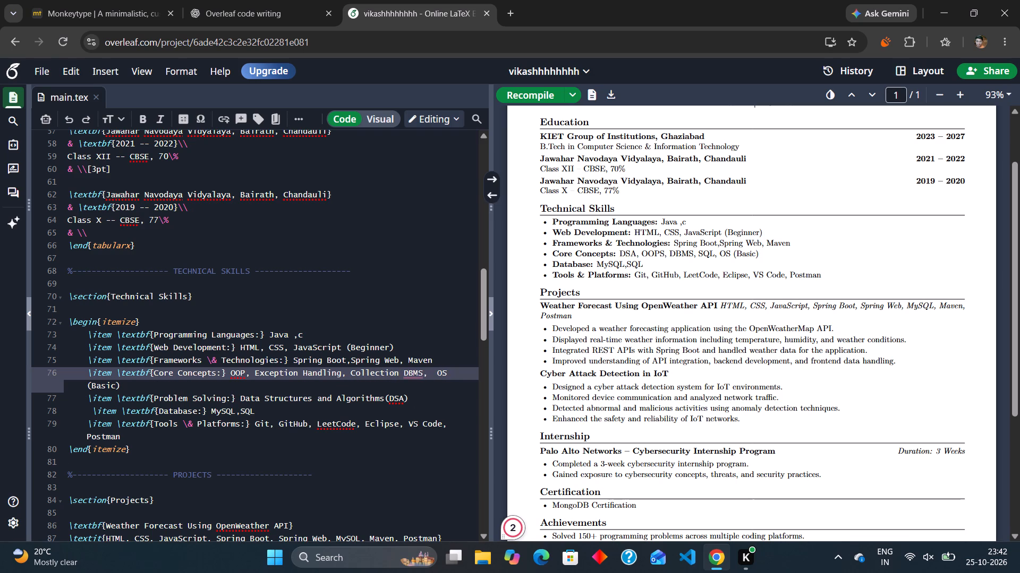
{"action": "key", "text": "s"}
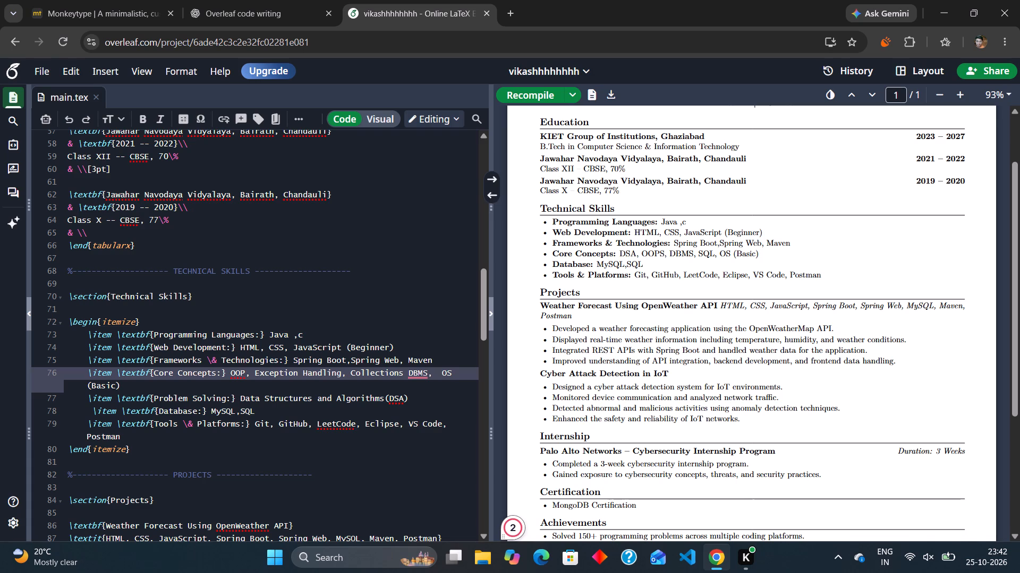
{"action": "key", "text": "space"}
{"action": "type", "text": "Framework"}
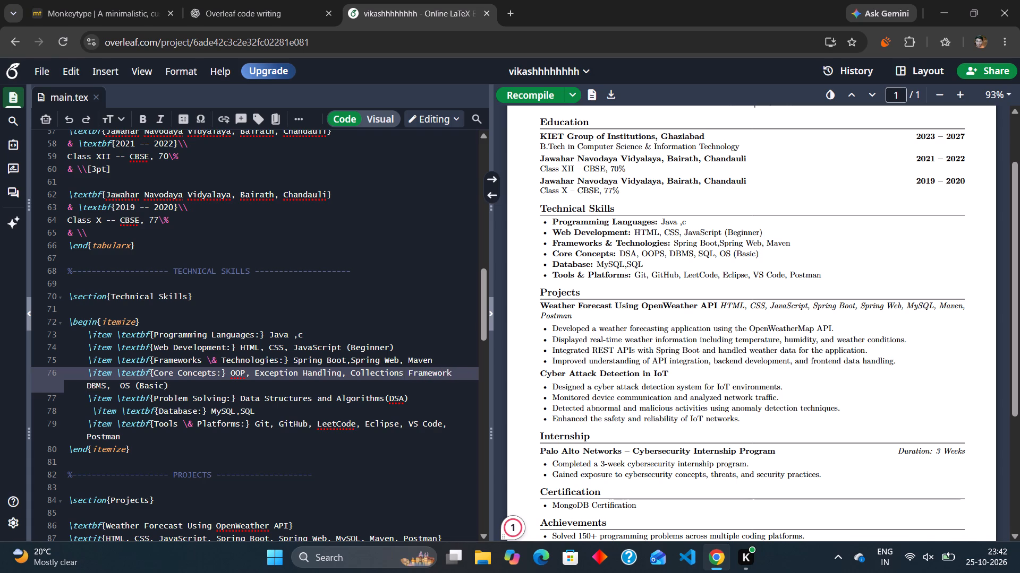
{"action": "key", "text": "comma"}
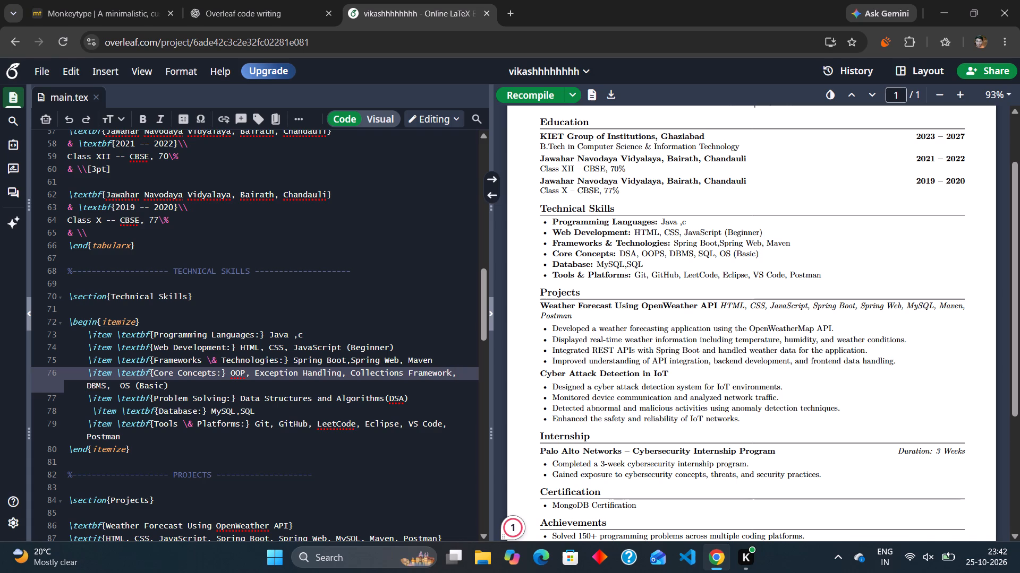
{"action": "type", "text": "Multi"}
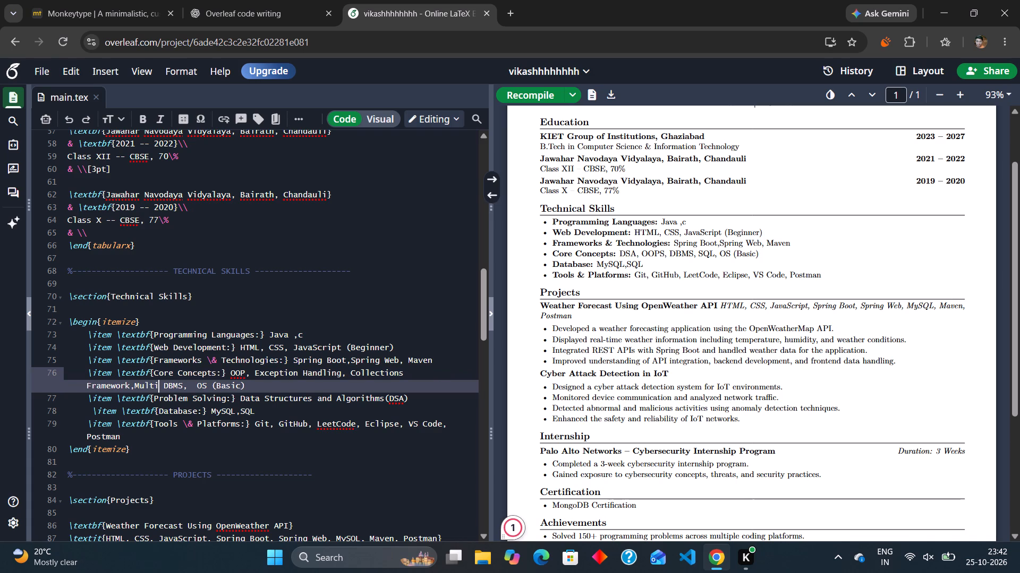
{"action": "type", "text": "thr"}
{"action": "type", "text": "eading"}
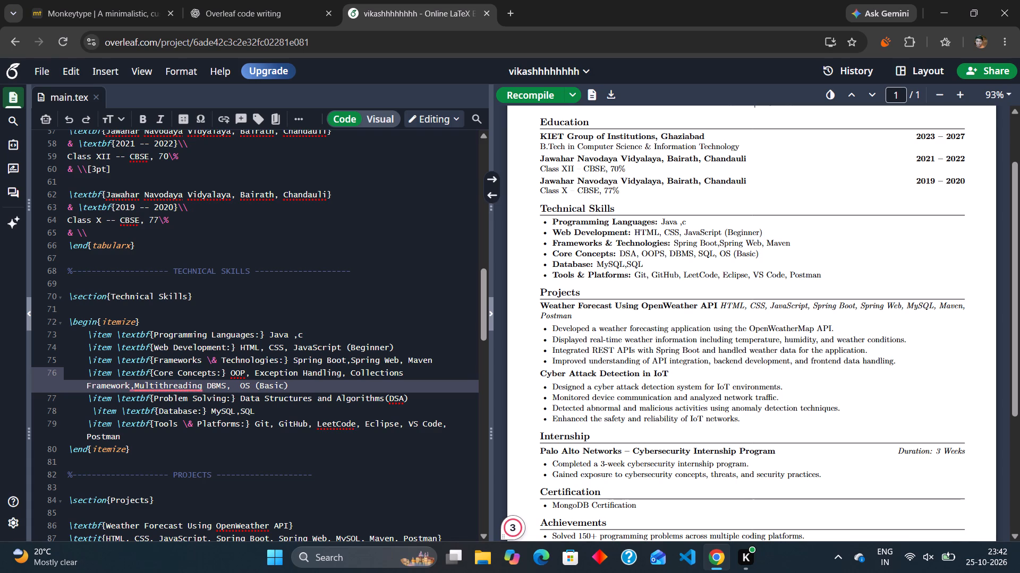
{"action": "key", "text": "comma"}
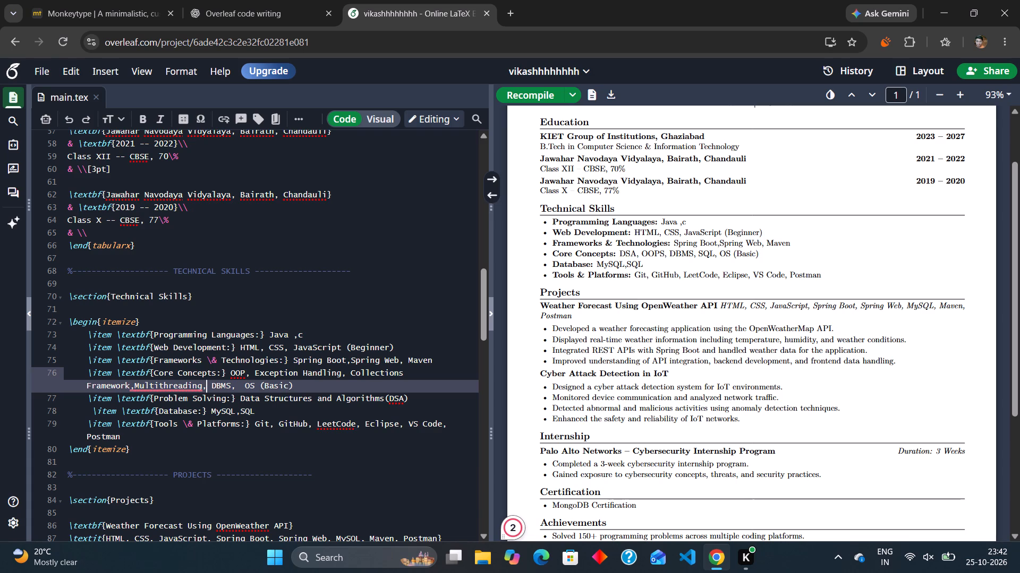
{"action": "type", "text": "File"}
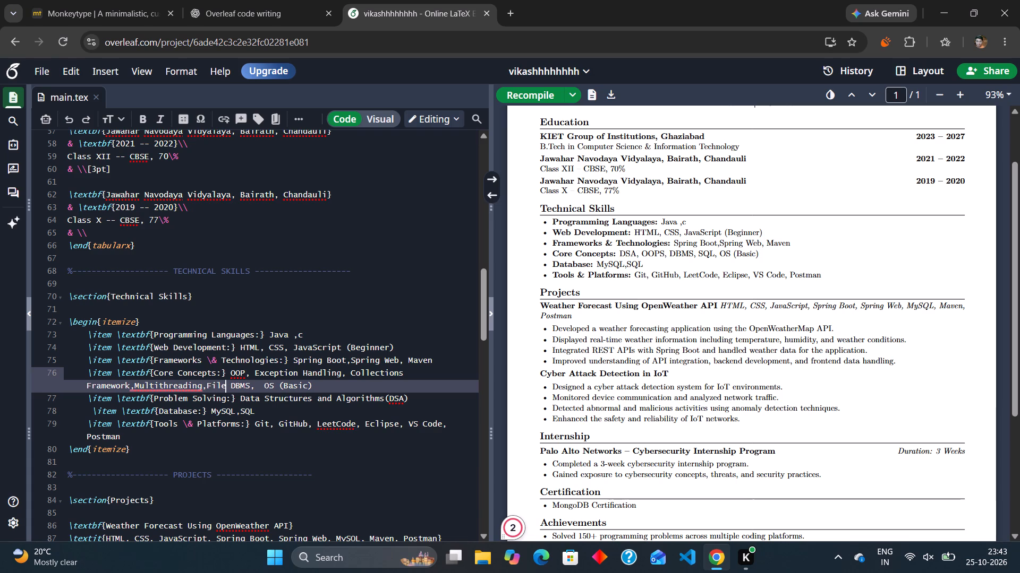
{"action": "key", "text": "space"}
{"action": "type", "text": "Handling"}
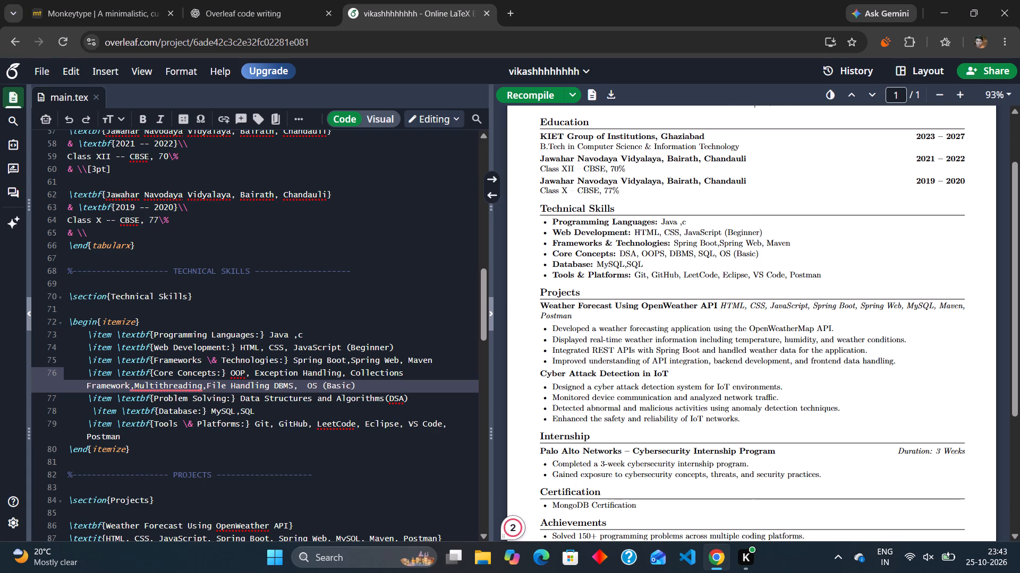
{"action": "key", "text": "comma"}
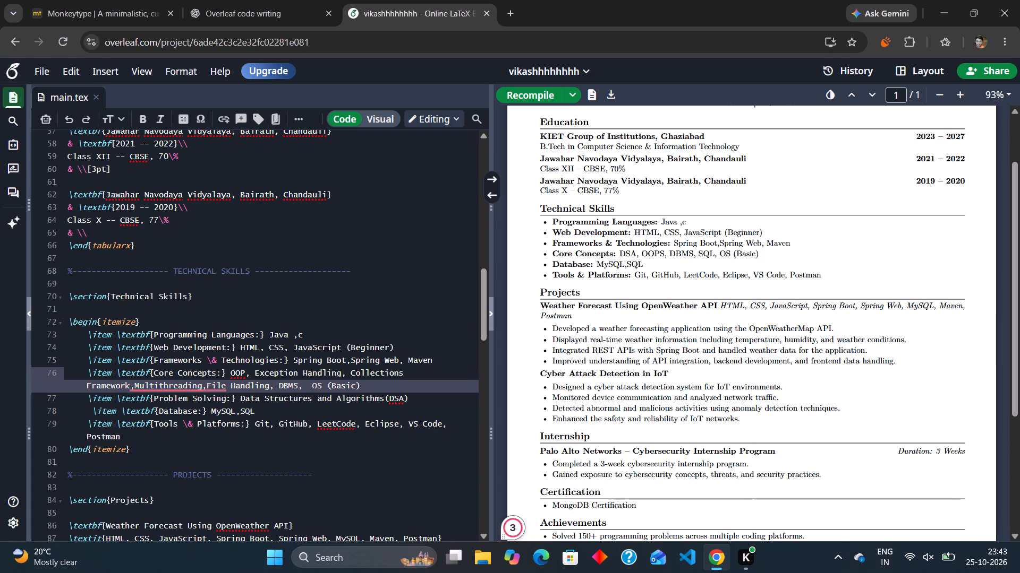
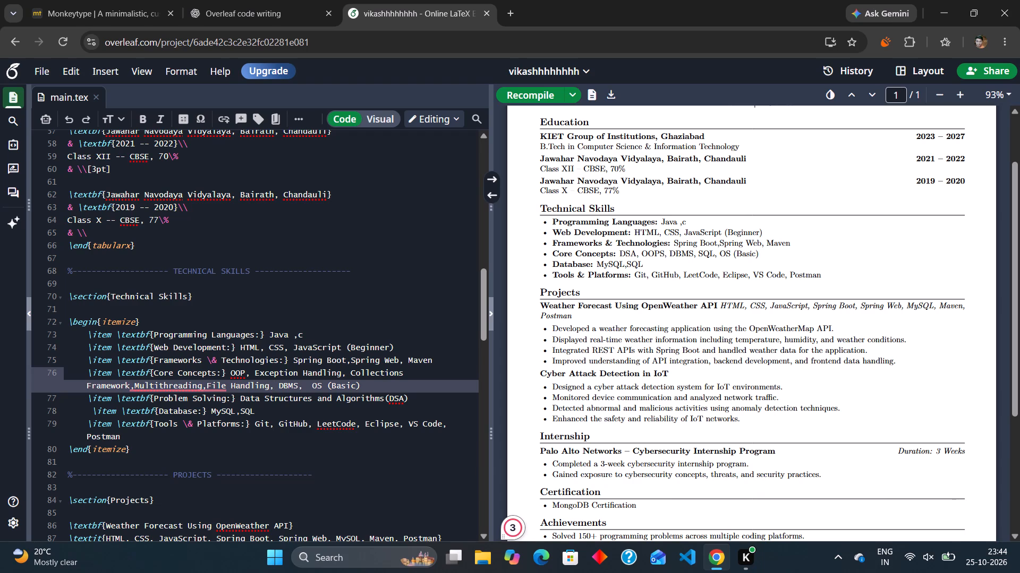
Remove DBMS, OS (Basic) and the comma after File Handling from the end of the Core Concepts item.
{"action": "left_click", "coordinate": [361, 384]}
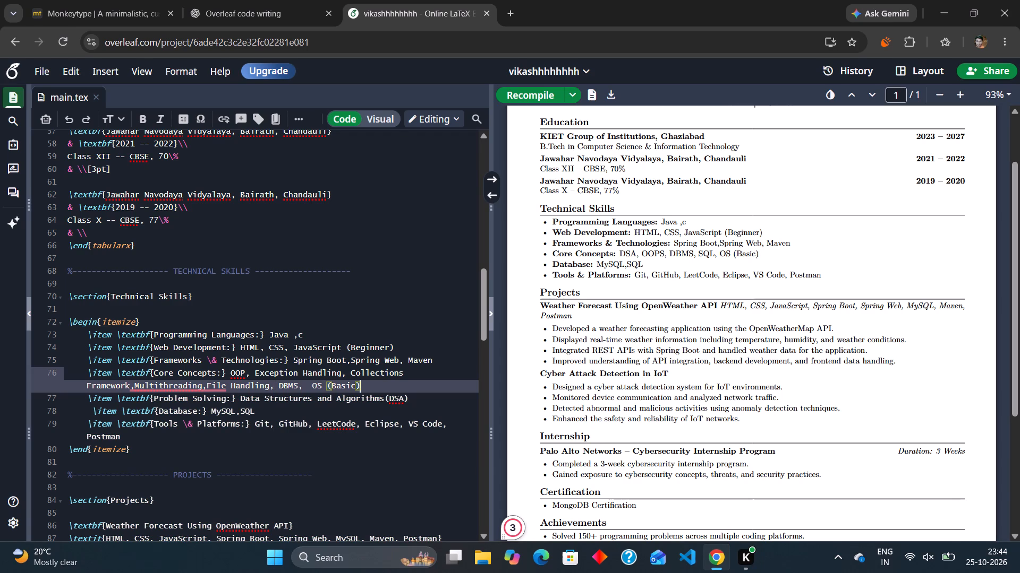
{"action": "key", "text": "BackSpace"}
{"action": "key", "text": "BackSpace"}
{"action": "key", "text": "BackSpace"}
{"action": "key", "text": "BackSpace"}
{"action": "key", "text": "BackSpace"}
{"action": "key", "text": "BackSpace"}
{"action": "key", "text": "BackSpace"}
{"action": "key", "text": "BackSpace"}
{"action": "key", "text": "BackSpace"}
{"action": "key", "text": "BackSpace"}
{"action": "key", "text": "BackSpace"}
{"action": "key", "text": "BackSpace"}
{"action": "key", "text": "BackSpace"}
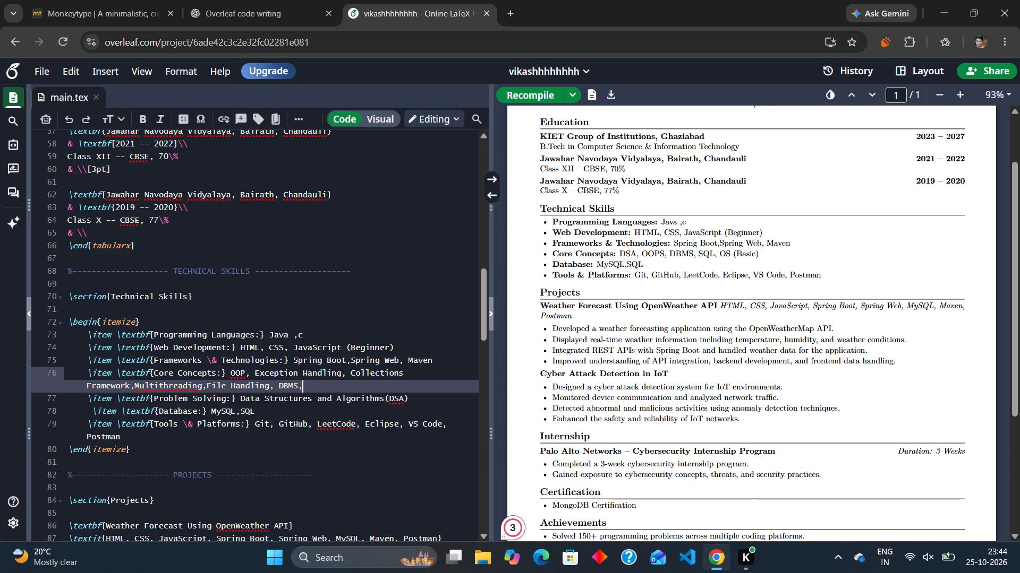
{"action": "key", "text": "BackSpace"}
{"action": "key", "text": "BackSpace"}
{"action": "key", "text": "BackSpace"}
{"action": "key", "text": "BackSpace"}
{"action": "key", "text": "BackSpace"}
{"action": "key", "text": "BackSpace"}
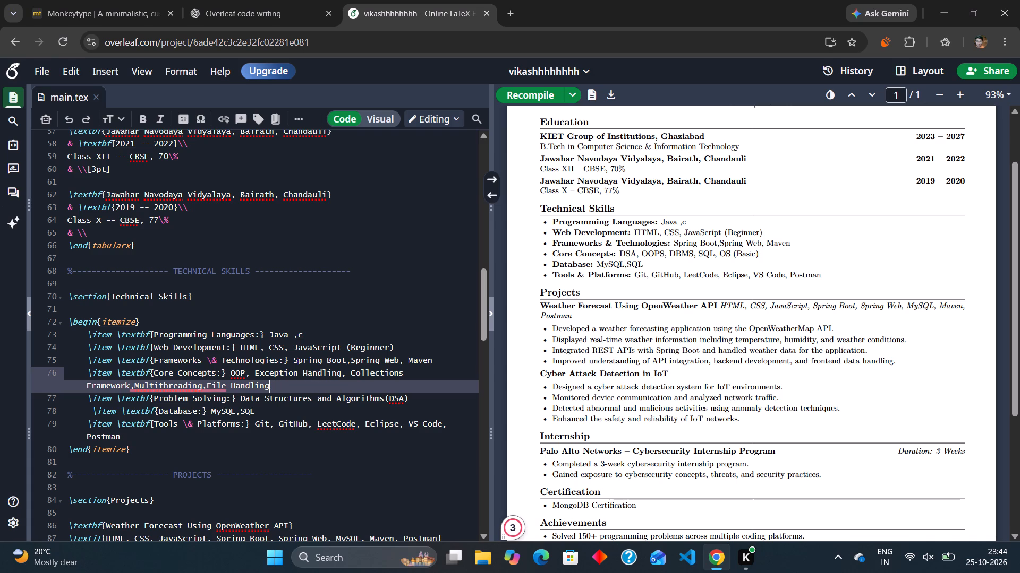
Paste the copied Core Concepts item onto a new line between the Core Concepts and Problem Solving items.
{"action": "key", "text": "Return"}
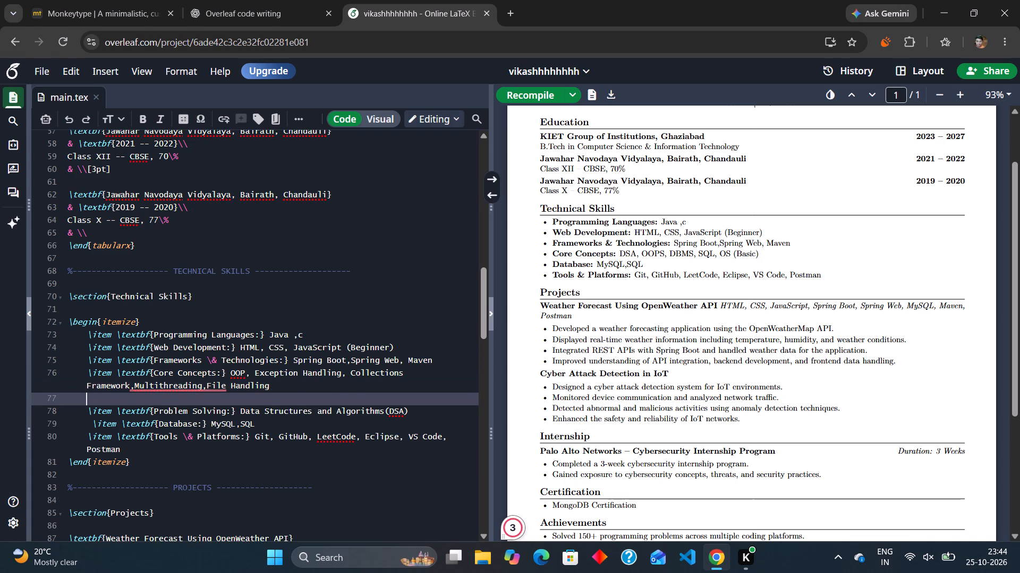
{"action": "key", "text": "ctrl+v"}
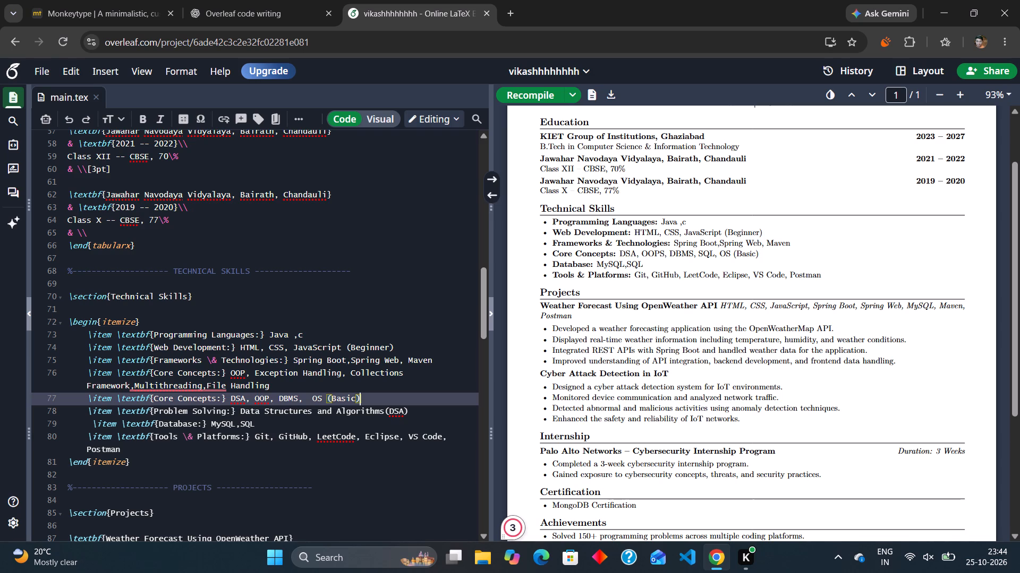
Change the bold label of the pasted item to "Core CS Subjects", keeping its colon.
{"action": "key", "text": "Left"}
{"action": "key", "text": "Left"}
{"action": "key", "text": "Left"}
{"action": "key", "text": "Left"}
{"action": "key", "text": "Left"}
{"action": "key", "text": "Left"}
{"action": "key", "text": "Left"}
{"action": "key", "text": "Left"}
{"action": "key", "text": "Left"}
{"action": "key", "text": "Left"}
{"action": "key", "text": "Left"}
{"action": "key", "text": "Left"}
{"action": "key", "text": "Left"}
{"action": "key", "text": "Left"}
{"action": "key", "text": "Left"}
{"action": "key", "text": "Left"}
{"action": "key", "text": "Left"}
{"action": "key", "text": "Left"}
{"action": "key", "text": "Left"}
{"action": "key", "text": "Left"}
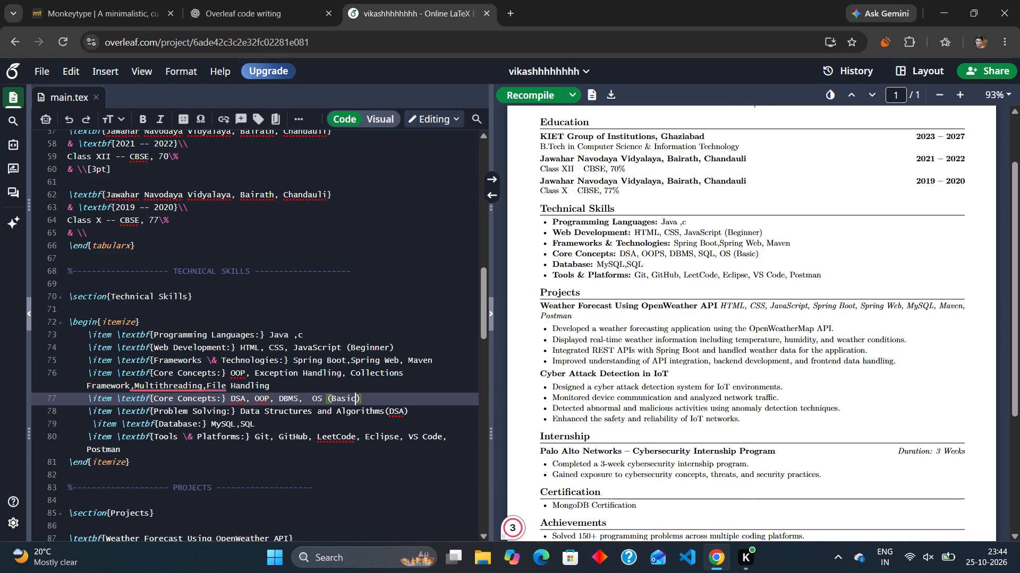
{"action": "key", "text": "Left"}
{"action": "key", "text": "Left"}
{"action": "key", "text": "Left"}
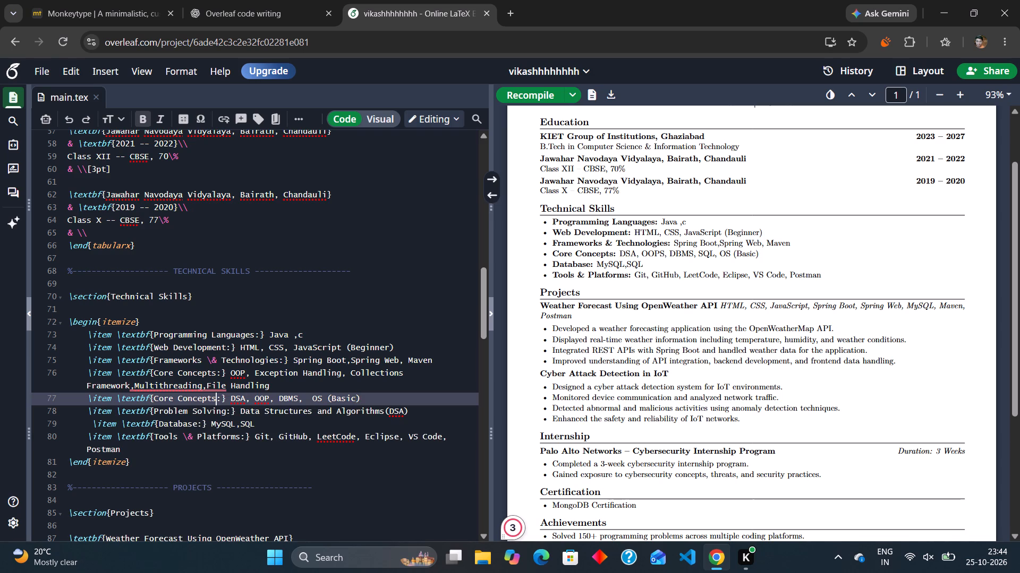
{"action": "key", "text": "BackSpace"}
{"action": "key", "text": "BackSpace"}
{"action": "key", "text": "BackSpace"}
{"action": "key", "text": "BackSpace"}
{"action": "key", "text": "BackSpace"}
{"action": "key", "text": "BackSpace"}
{"action": "key", "text": "BackSpace"}
{"action": "key", "text": "BackSpace"}
{"action": "key", "text": "BackSpace"}
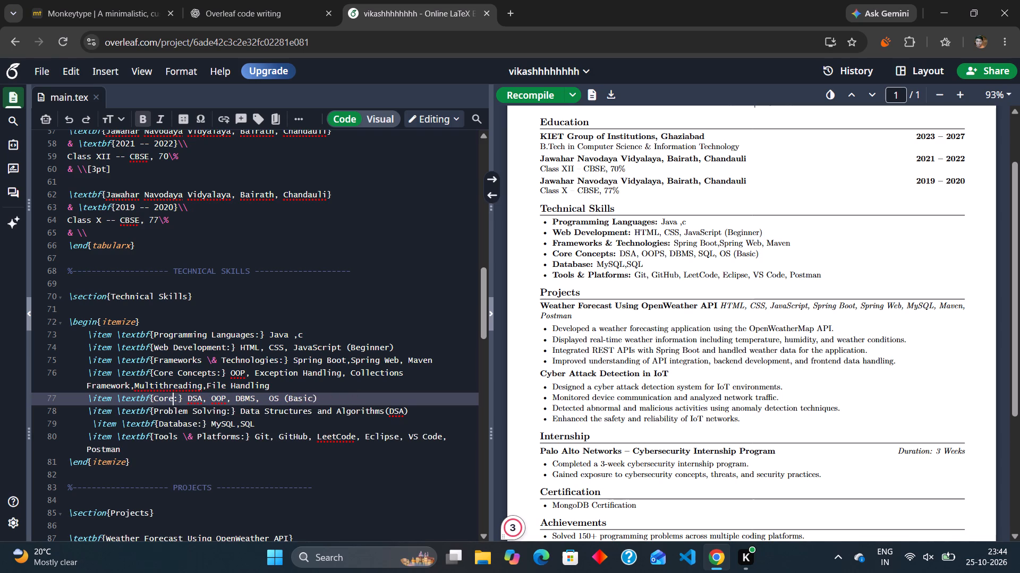
{"action": "key", "text": "BackSpace"}
{"action": "key", "text": "BackSpace"}
{"action": "key", "text": "BackSpace"}
{"action": "key", "text": "BackSpace"}
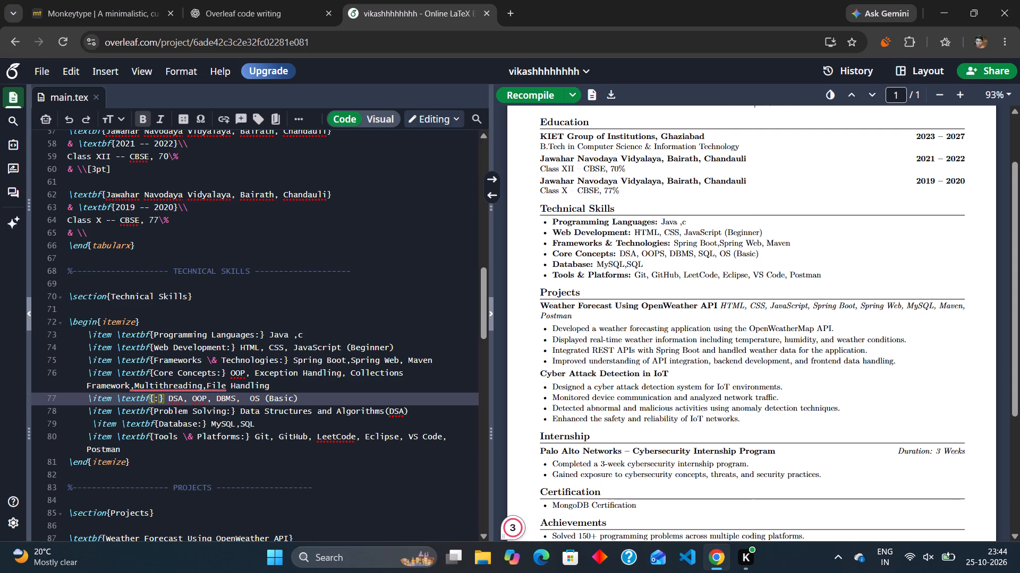
{"action": "type", "text": "Core CS"}
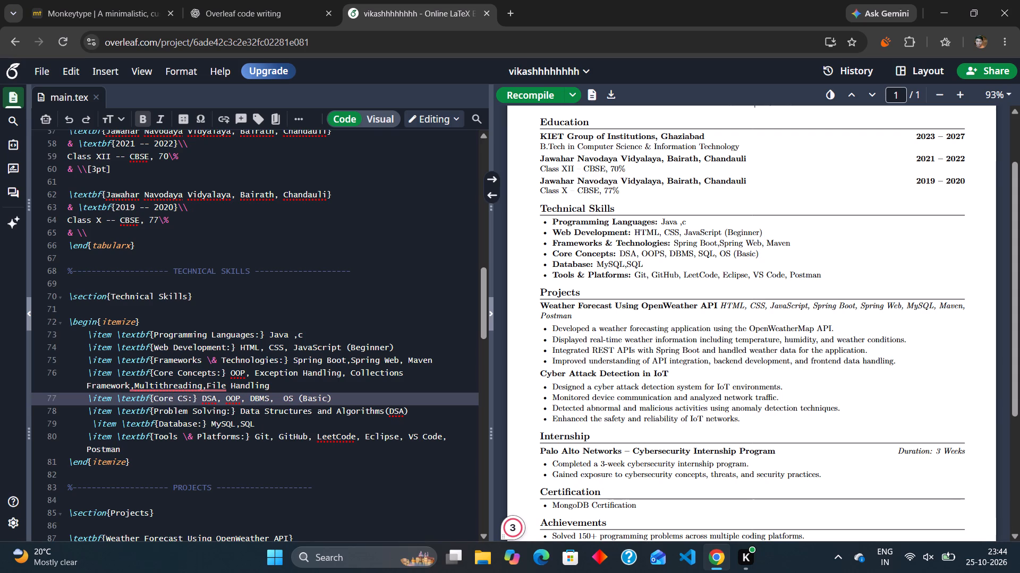
{"action": "key", "text": "space"}
{"action": "type", "text": "Subjects"}
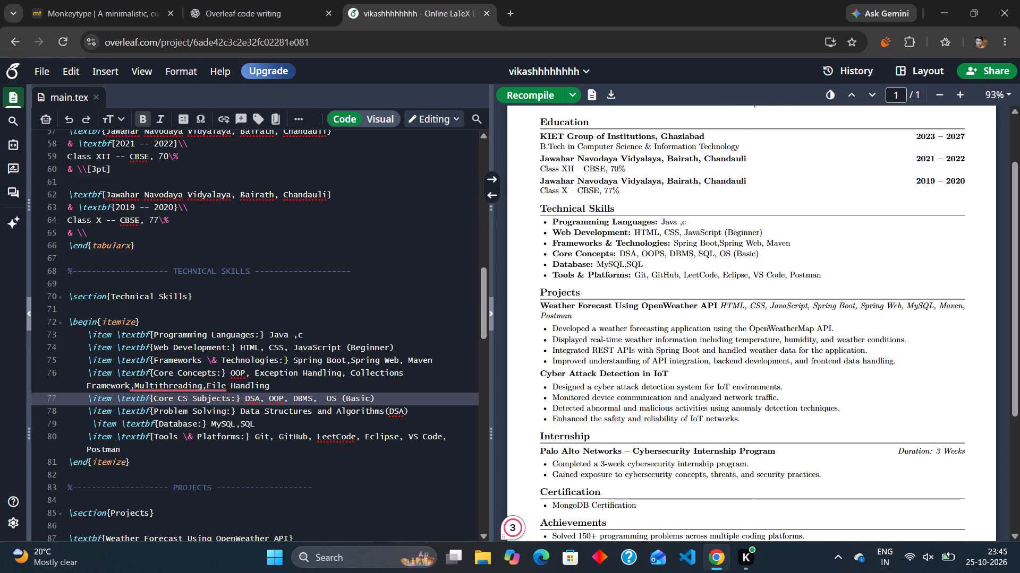
Clear all the pasted skills and the leading space after the Core CS Subjects label.
{"action": "key", "text": "Right"}
{"action": "key", "text": "Right"}
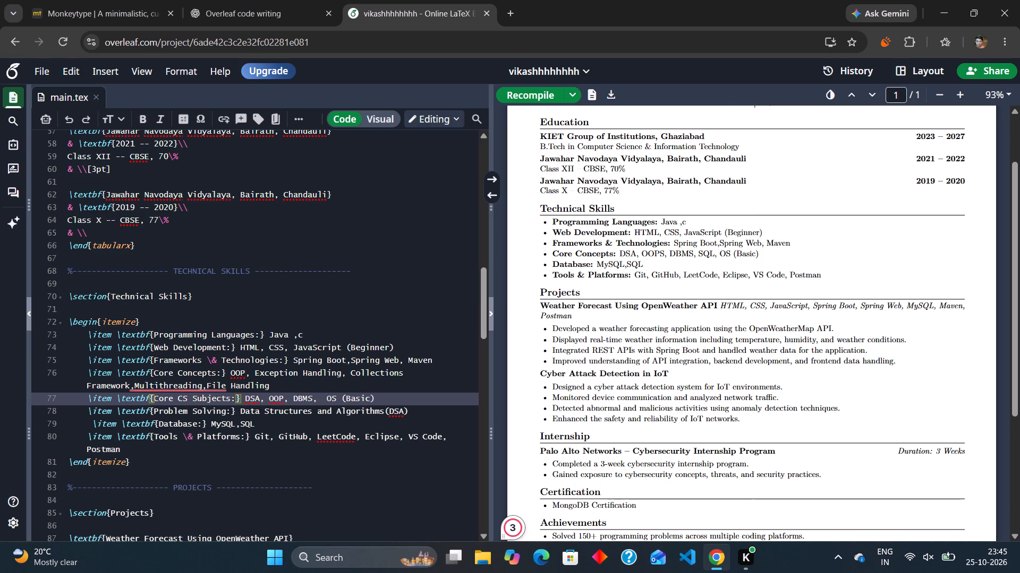
{"action": "key", "text": "Right"}
{"action": "key", "text": "Right"}
{"action": "key", "text": "Right"}
{"action": "key", "text": "Right"}
{"action": "key", "text": "Right"}
{"action": "key", "text": "Right"}
{"action": "key", "text": "Right"}
{"action": "key", "text": "Right"}
{"action": "key", "text": "Right"}
{"action": "key", "text": "Right"}
{"action": "key", "text": "Right"}
{"action": "key", "text": "Right"}
{"action": "key", "text": "Right"}
{"action": "key", "text": "Right"}
{"action": "key", "text": "Right"}
{"action": "key", "text": "Right"}
{"action": "key", "text": "Right"}
{"action": "key", "text": "Right"}
{"action": "key", "text": "Right"}
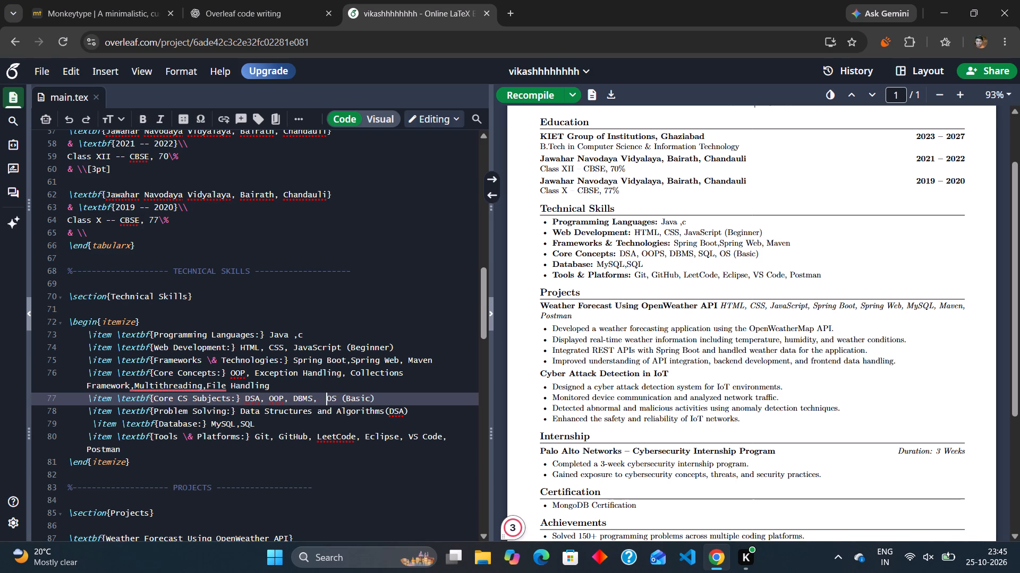
{"action": "key", "text": "Right"}
{"action": "key", "text": "Right"}
{"action": "key", "text": "Right"}
{"action": "key", "text": "Right"}
{"action": "key", "text": "Right"}
{"action": "key", "text": "Right"}
{"action": "key", "text": "Right"}
{"action": "key", "text": "Right"}
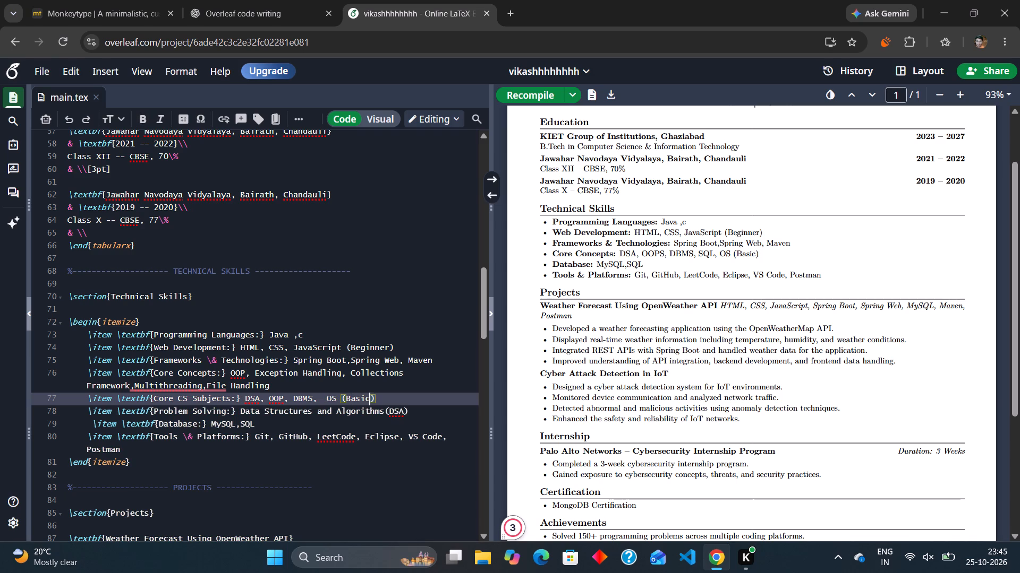
{"action": "key", "text": "Right"}
{"action": "key", "text": "BackSpace"}
{"action": "key", "text": "BackSpace"}
{"action": "key", "text": "BackSpace"}
{"action": "key", "text": "BackSpace"}
{"action": "key", "text": "BackSpace"}
{"action": "key", "text": "BackSpace"}
{"action": "key", "text": "BackSpace"}
{"action": "key", "text": "BackSpace"}
{"action": "key", "text": "BackSpace"}
{"action": "key", "text": "BackSpace"}
{"action": "key", "text": "BackSpace"}
{"action": "key", "text": "BackSpace"}
{"action": "key", "text": "BackSpace"}
{"action": "key", "text": "BackSpace"}
{"action": "key", "text": "BackSpace"}
{"action": "key", "text": "BackSpace"}
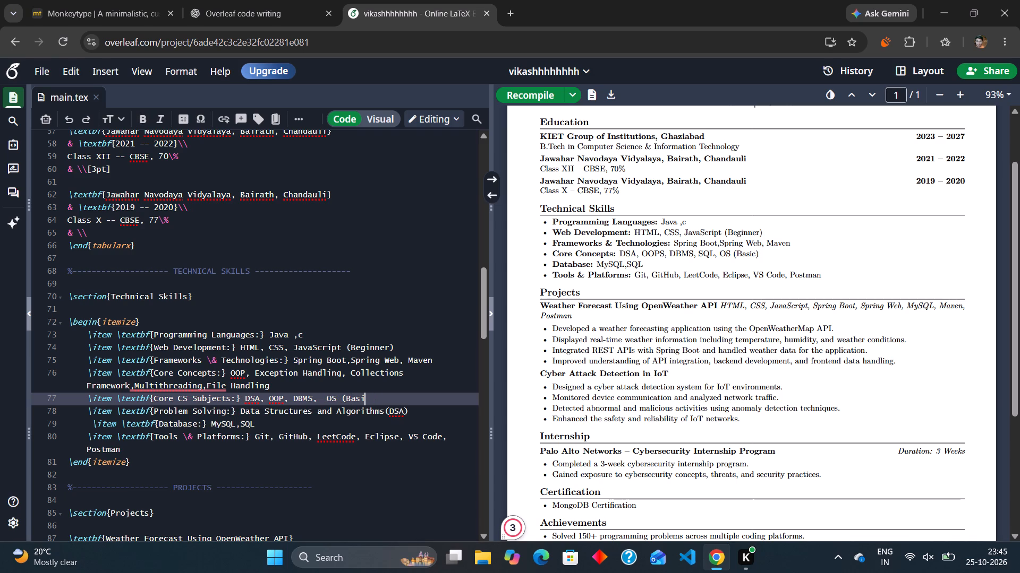
{"action": "key", "text": "BackSpace"}
{"action": "key", "text": "BackSpace"}
{"action": "key", "text": "BackSpace"}
{"action": "key", "text": "BackSpace"}
{"action": "key", "text": "BackSpace"}
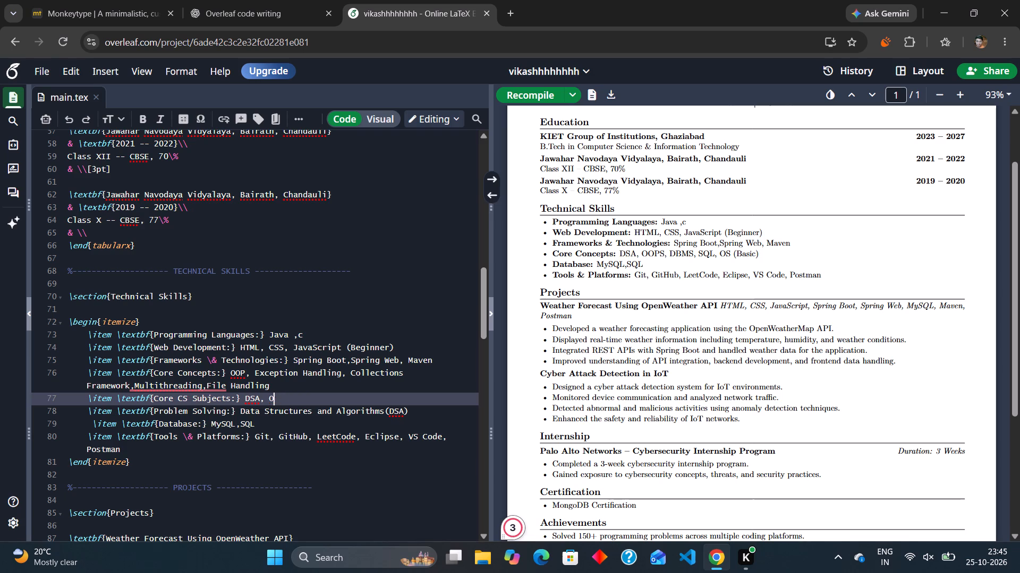
{"action": "key", "text": "BackSpace"}
{"action": "key", "text": "BackSpace"}
{"action": "key", "text": "BackSpace"}
{"action": "key", "text": "BackSpace"}
{"action": "key", "text": "BackSpace"}
{"action": "key", "text": "BackSpace"}
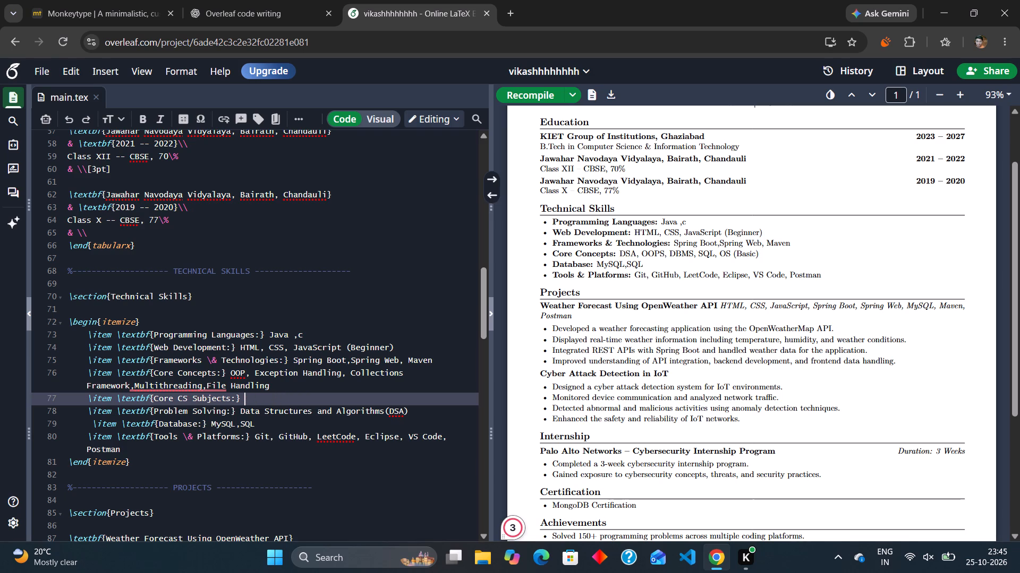
{"action": "key", "text": "BackSpace"}
Enter "DBMS,Operating Systems(OS),Computer Networks(CN)" as the content of the Core CS Subjects item.
{"action": "key", "text": "shift+d"}
{"action": "type", "text": "BMS"}
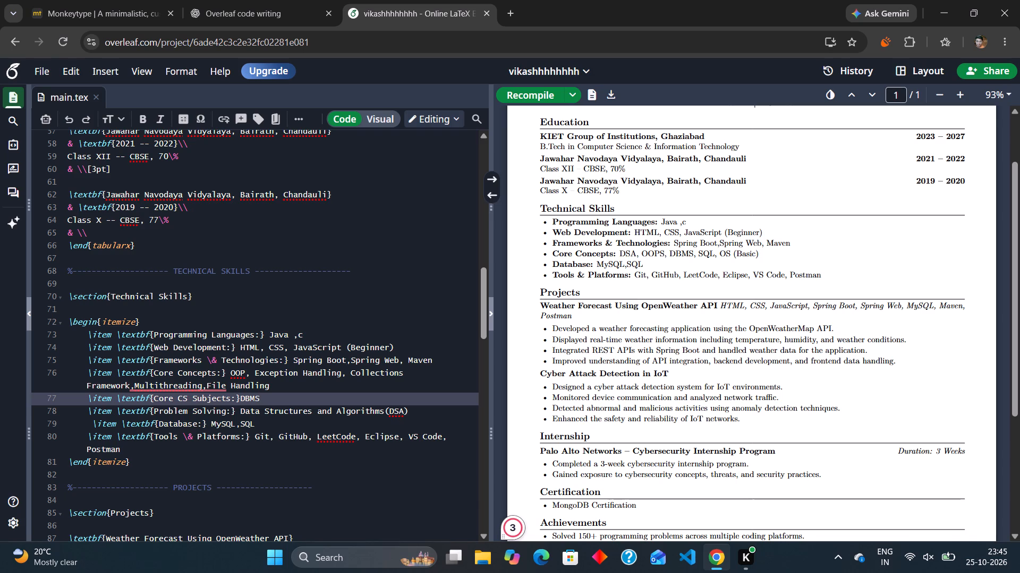
{"action": "key", "text": "comma"}
{"action": "type", "text": "Operating"}
{"action": "key", "text": "space"}
{"action": "type", "text": "Systems"}
{"action": "type", "text": "()"}
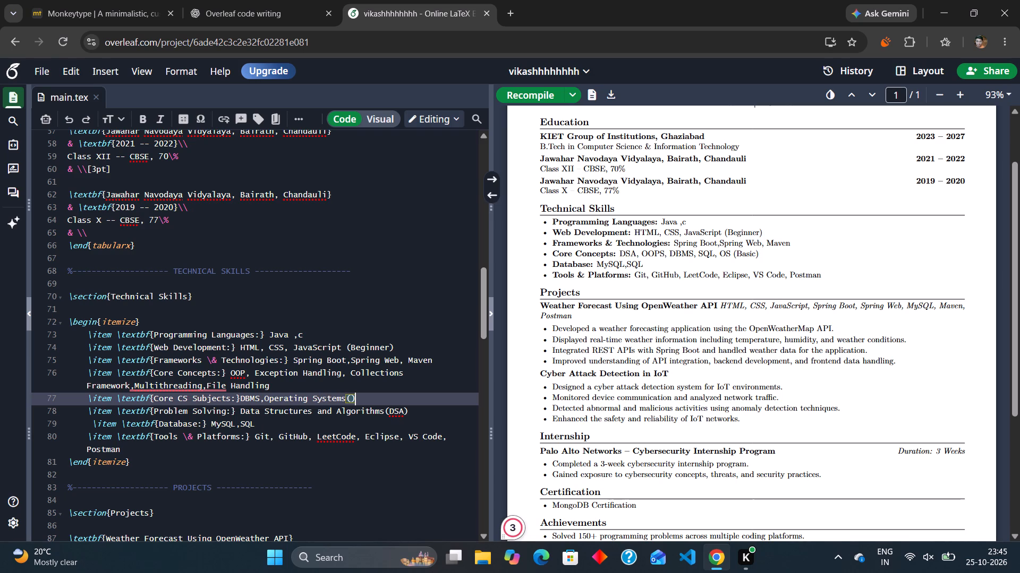
{"action": "key", "text": "Left"}
{"action": "type", "text": "OS"}
{"action": "key", "text": "Right"}
{"action": "type", "text": ",Computer"}
{"action": "key", "text": "space"}
{"action": "type", "text": "Networks"}
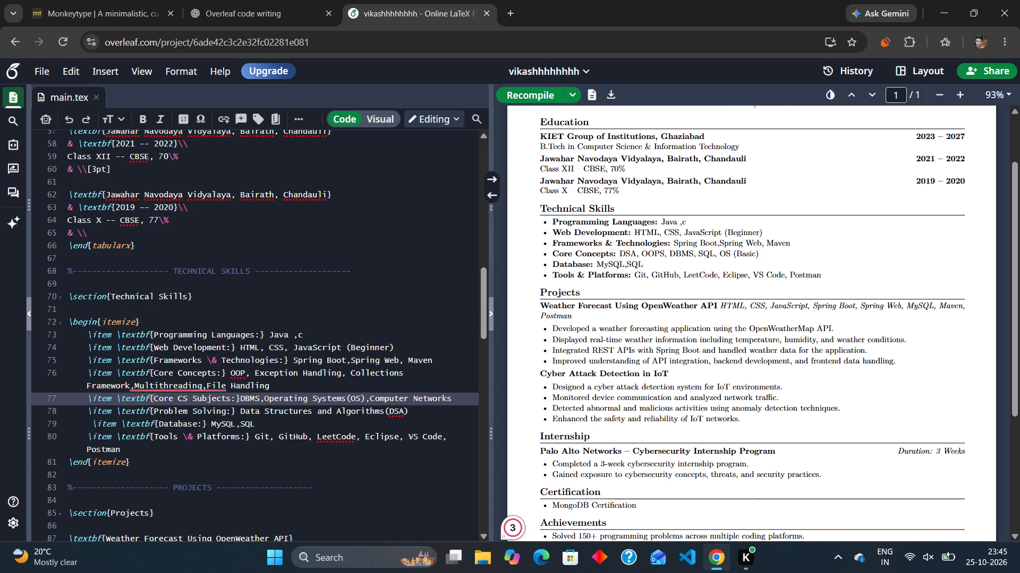
{"action": "key", "text": "shift+parenleft"}
{"action": "key", "text": "shift+parenright"}
{"action": "key", "text": "Left"}
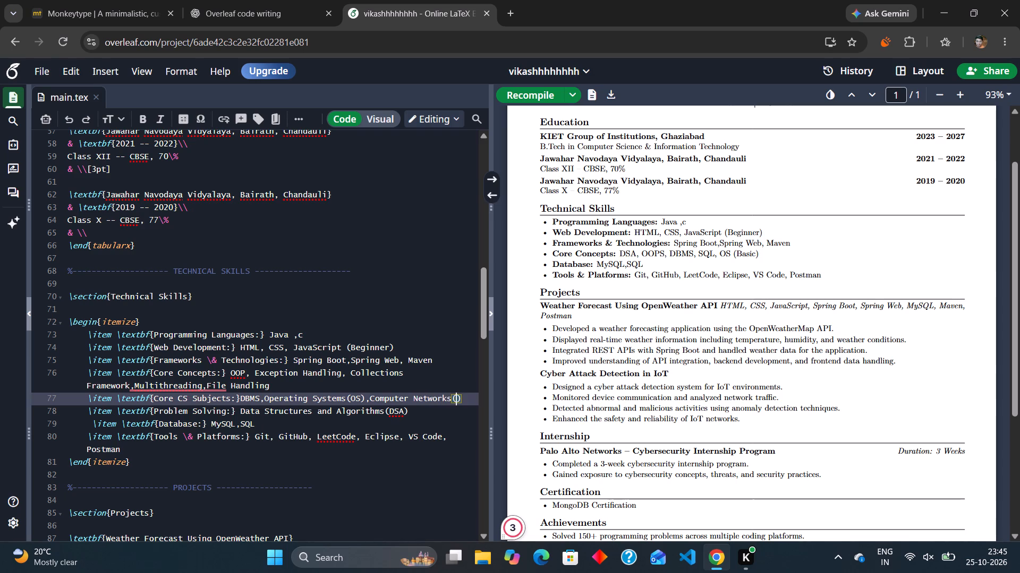
{"action": "type", "text": "CN"}
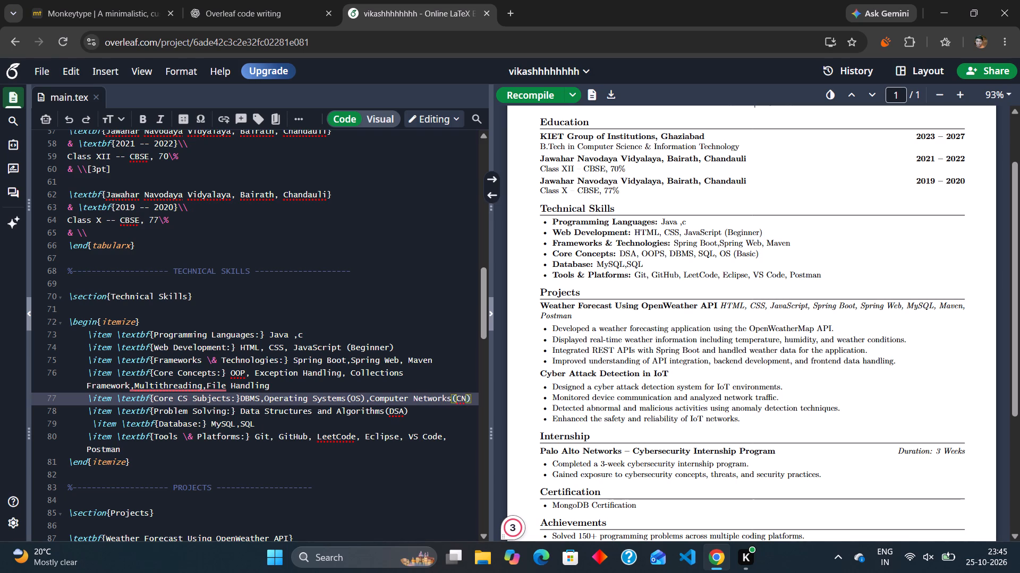
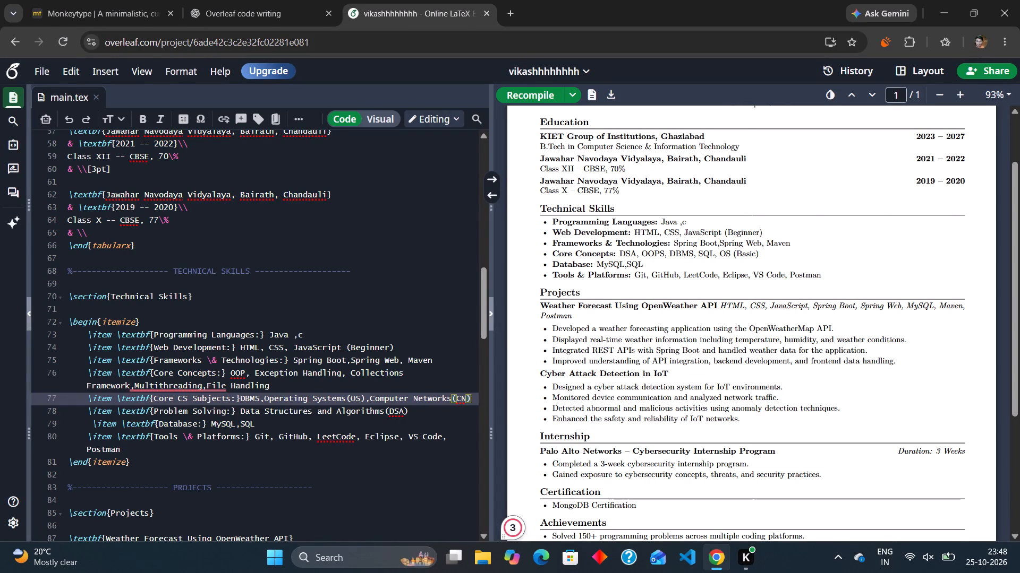
Place the text cursor just before "LeetCode" in the Tools & Platforms item of the Technical Skills list.
{"action": "left_click", "coordinate": [313, 436]}
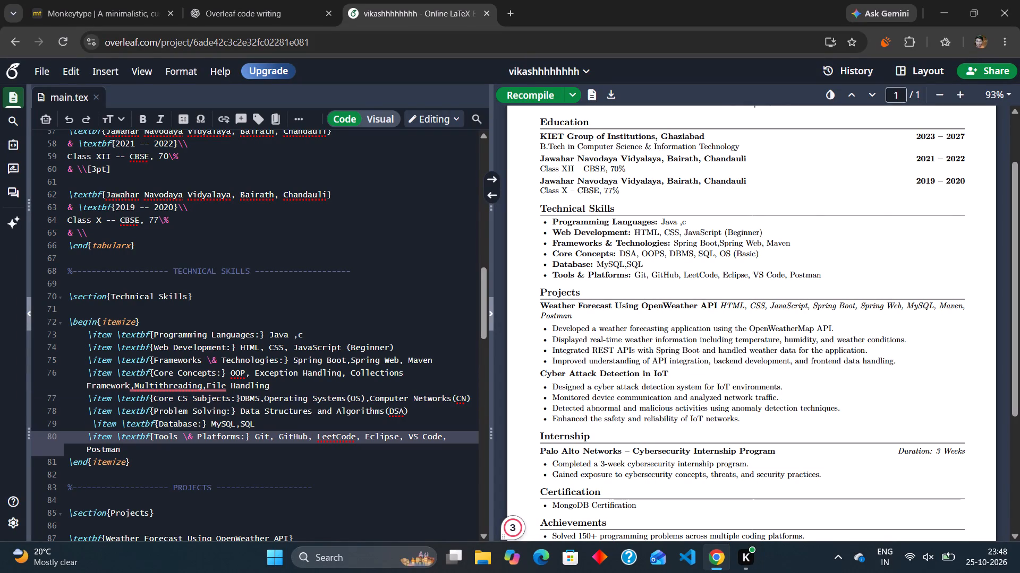
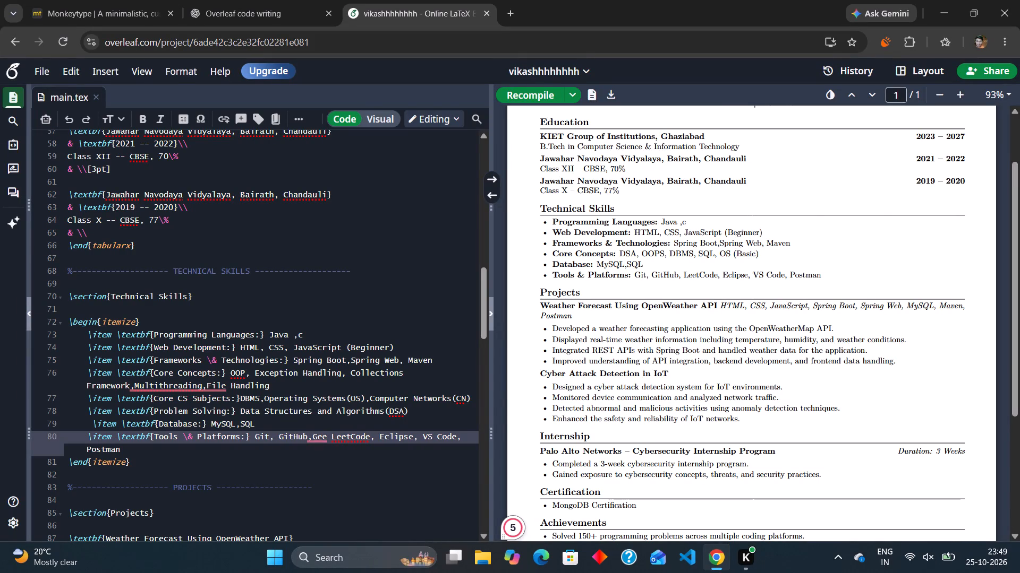
Complete the partial "Gee" entry in the Tools & Platforms item as "GeeksforGeeks(GFG)," ahead of LeetCode.
{"action": "type", "text": "ks"}
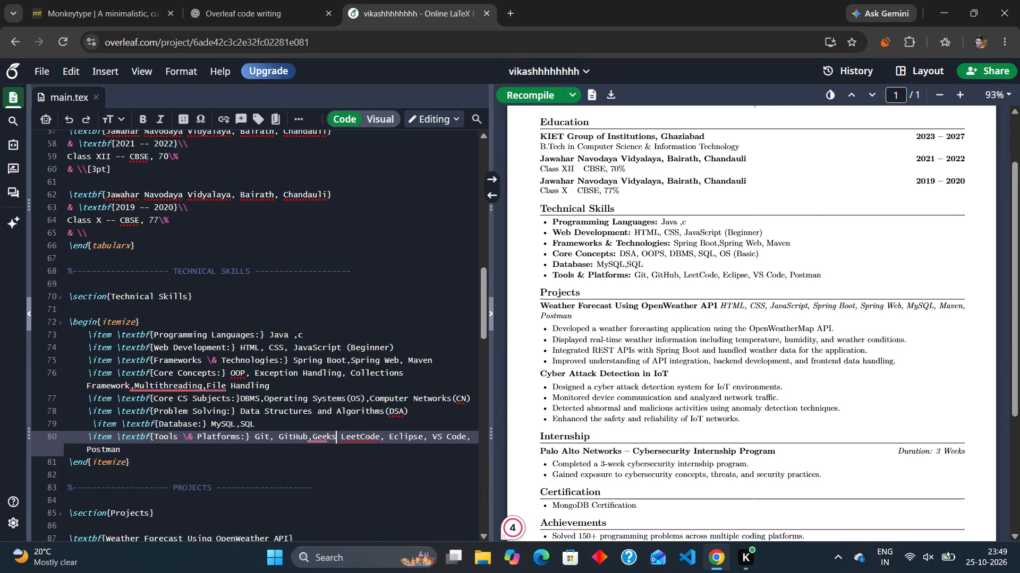
{"action": "type", "text": "for"}
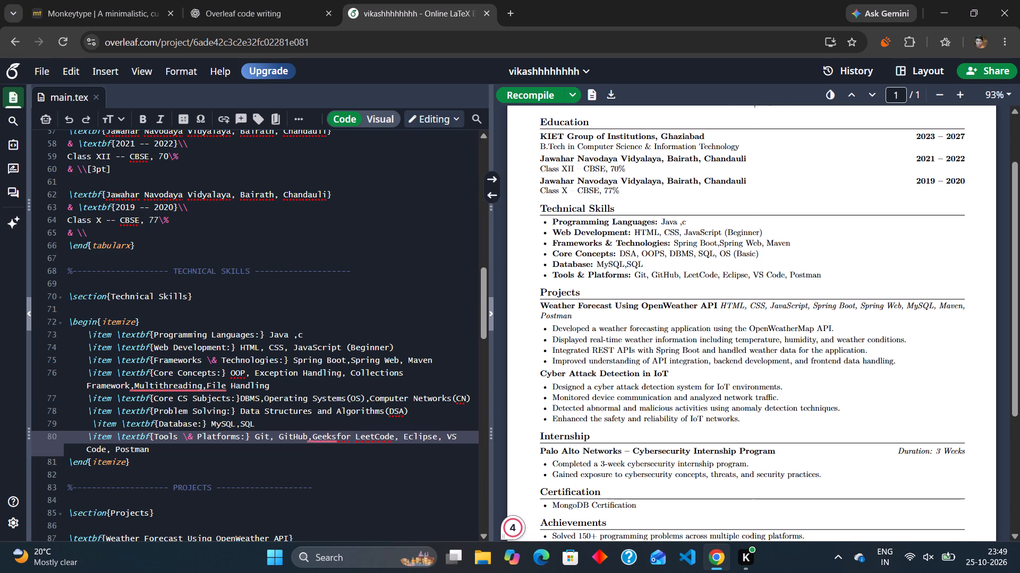
{"action": "type", "text": "Geeks"}
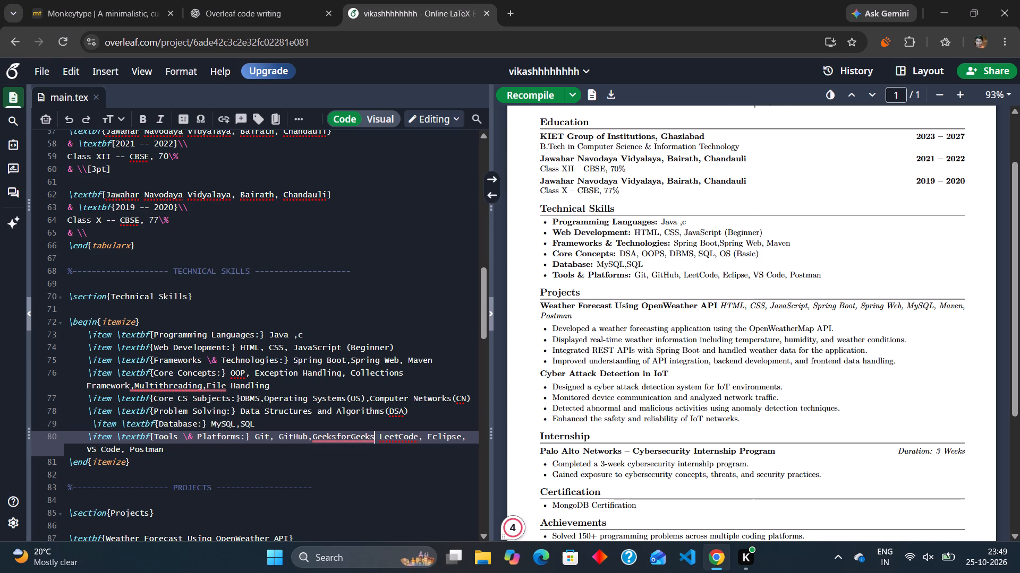
{"action": "key", "text": "shift+parenleft"}
{"action": "key", "text": "shift+parenright"}
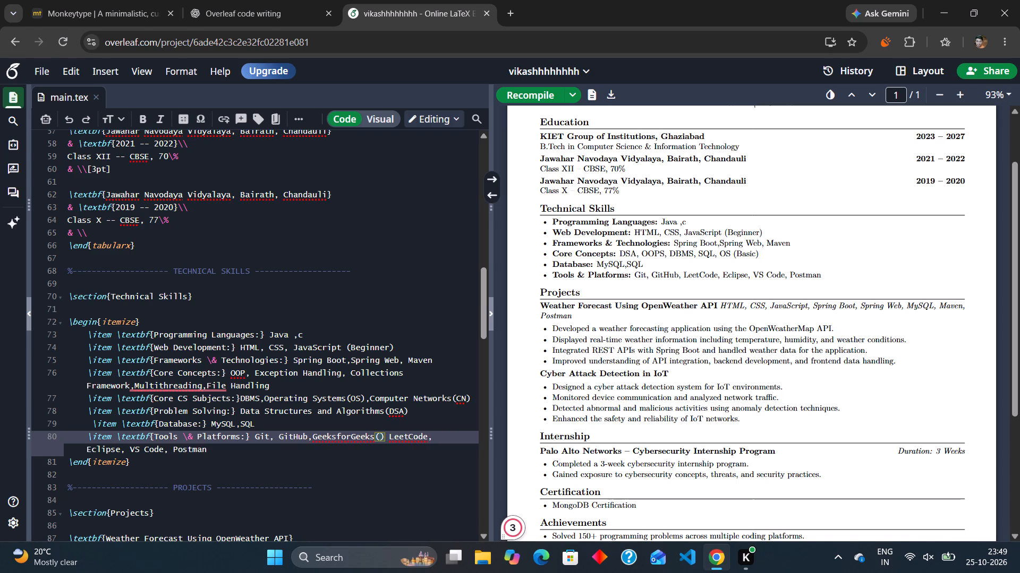
{"action": "key", "text": "Left"}
{"action": "key", "text": "shift+g"}
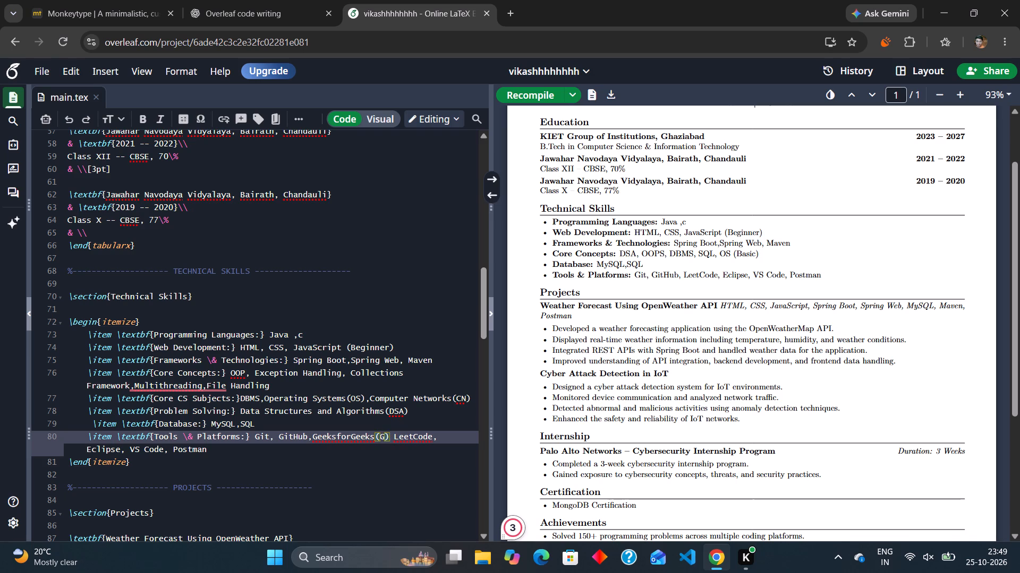
{"action": "key", "text": "shift+f"}
{"action": "key", "text": "shift+g"}
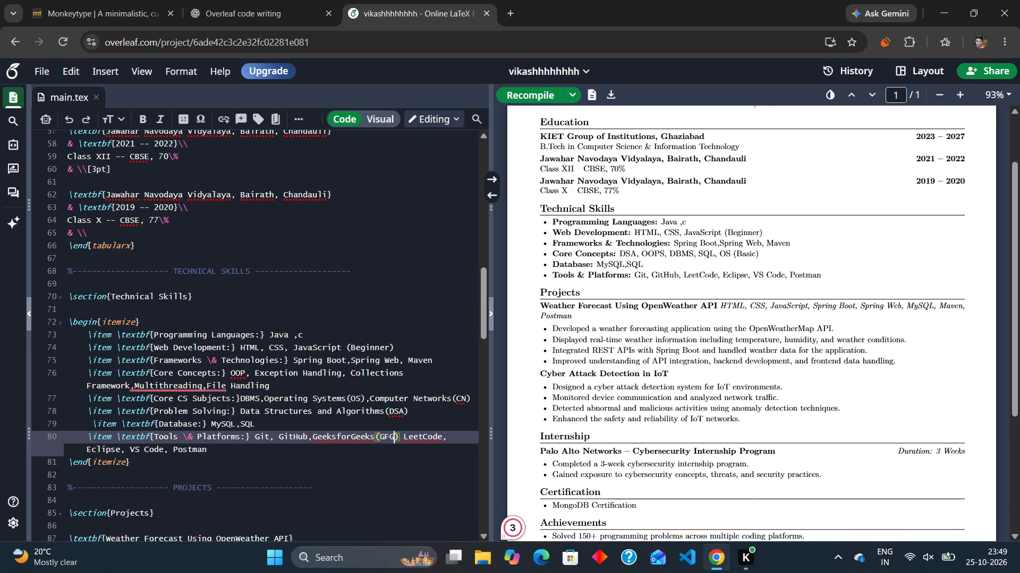
{"action": "key", "text": "Right"}
{"action": "key", "text": "comma"}
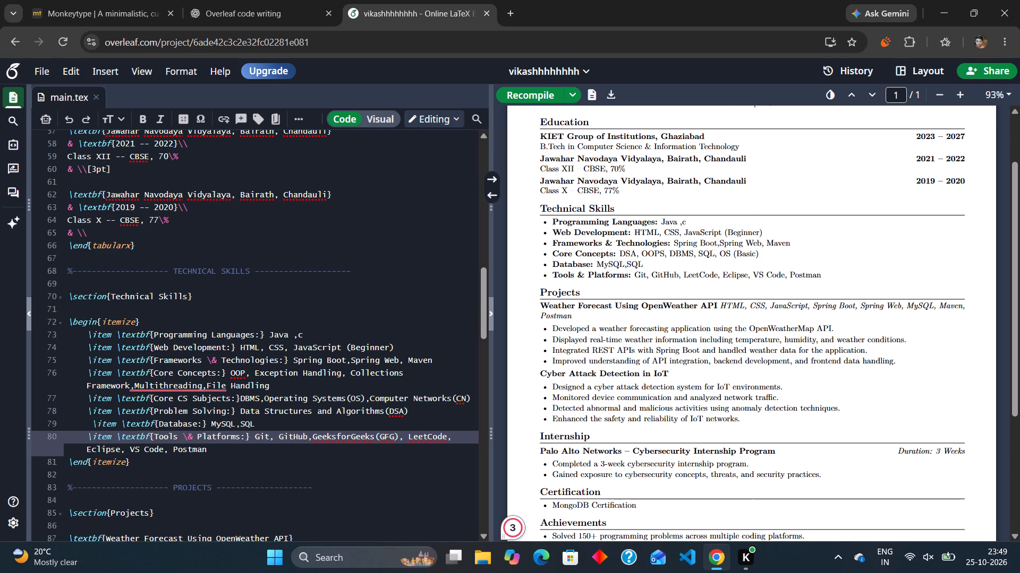
Add "IntelliJ IDEA" after GeeksforGeeks(GFG) in the Tools & Platforms item.
{"action": "scroll", "coordinate": [321, 436], "scroll_direction": "down", "scroll_amount": 1}
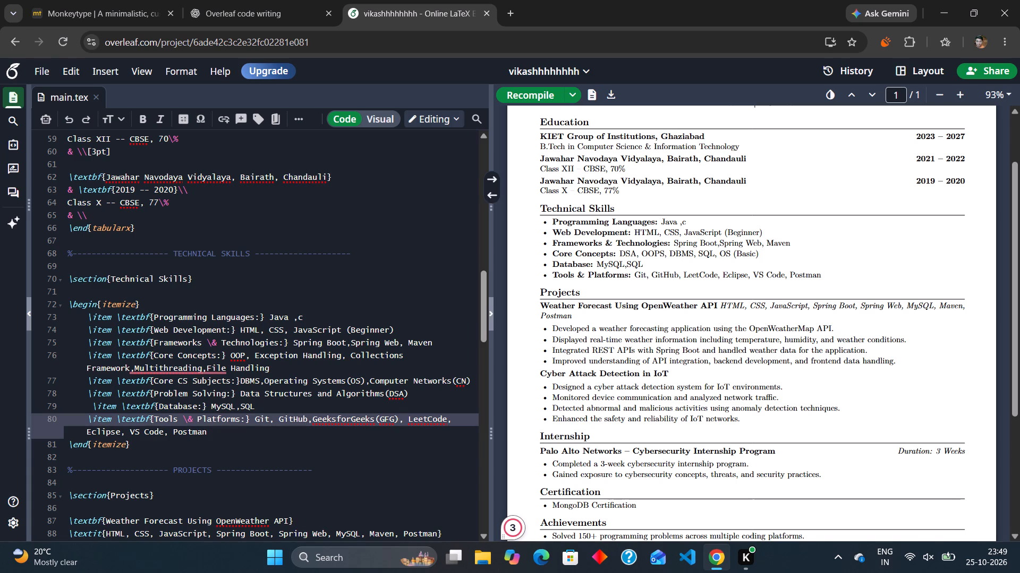
{"action": "type", "text": "Inte"}
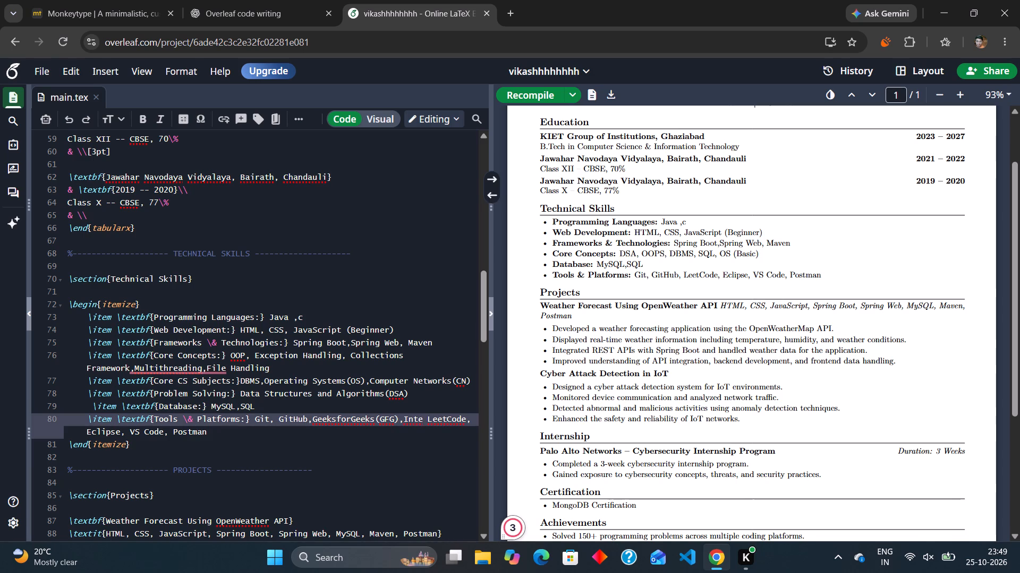
{"action": "type", "text": "lli"}
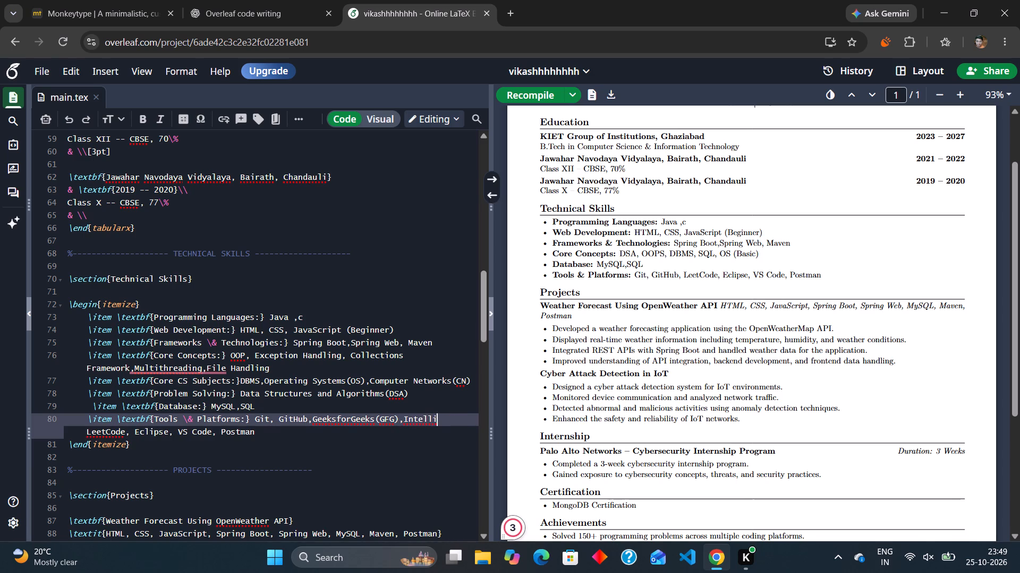
{"action": "key", "text": "shift+j"}
{"action": "key", "text": "space"}
{"action": "type", "text": "IDEA"}
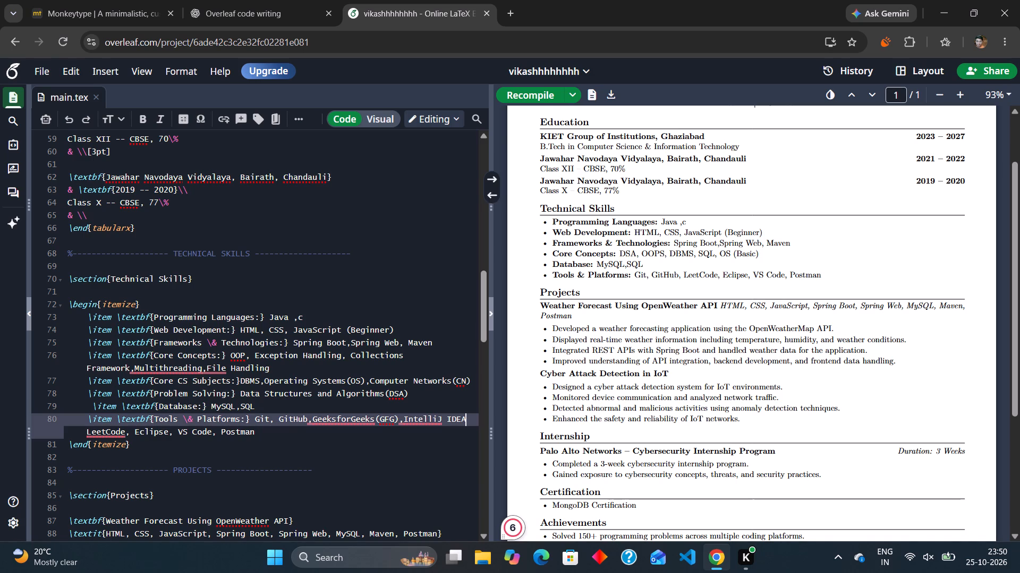
Recompile the resume to refresh its PDF preview with the edited Technical Skills.
{"action": "left_click", "coordinate": [536, 99]}
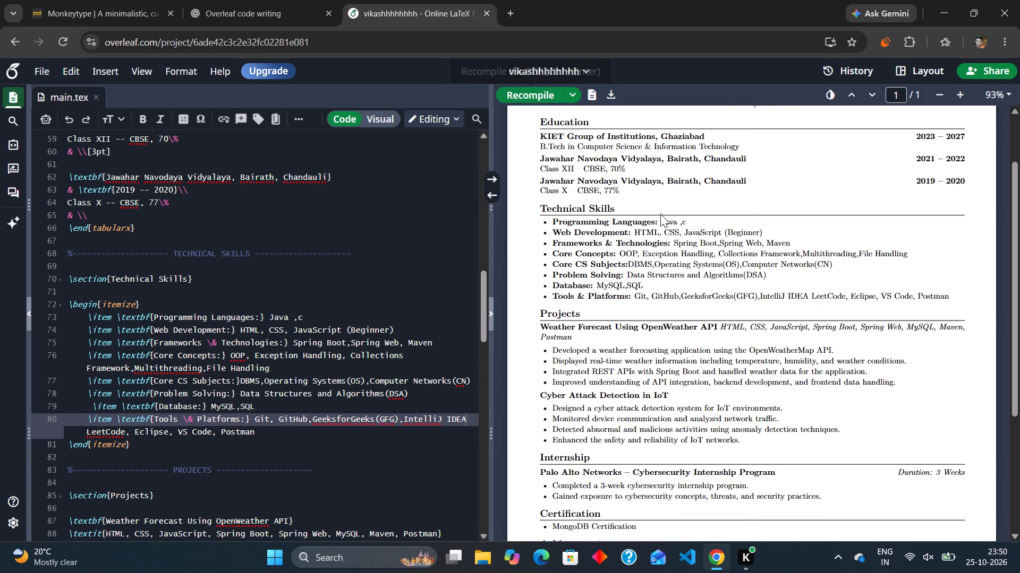
Review the compiled resume preview from Technical Skills through Achievements and back up to the header.
{"action": "scroll", "coordinate": [677, 272], "scroll_direction": "down", "scroll_amount": 1}
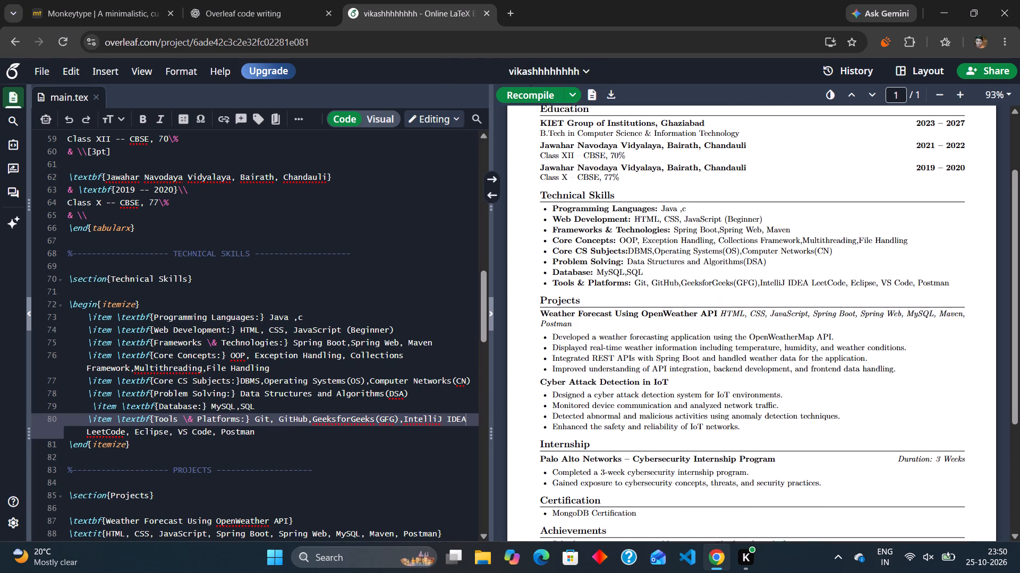
{"action": "scroll", "coordinate": [677, 272], "scroll_direction": "down", "scroll_amount": 1}
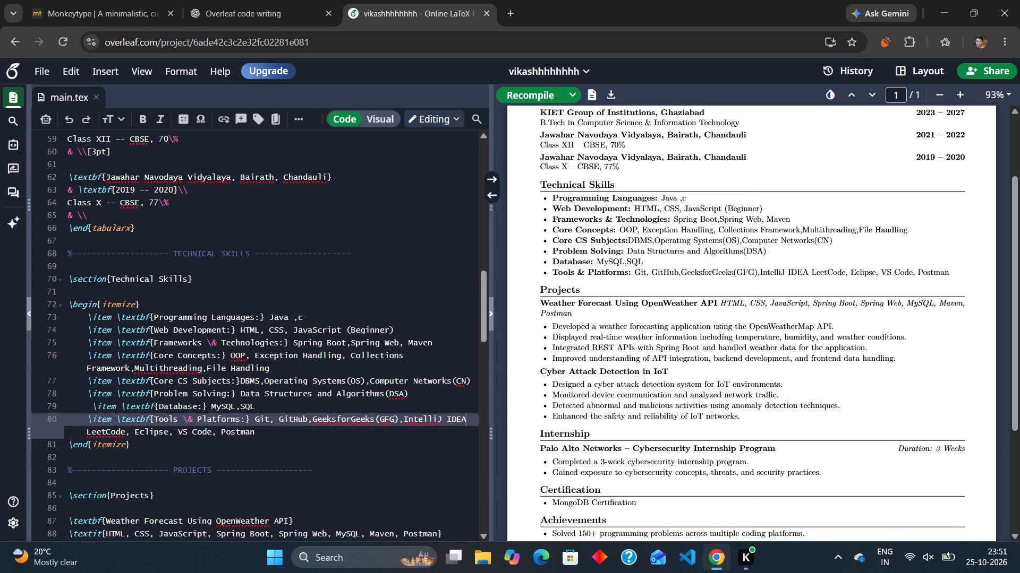
{"action": "scroll", "coordinate": [677, 272], "scroll_direction": "down", "scroll_amount": 1}
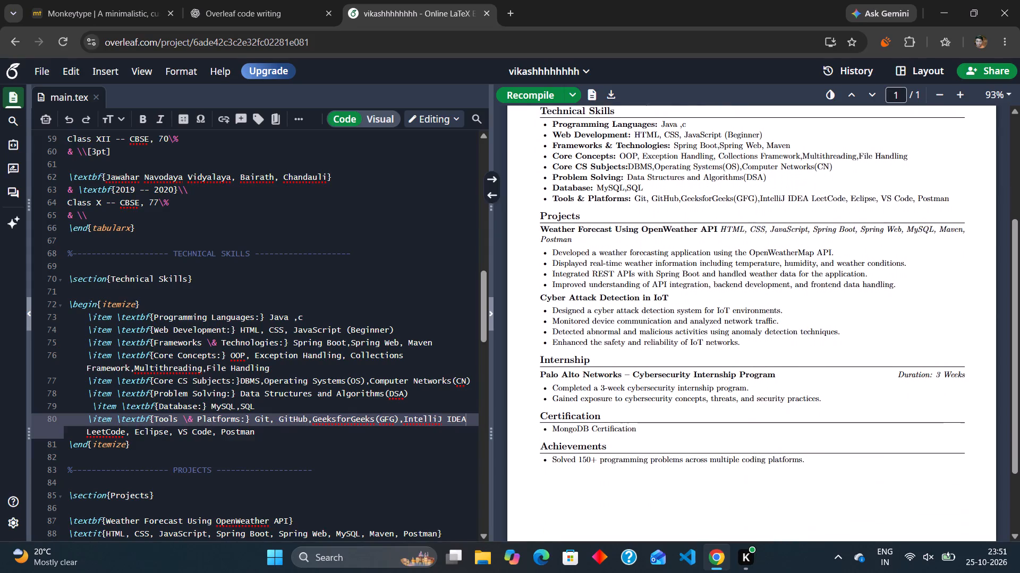
{"action": "scroll", "coordinate": [677, 272], "scroll_direction": "down", "scroll_amount": 1}
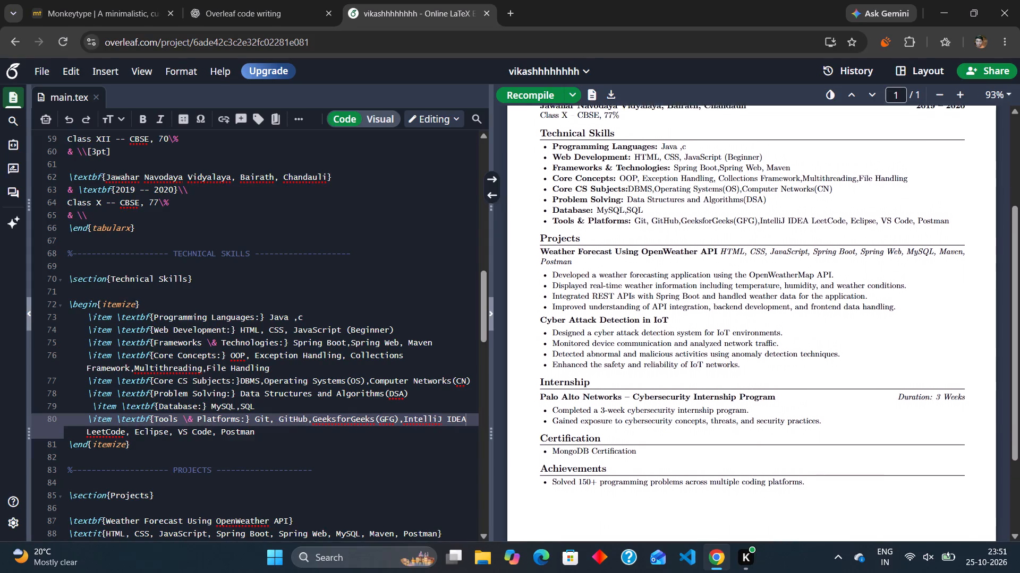
{"action": "scroll", "coordinate": [677, 272], "scroll_direction": "down", "scroll_amount": 1}
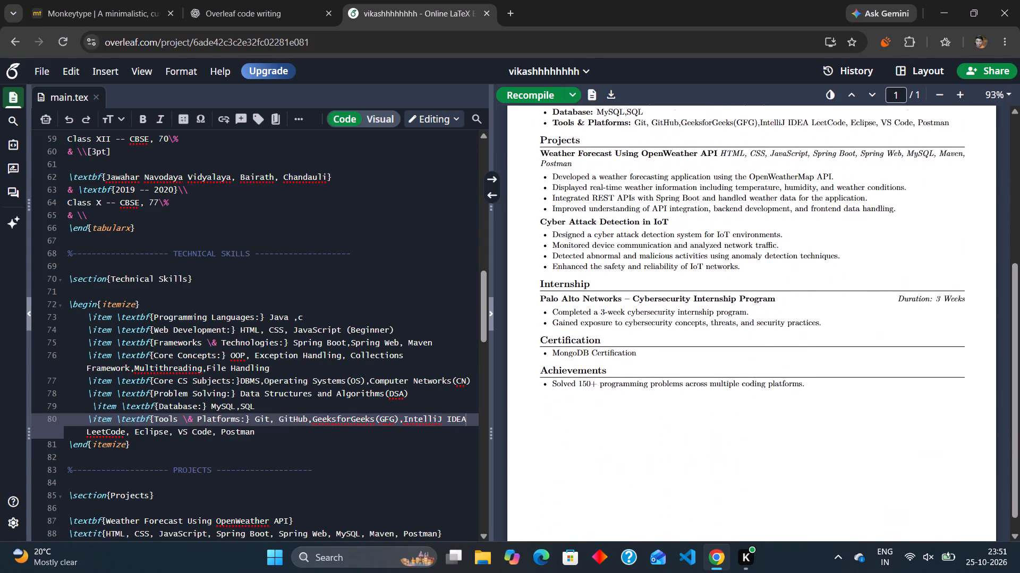
{"action": "scroll", "coordinate": [677, 272], "scroll_direction": "down", "scroll_amount": 1}
{"action": "scroll", "coordinate": [677, 272], "scroll_direction": "up", "scroll_amount": 1}
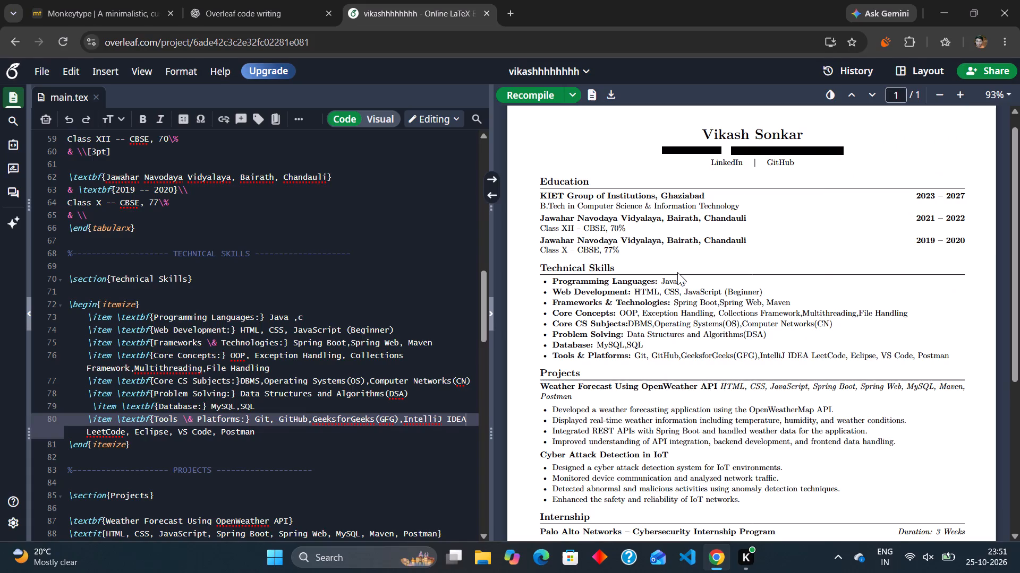
{"action": "scroll", "coordinate": [403, 256], "scroll_direction": "up", "scroll_amount": 2}
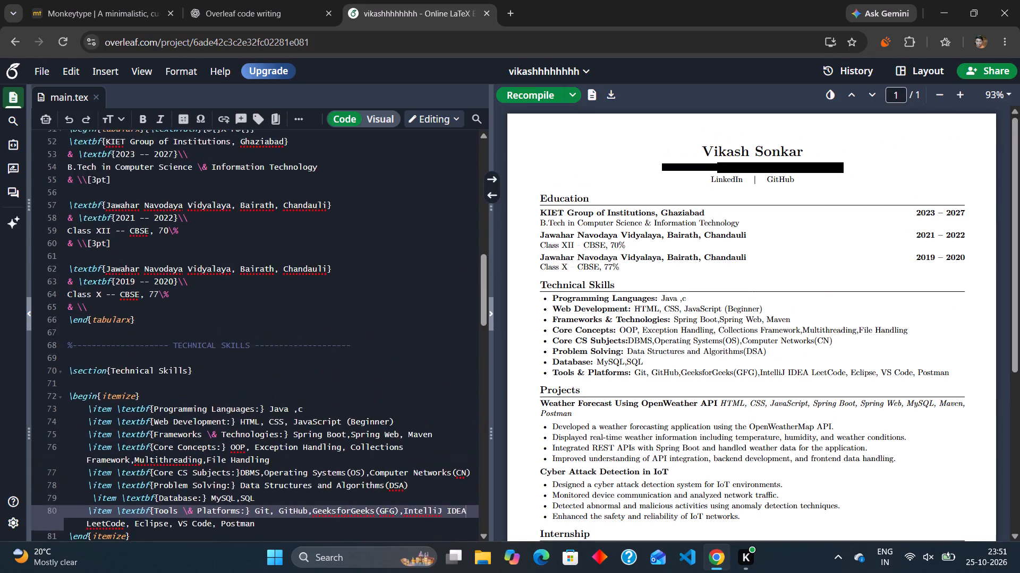
Copy the LaTeX source of main.tex from the \documentclass line through the end of the file.
{"action": "scroll", "coordinate": [403, 256], "scroll_direction": "up", "scroll_amount": 3}
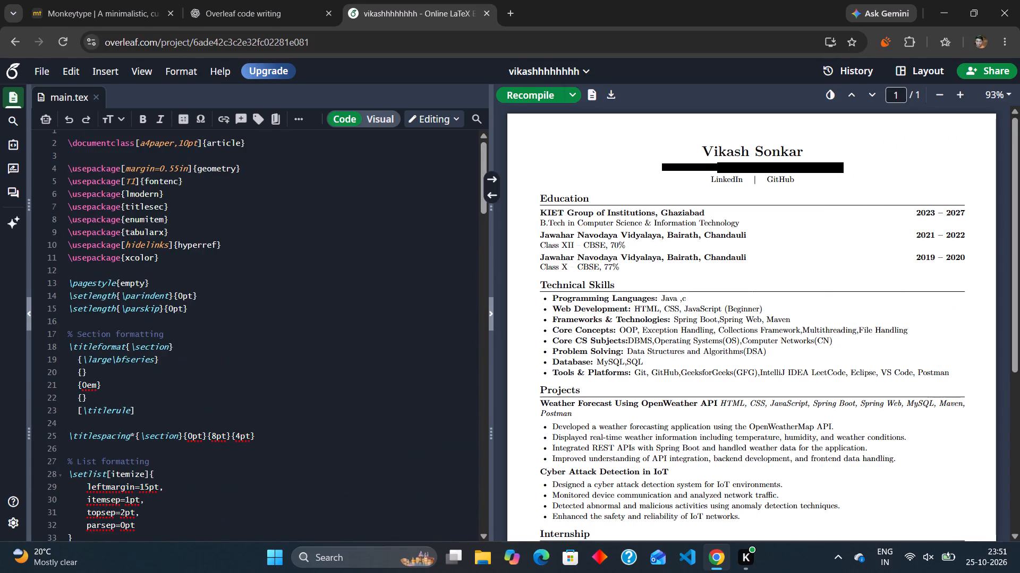
{"action": "left_click_drag", "start_coordinate": [66, 151], "coordinate": [146, 201]}
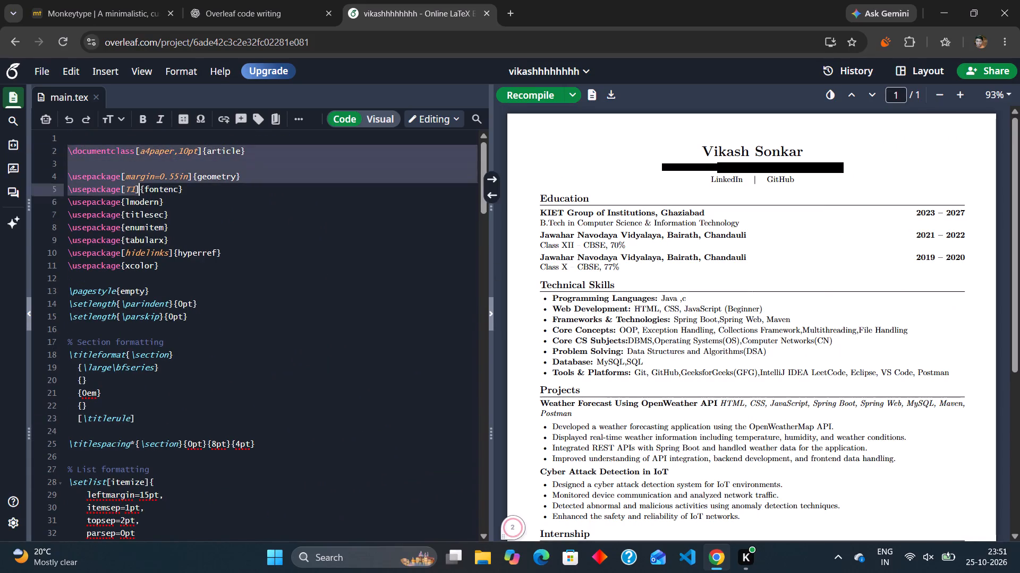
{"action": "left_click_drag", "start_coordinate": [146, 201], "coordinate": [160, 522]}
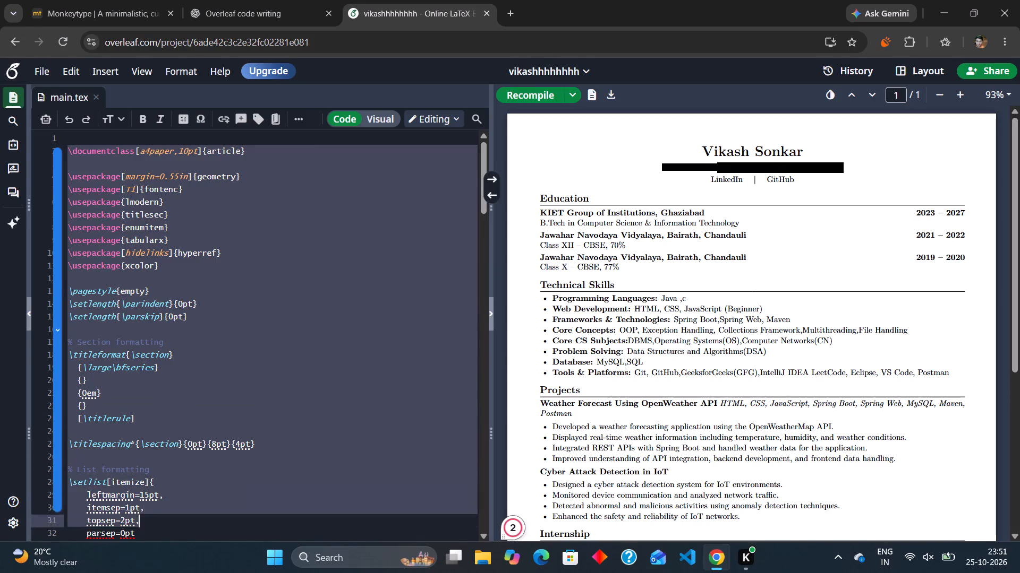
{"action": "left_click_drag", "start_coordinate": [160, 522], "coordinate": [159, 572]}
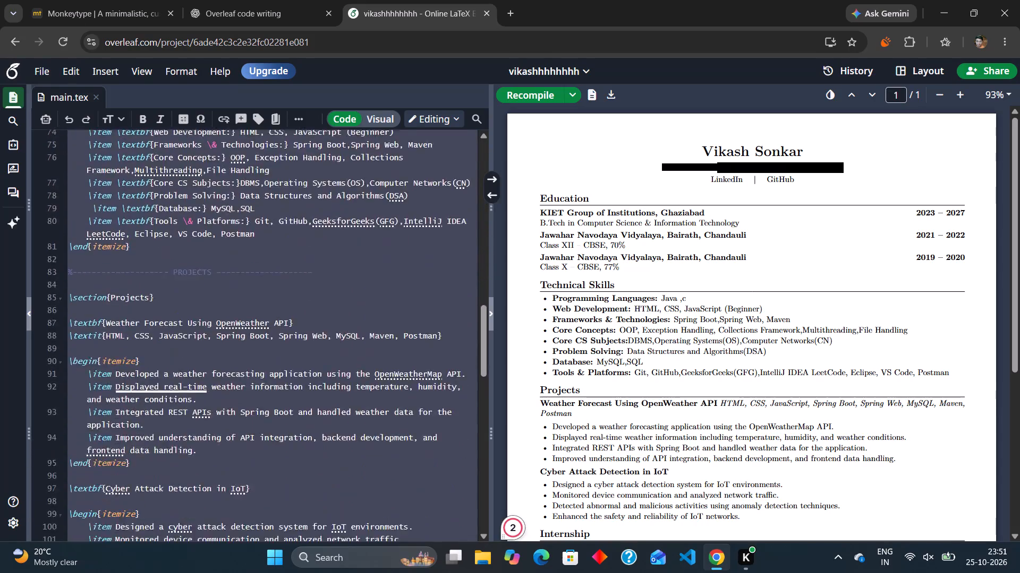
{"action": "left_click_drag", "start_coordinate": [159, 572], "coordinate": [167, 345]}
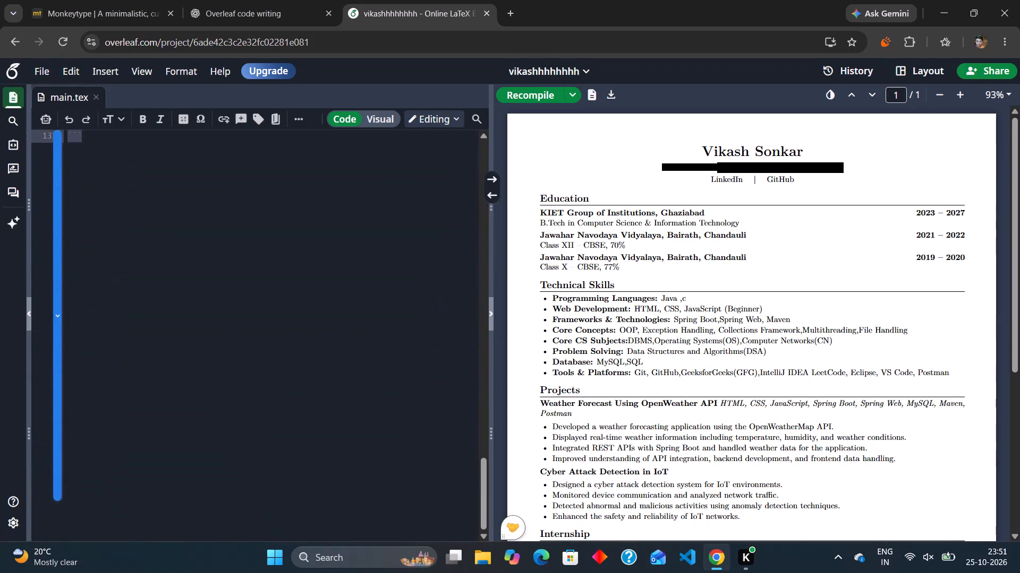
{"action": "left_click_drag", "start_coordinate": [167, 345], "coordinate": [170, 318]}
{"action": "key", "text": "ctrl+c"}
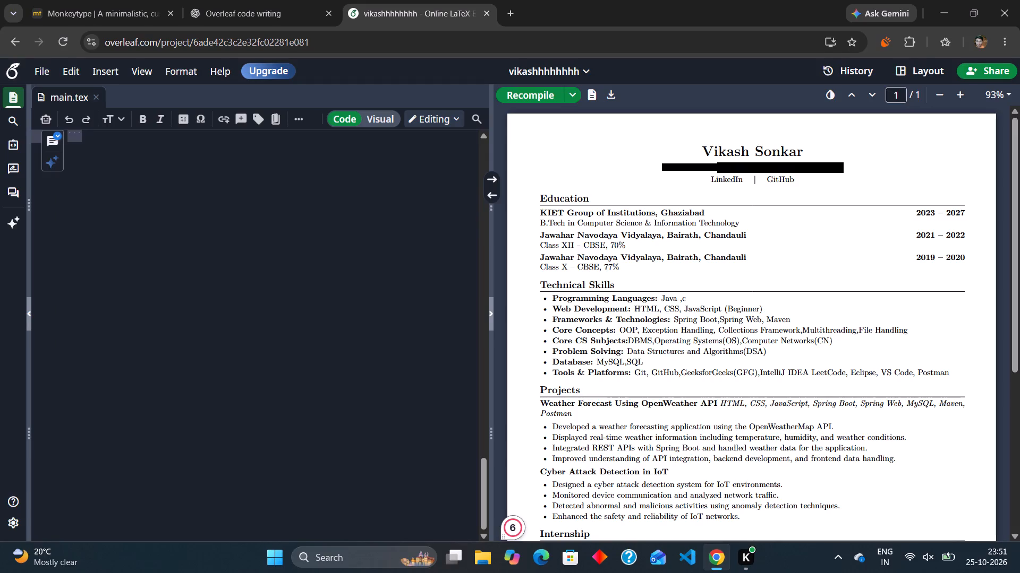
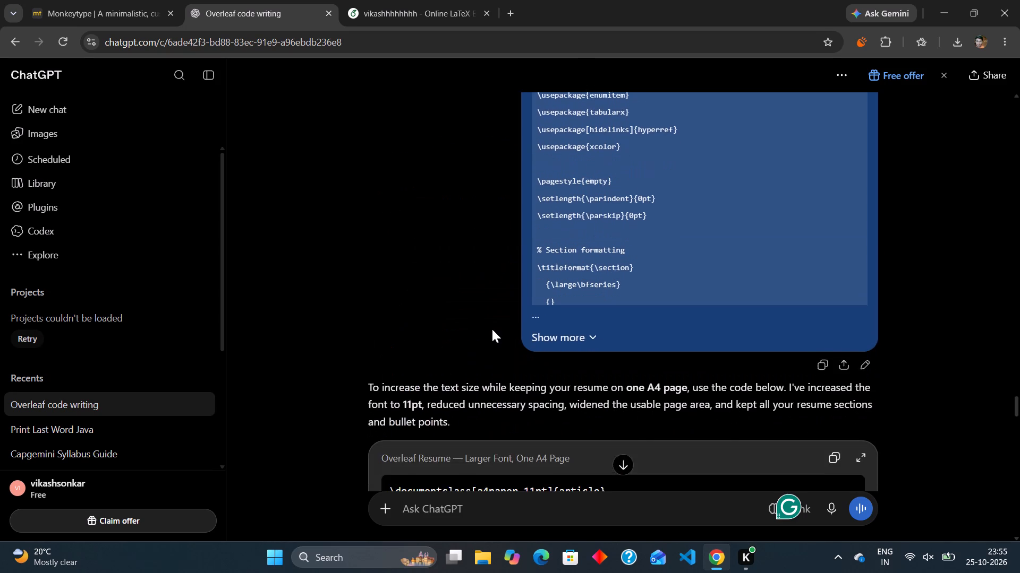
{"action": "scroll", "coordinate": [492, 329], "scroll_direction": "down", "scroll_amount": 1}
{"action": "left_click", "coordinate": [832, 405]}
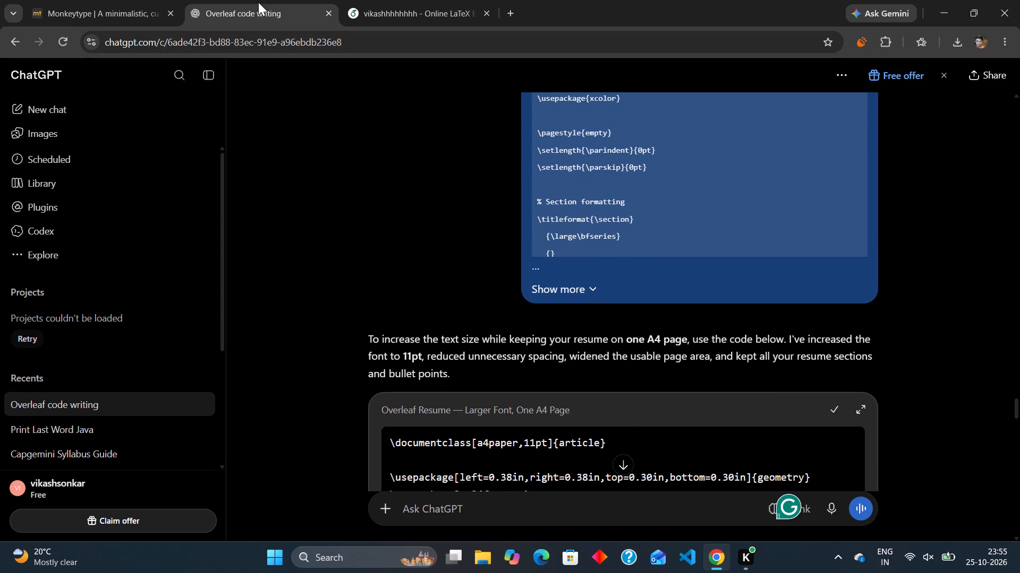
Switch to the Overleaf project and replace all the code in main.tex with the copied larger-font resume code.
{"action": "left_click", "coordinate": [395, 3]}
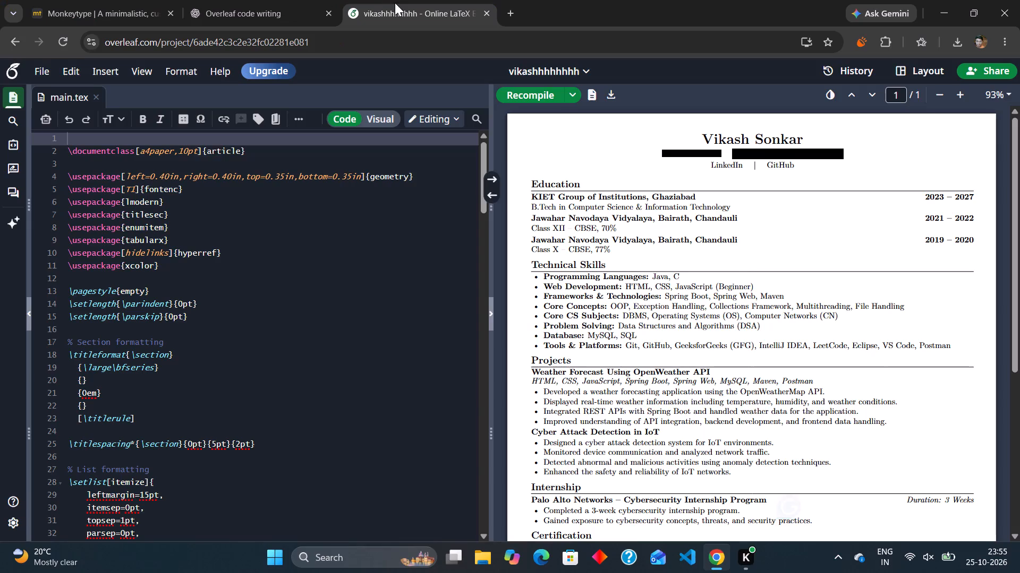
{"action": "scroll", "coordinate": [296, 225], "scroll_direction": "up", "scroll_amount": 3}
{"action": "left_click_drag", "start_coordinate": [64, 150], "coordinate": [151, 572]}
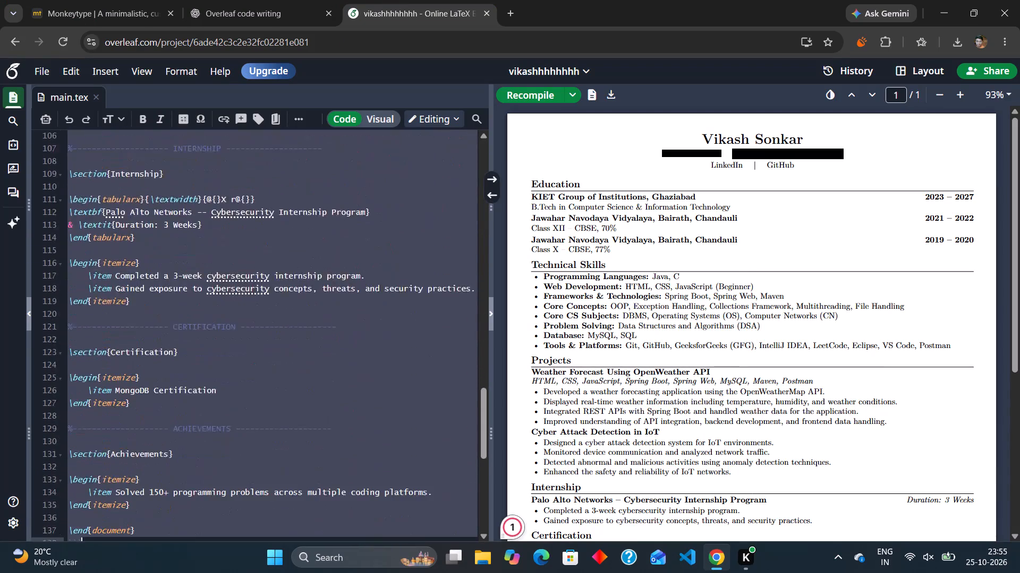
{"action": "left_click_drag", "start_coordinate": [151, 572], "coordinate": [151, 326]}
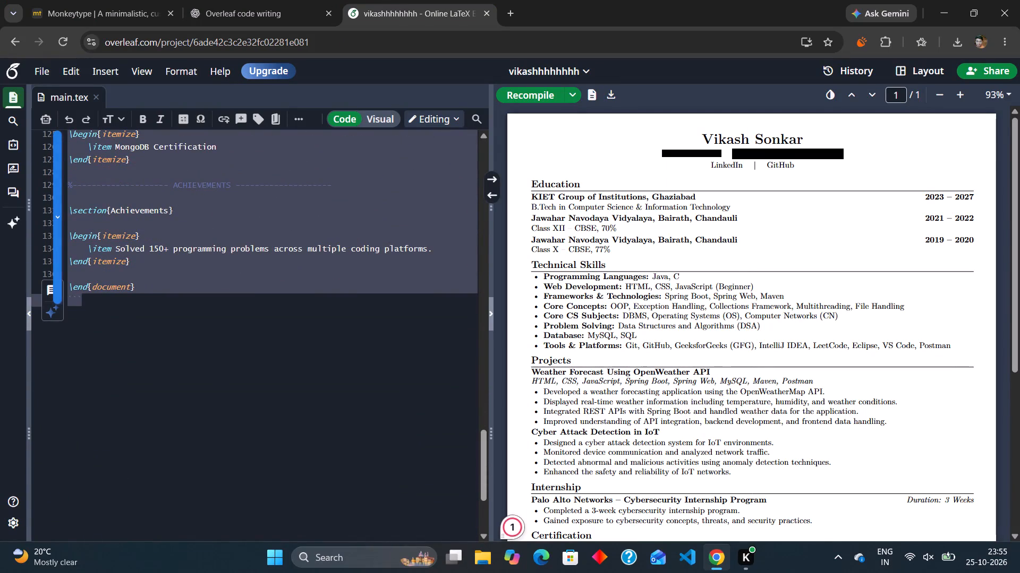
{"action": "key", "text": "BackSpace"}
{"action": "key", "text": "ctrl+v"}
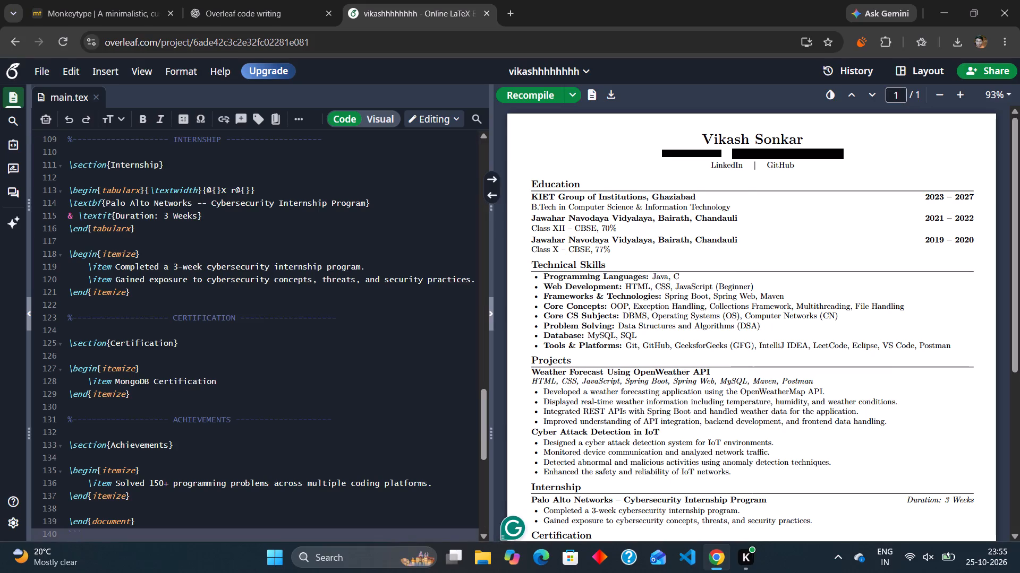
Delete the stray "```latex" text above the \documentclass line in main.tex.
{"action": "scroll", "coordinate": [151, 326], "scroll_direction": "up", "scroll_amount": 14}
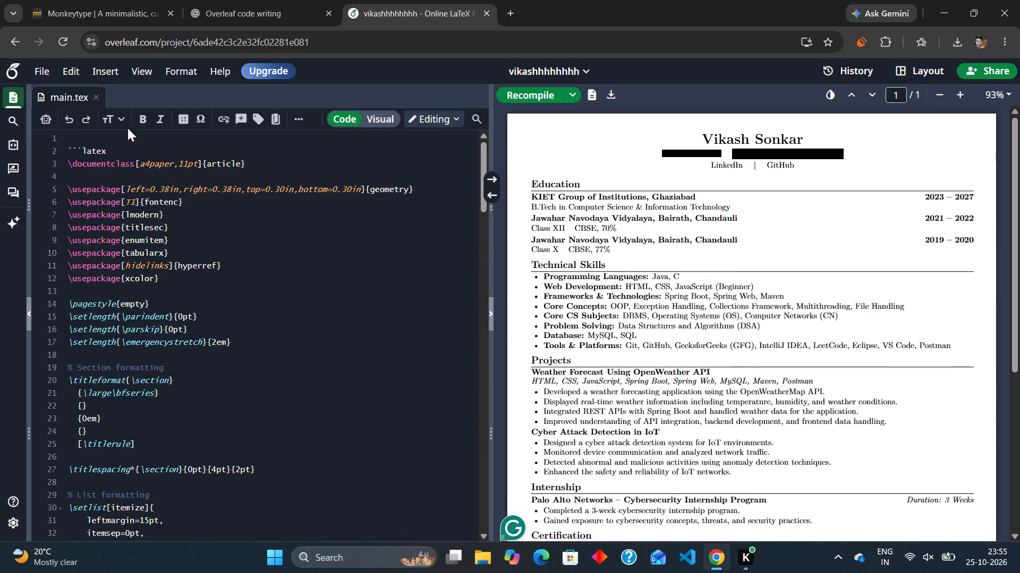
{"action": "left_click", "coordinate": [109, 156]}
{"action": "key", "text": "BackSpace"}
{"action": "key", "text": "BackSpace"}
{"action": "key", "text": "BackSpace"}
{"action": "key", "text": "BackSpace"}
{"action": "key", "text": "BackSpace"}
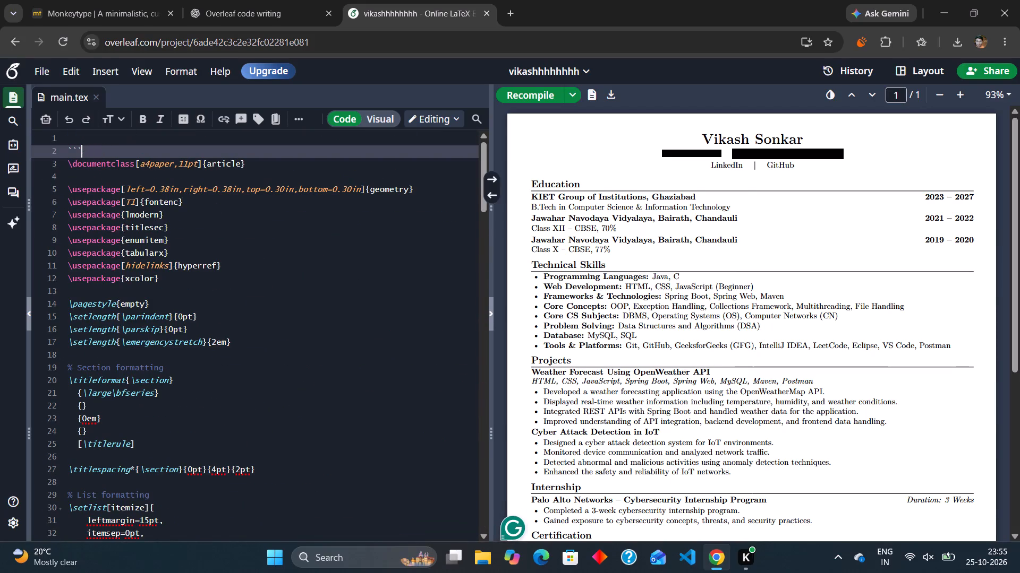
{"action": "key", "text": "BackSpace"}
{"action": "key", "text": "BackSpace"}
{"action": "key", "text": "BackSpace"}
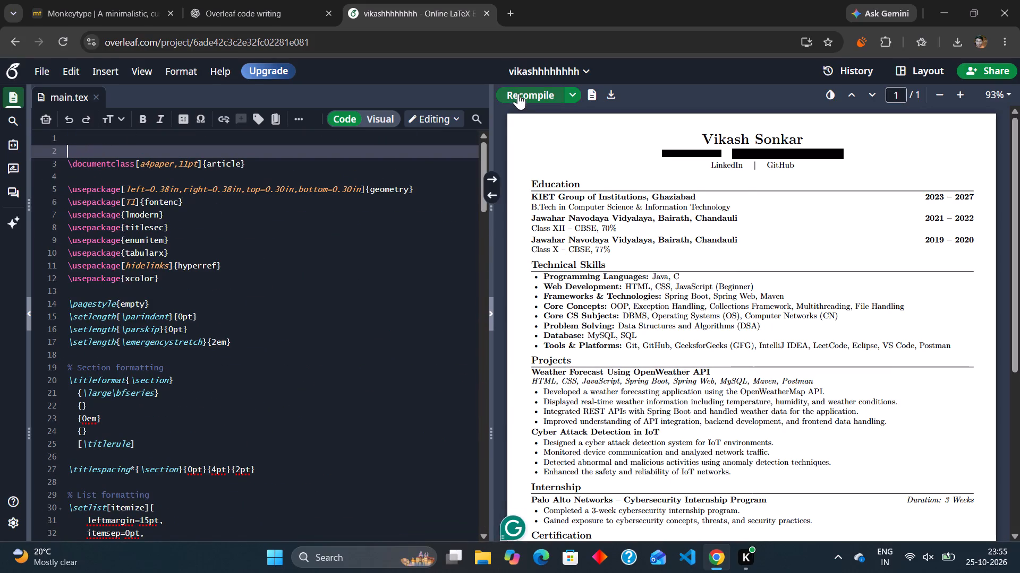
Recompile the resume PDF and check how far its content fills the page.
{"action": "left_click", "coordinate": [518, 93]}
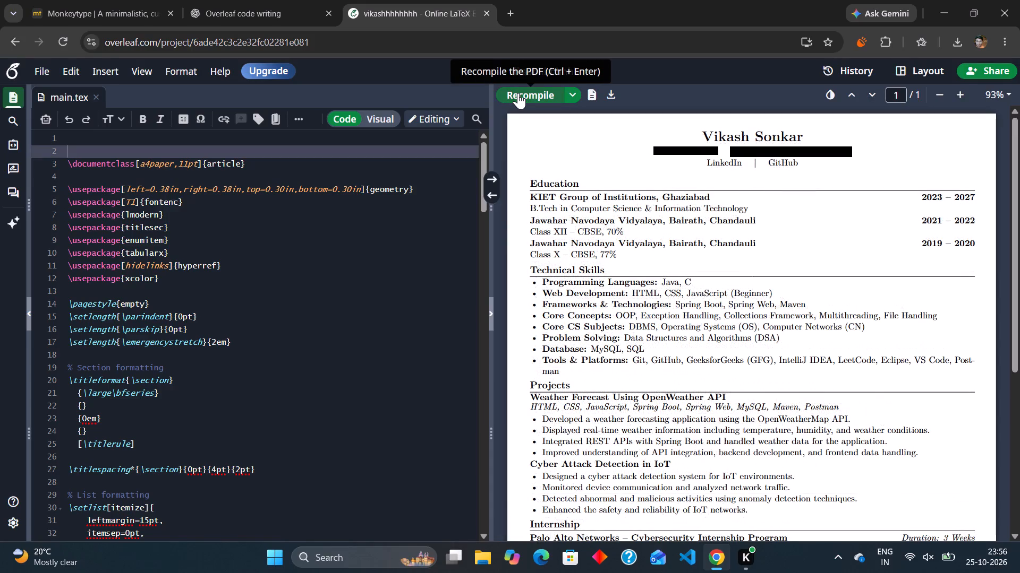
{"action": "scroll", "coordinate": [654, 312], "scroll_direction": "down", "scroll_amount": 4}
{"action": "scroll", "coordinate": [654, 312], "scroll_direction": "up", "scroll_amount": 1}
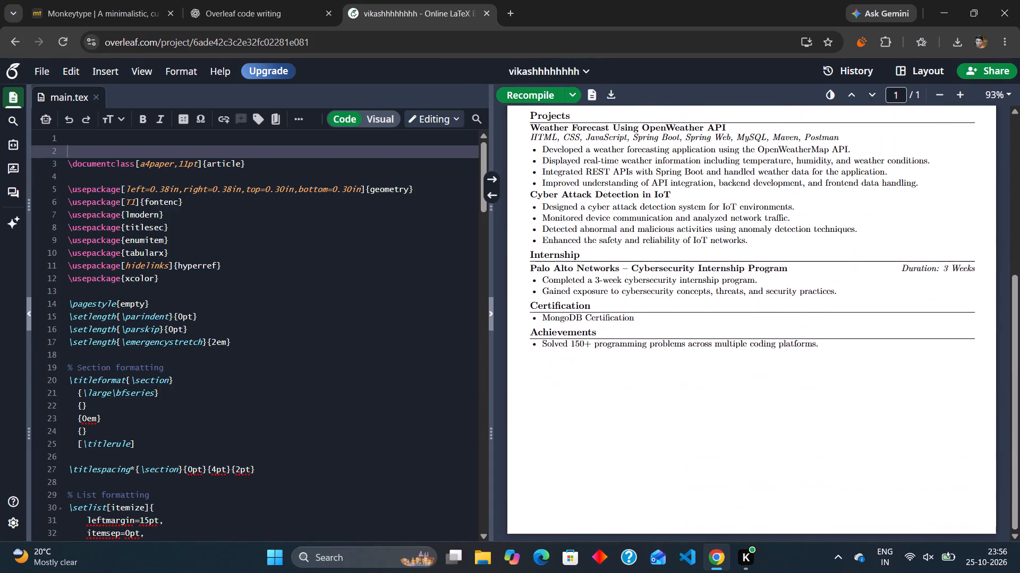
{"action": "scroll", "coordinate": [654, 312], "scroll_direction": "up", "scroll_amount": 1}
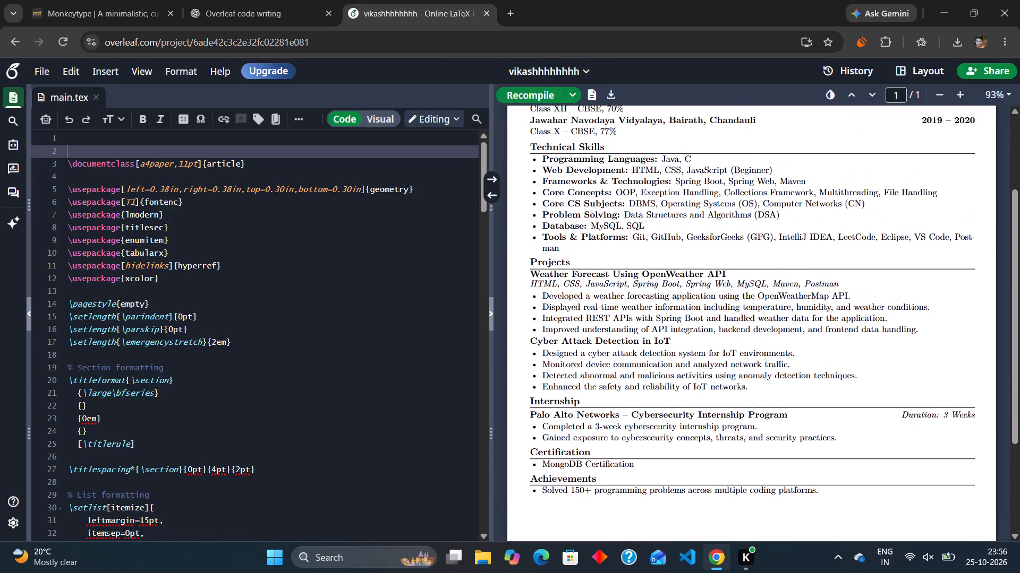
{"action": "scroll", "coordinate": [654, 312], "scroll_direction": "up", "scroll_amount": 1}
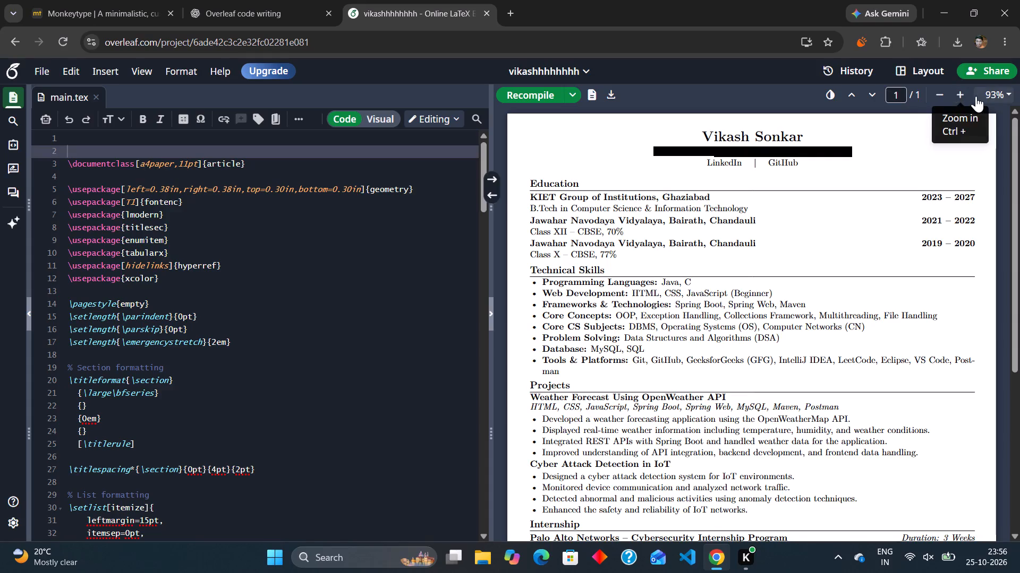
View the compiled resume page at 50% zoom and then at 75%.
{"action": "left_click", "coordinate": [1009, 93]}
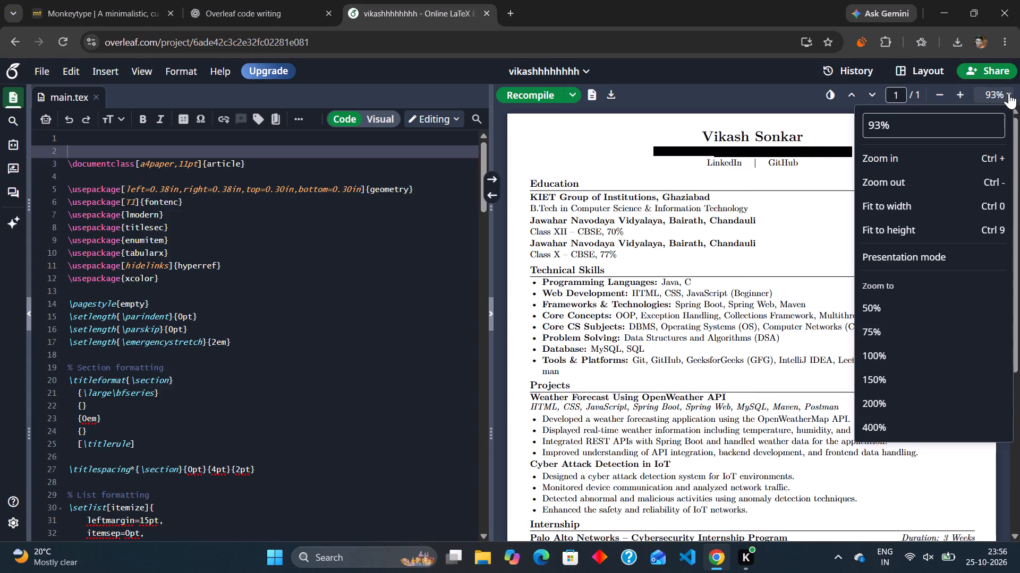
{"action": "left_click", "coordinate": [875, 307]}
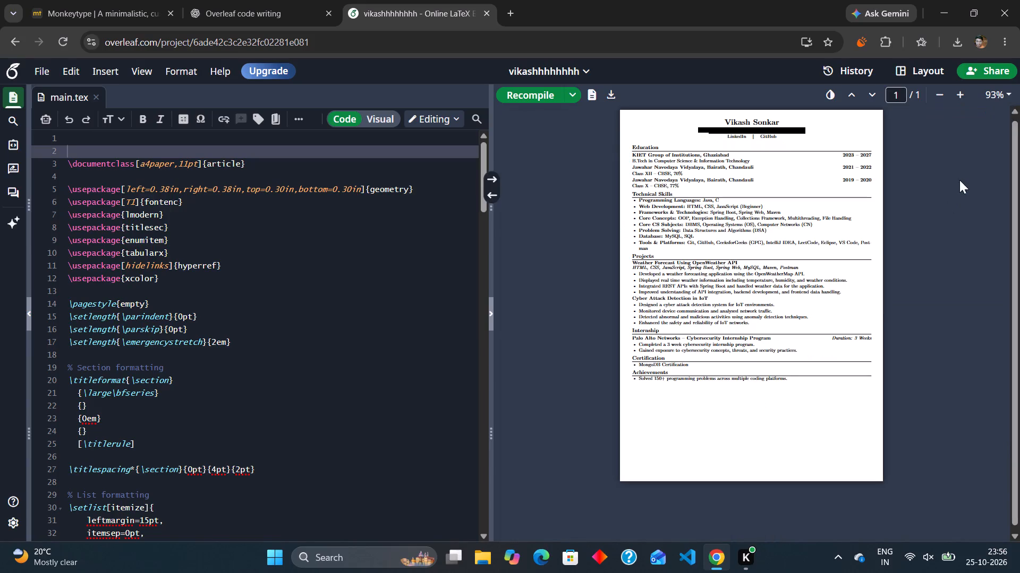
{"action": "left_click", "coordinate": [1007, 91]}
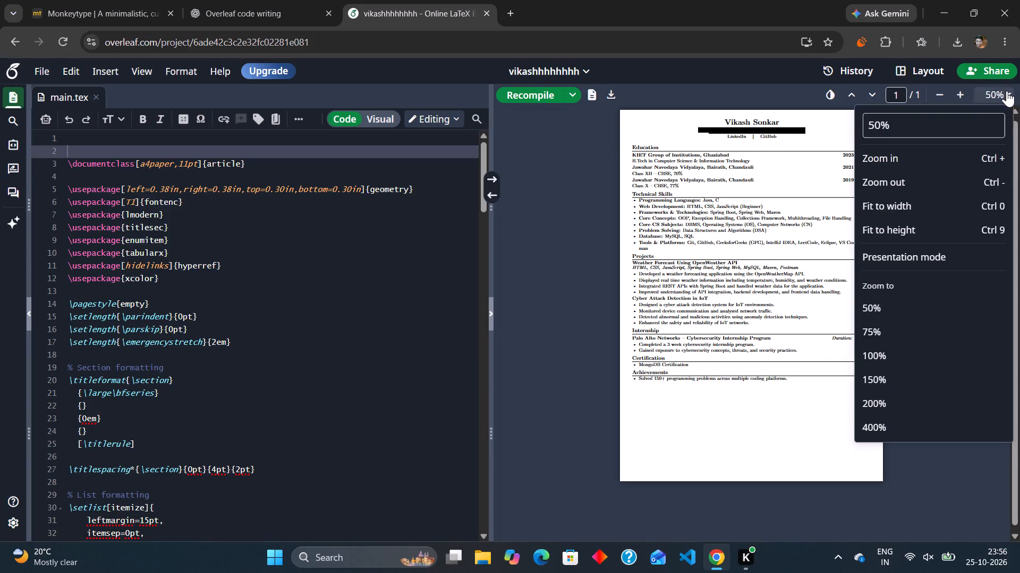
{"action": "left_click", "coordinate": [887, 332]}
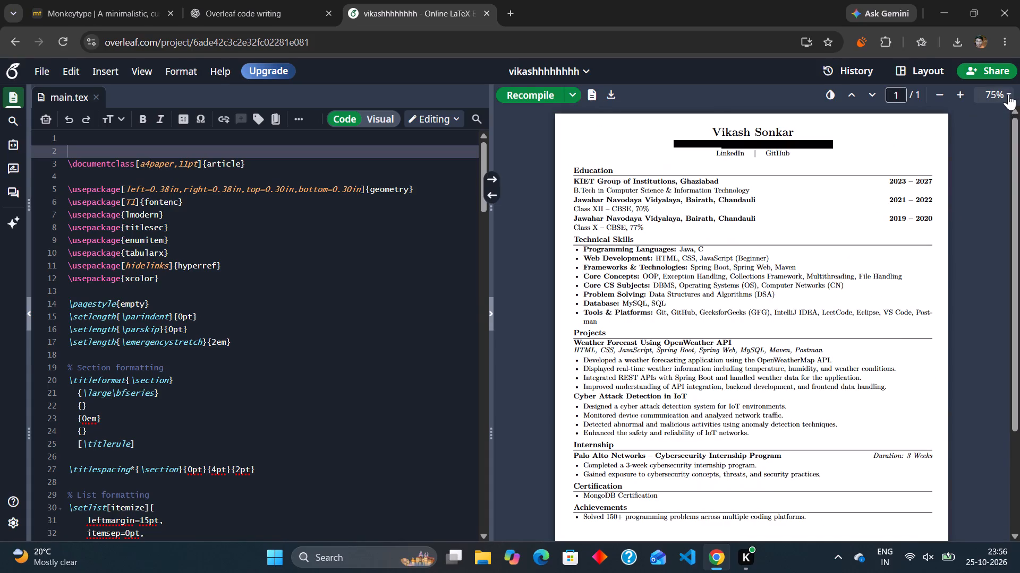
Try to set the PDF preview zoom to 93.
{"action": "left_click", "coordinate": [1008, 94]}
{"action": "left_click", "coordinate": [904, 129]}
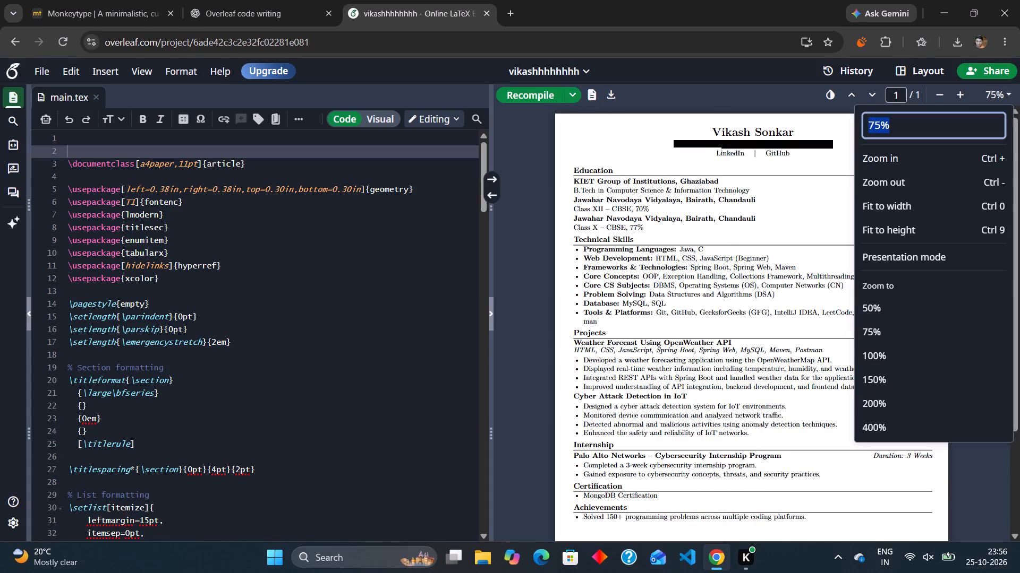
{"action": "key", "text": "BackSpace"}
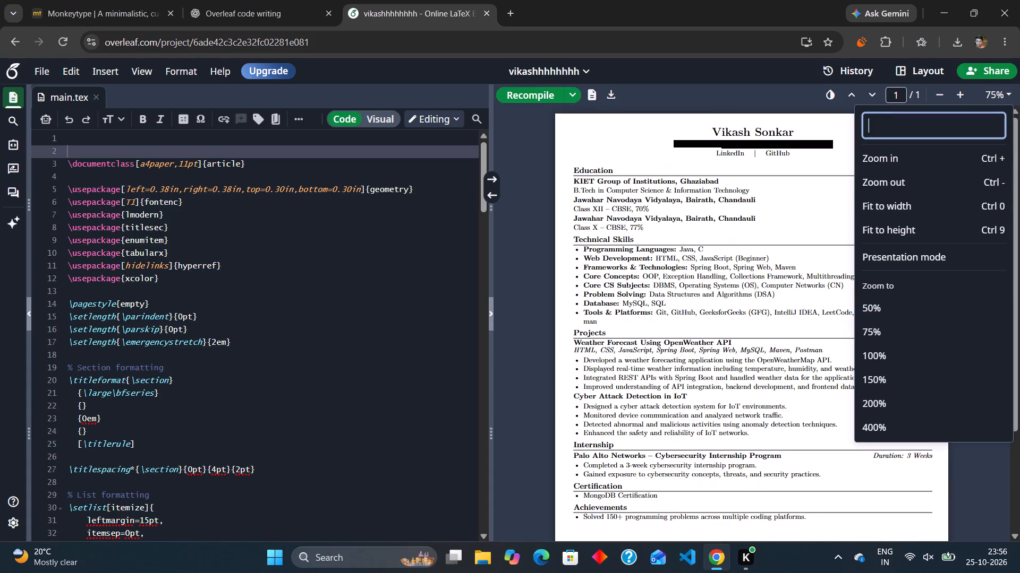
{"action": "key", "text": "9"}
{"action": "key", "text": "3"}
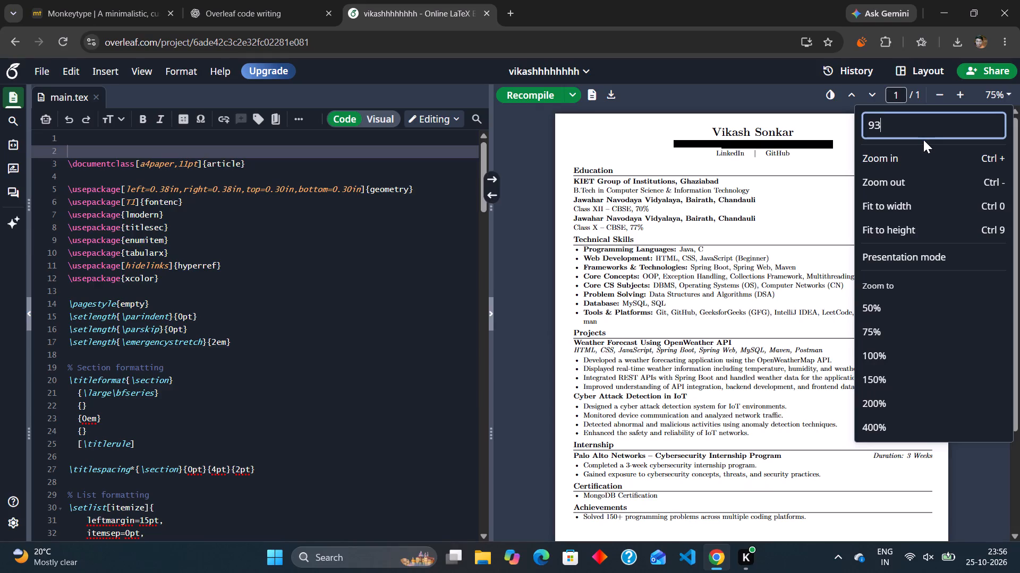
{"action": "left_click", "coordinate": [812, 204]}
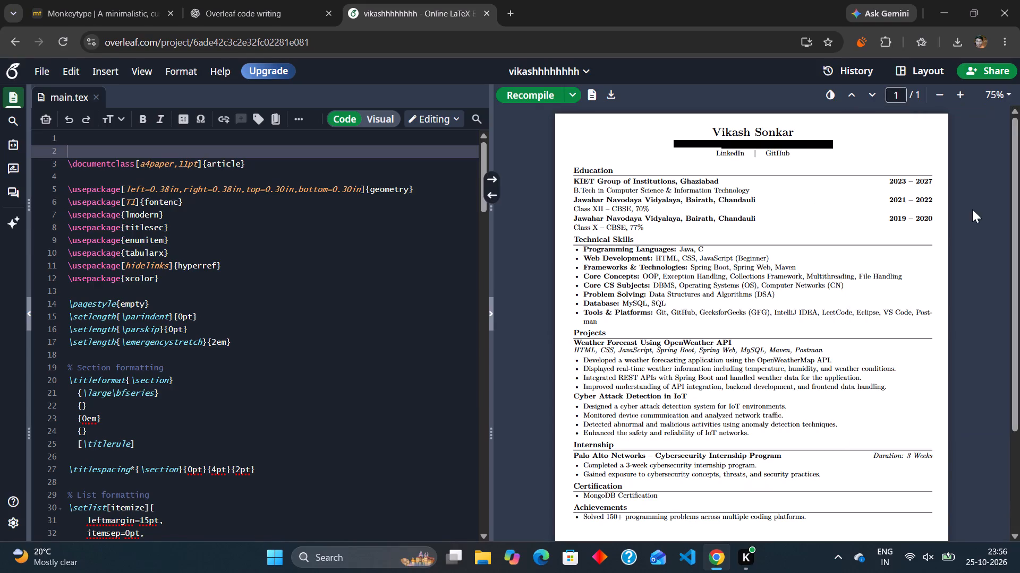
Set the PDF preview zoom to 100% and review the resume from its header to the Achievements section.
{"action": "left_click", "coordinate": [1008, 92]}
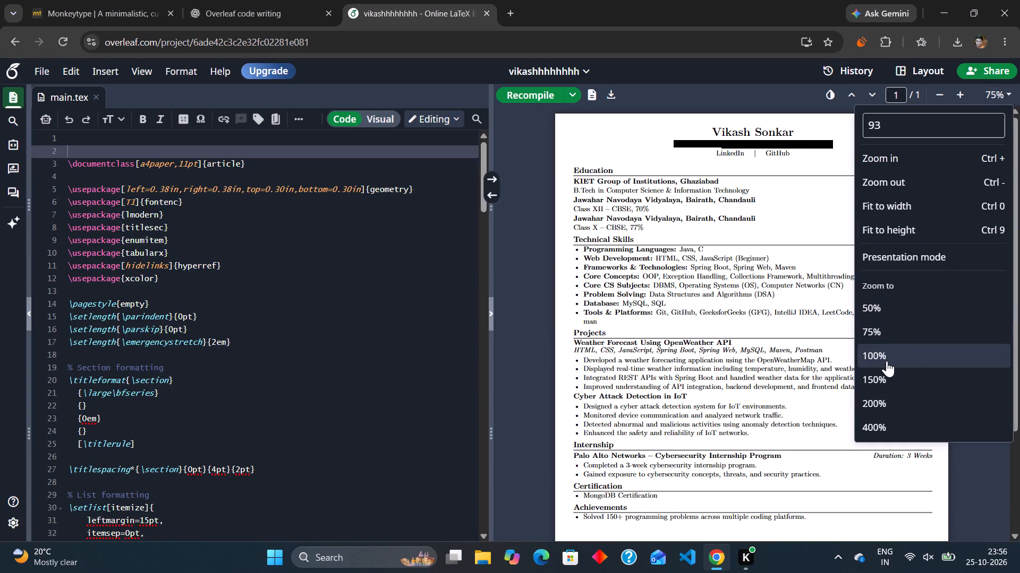
{"action": "left_click", "coordinate": [887, 361]}
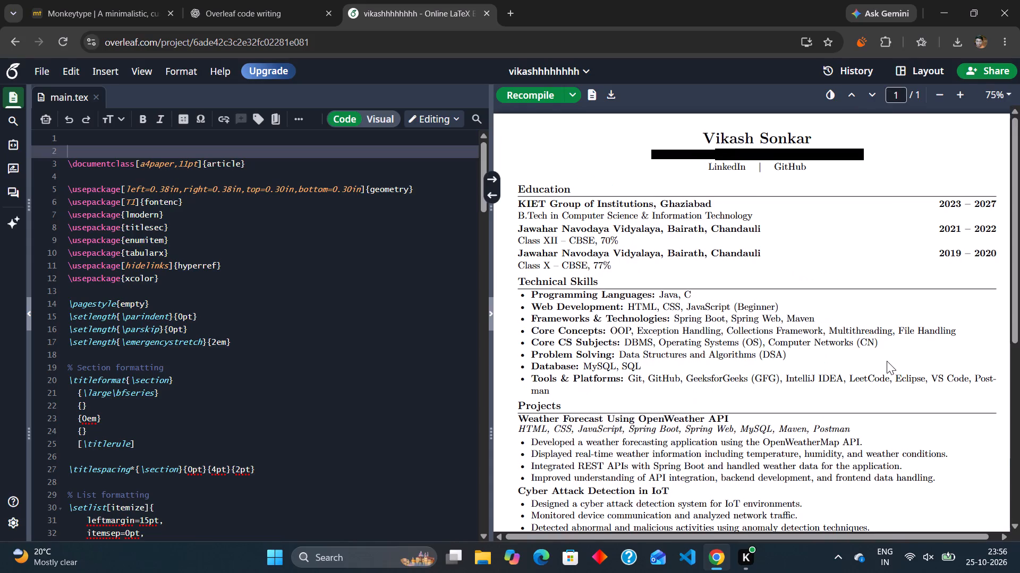
{"action": "scroll", "coordinate": [887, 361], "scroll_direction": "down", "scroll_amount": 5}
{"action": "scroll", "coordinate": [887, 361], "scroll_direction": "up", "scroll_amount": 1}
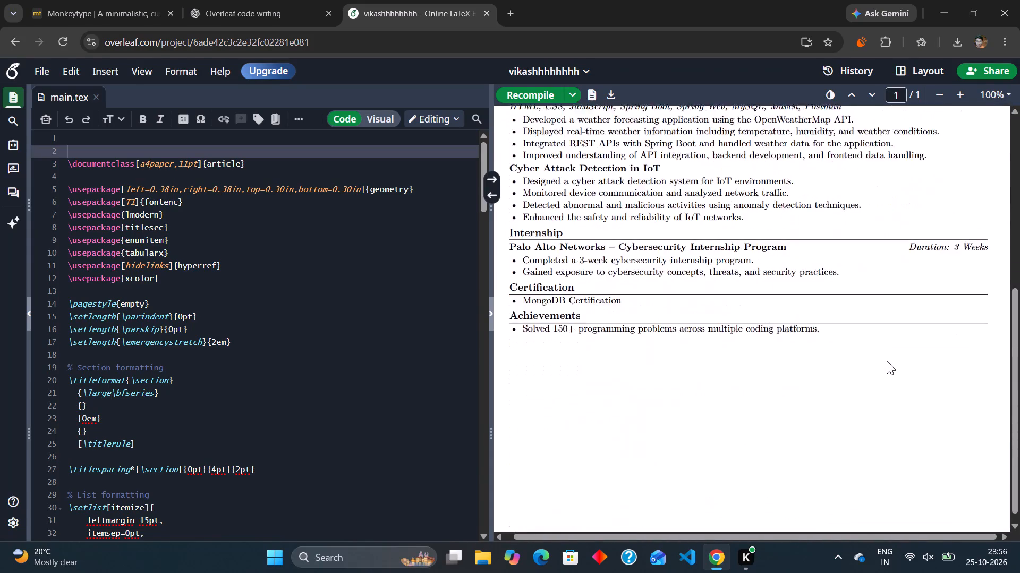
{"action": "scroll", "coordinate": [887, 361], "scroll_direction": "up", "scroll_amount": 1}
{"action": "scroll", "coordinate": [887, 361], "scroll_direction": "down", "scroll_amount": 4}
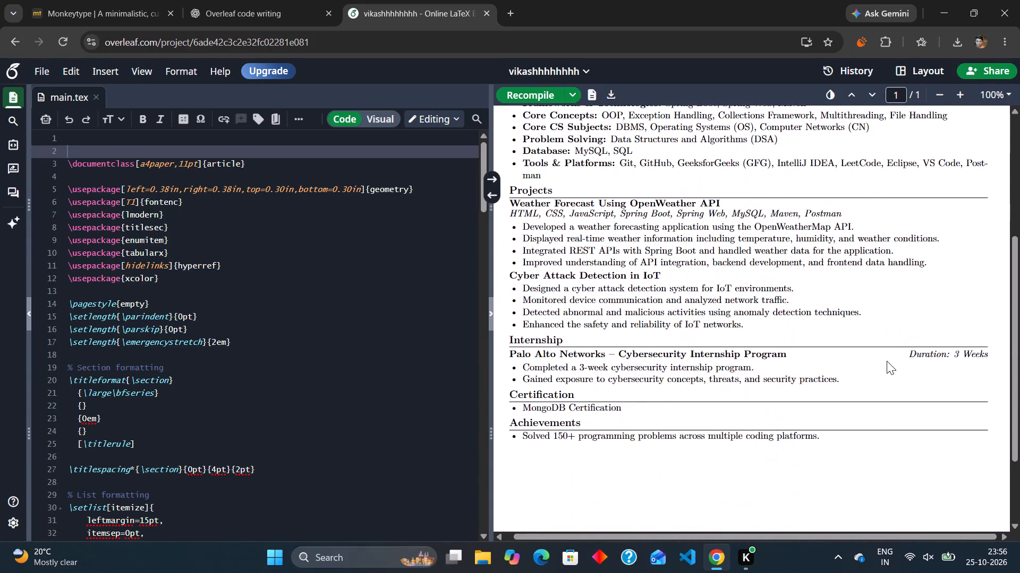
{"action": "scroll", "coordinate": [887, 361], "scroll_direction": "down", "scroll_amount": 1}
{"action": "scroll", "coordinate": [887, 361], "scroll_direction": "up", "scroll_amount": 1}
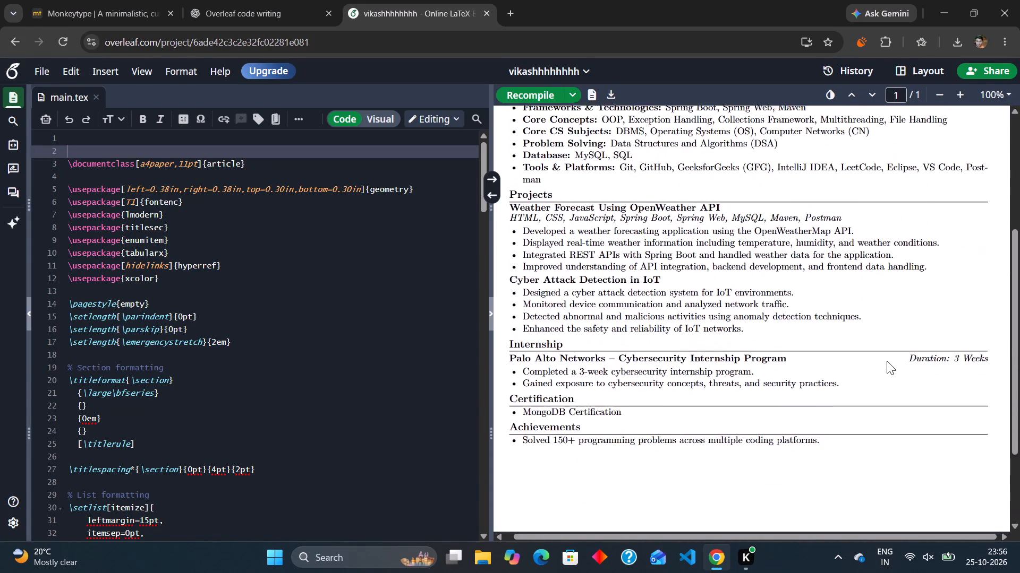
{"action": "scroll", "coordinate": [887, 361], "scroll_direction": "up", "scroll_amount": 2}
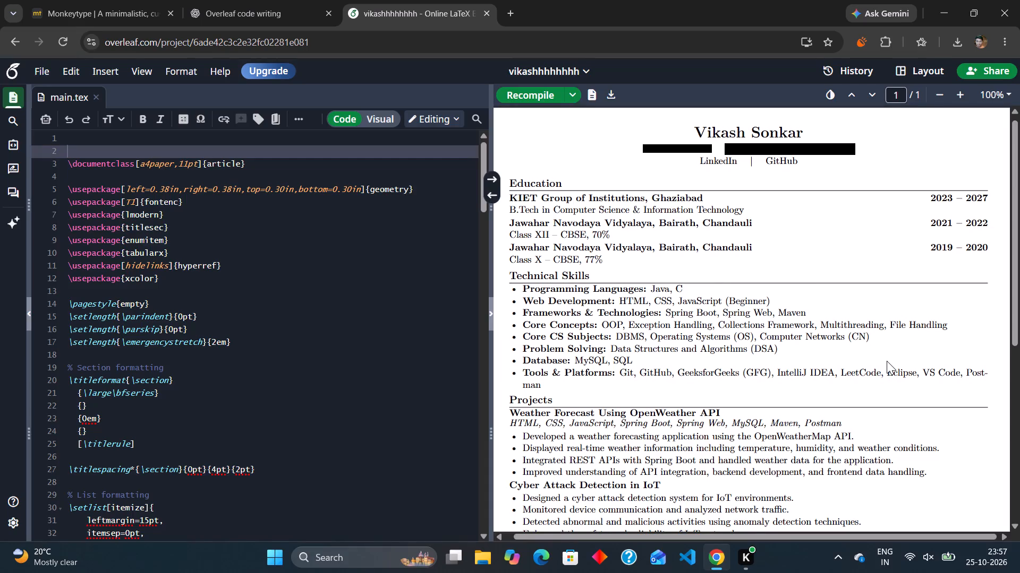
{"action": "scroll", "coordinate": [887, 361], "scroll_direction": "up", "scroll_amount": 1}
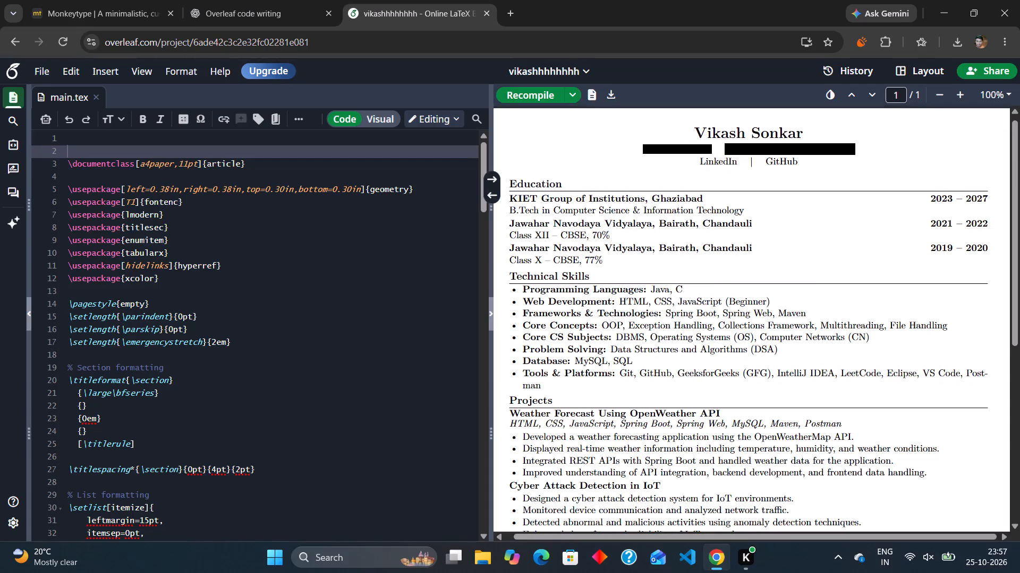
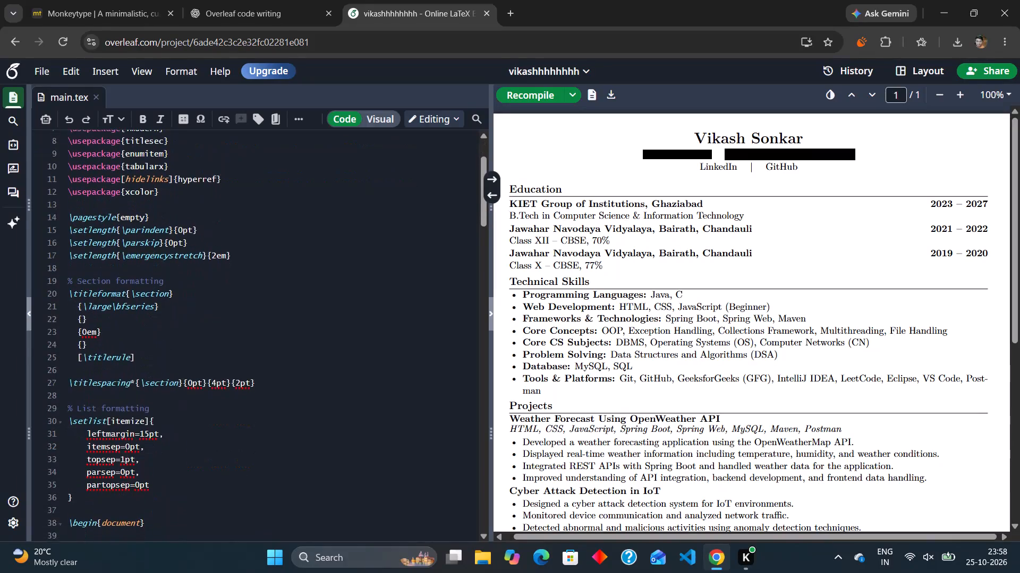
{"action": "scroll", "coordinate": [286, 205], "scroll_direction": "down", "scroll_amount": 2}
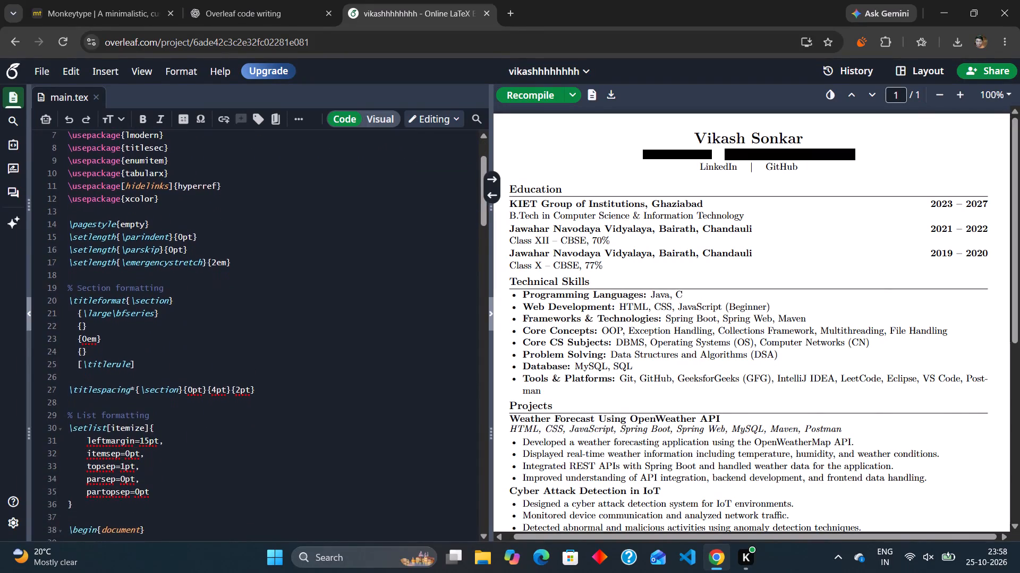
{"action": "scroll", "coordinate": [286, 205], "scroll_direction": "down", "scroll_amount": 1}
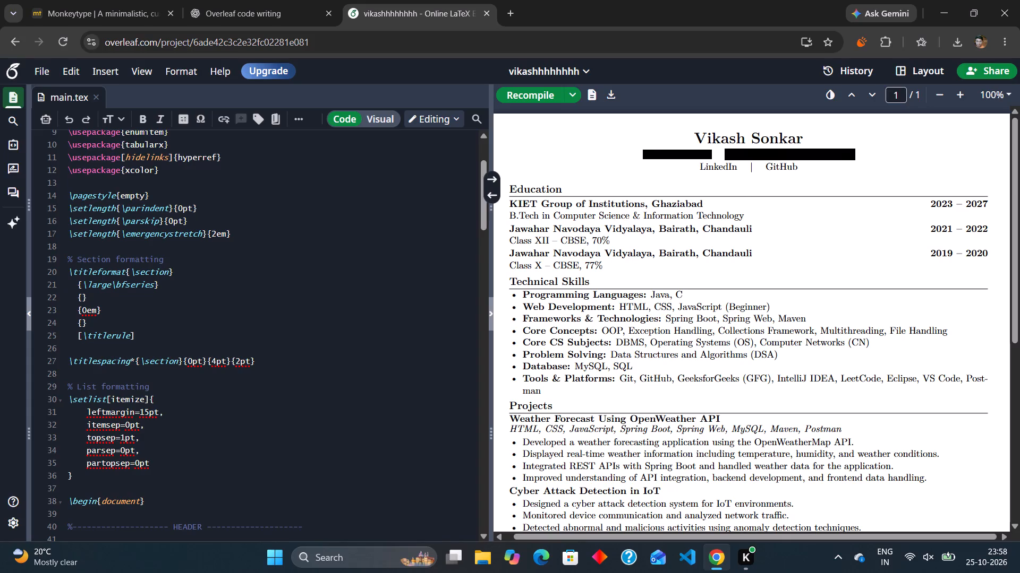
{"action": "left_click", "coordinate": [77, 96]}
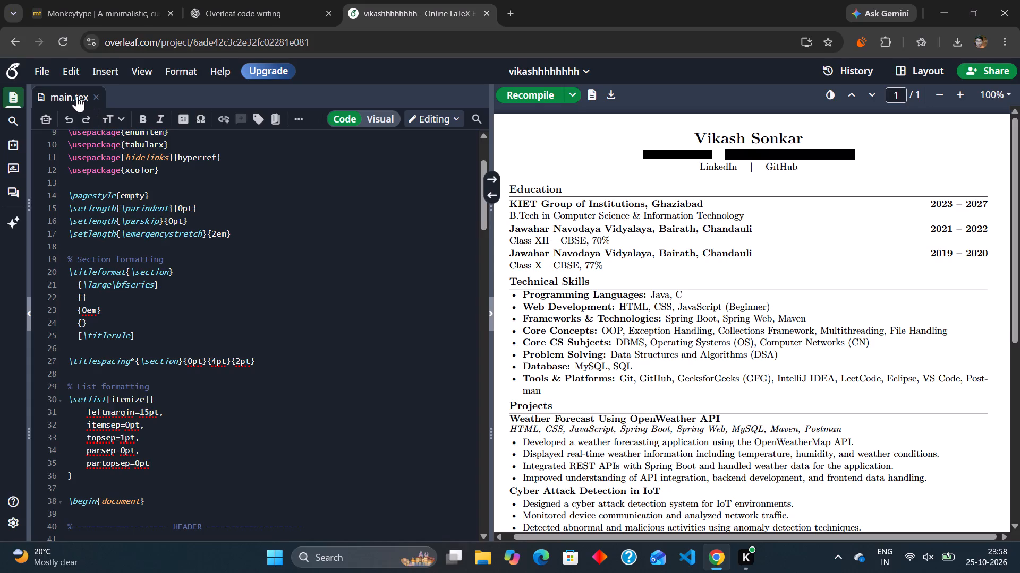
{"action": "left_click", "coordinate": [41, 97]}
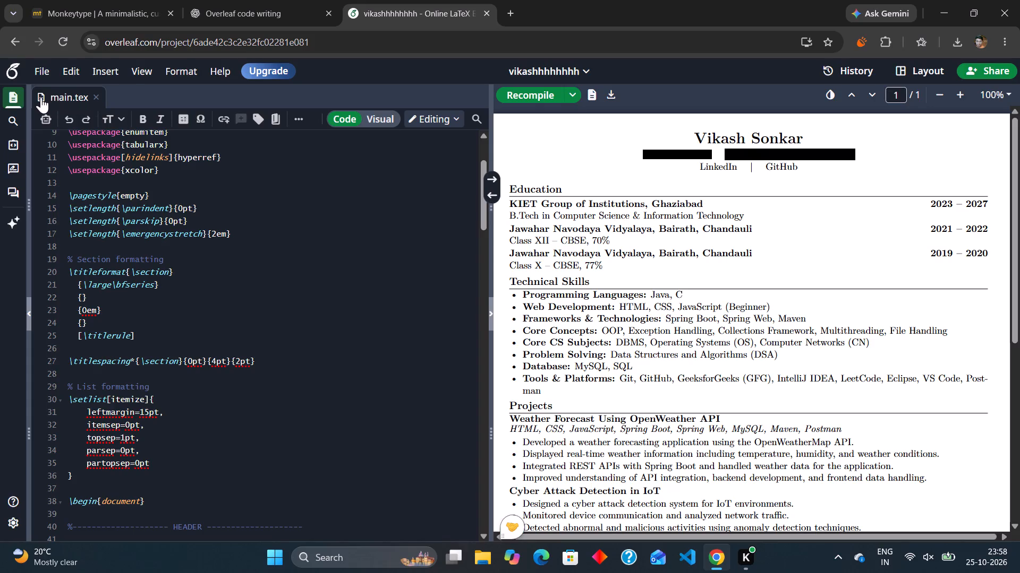
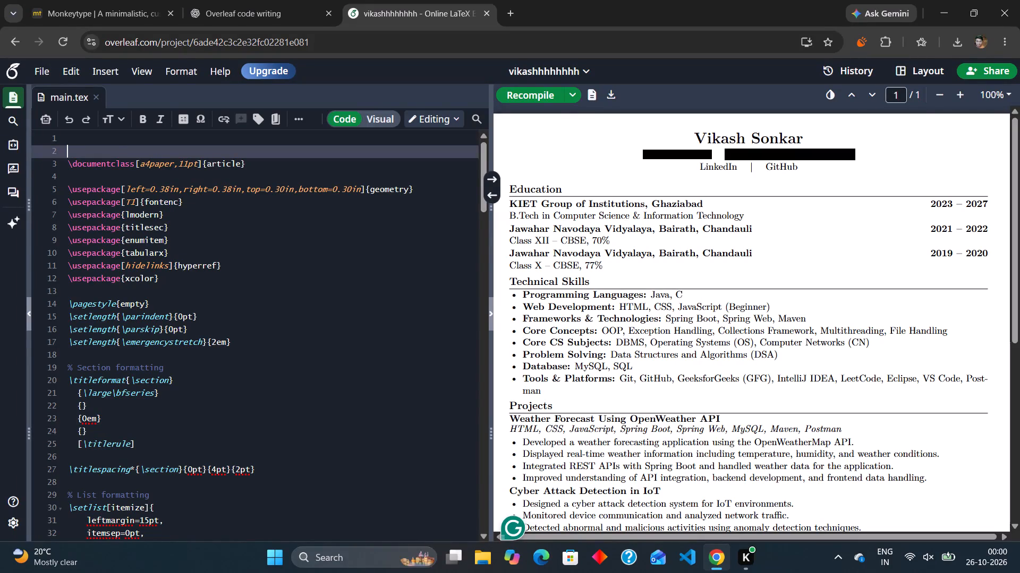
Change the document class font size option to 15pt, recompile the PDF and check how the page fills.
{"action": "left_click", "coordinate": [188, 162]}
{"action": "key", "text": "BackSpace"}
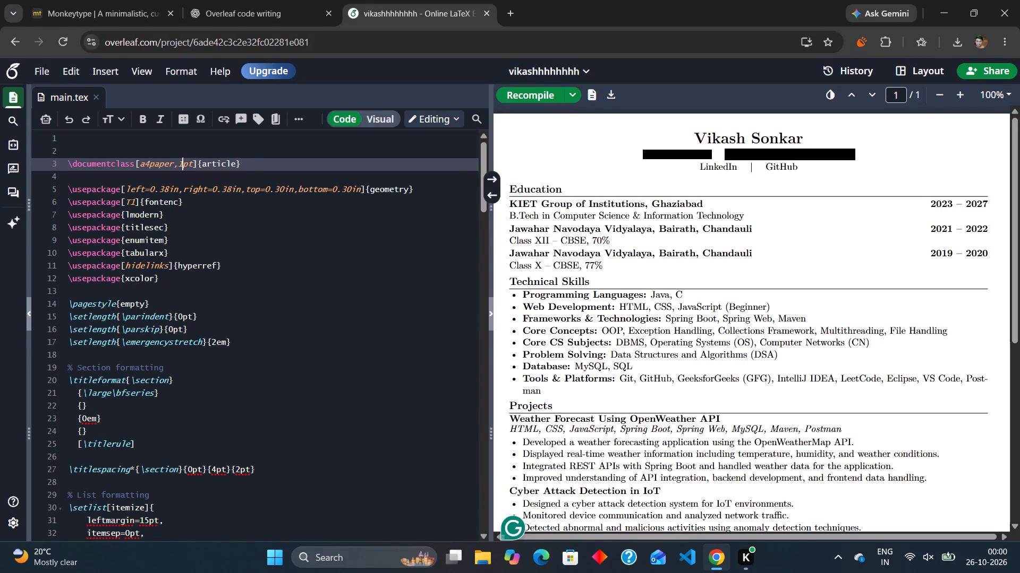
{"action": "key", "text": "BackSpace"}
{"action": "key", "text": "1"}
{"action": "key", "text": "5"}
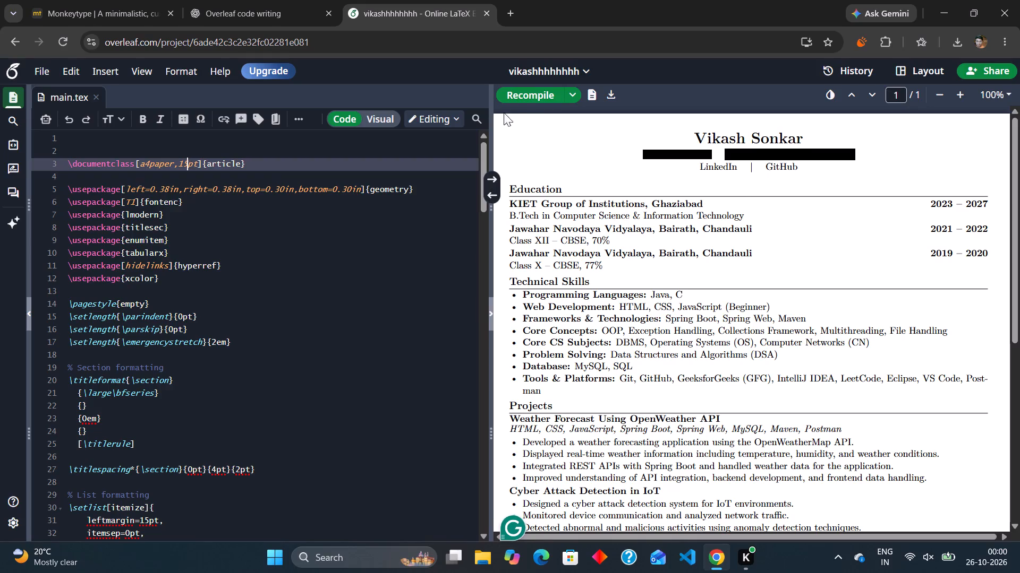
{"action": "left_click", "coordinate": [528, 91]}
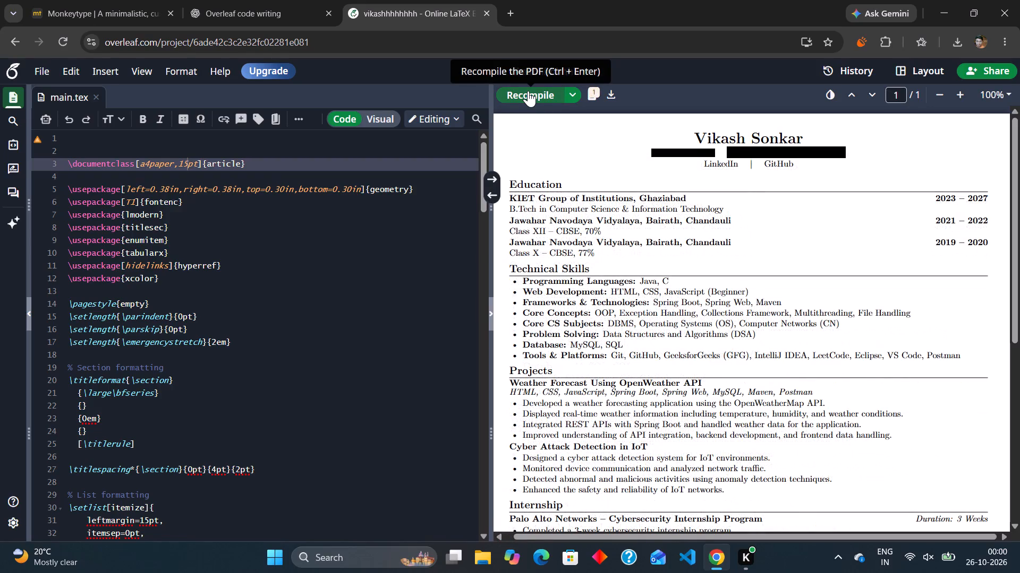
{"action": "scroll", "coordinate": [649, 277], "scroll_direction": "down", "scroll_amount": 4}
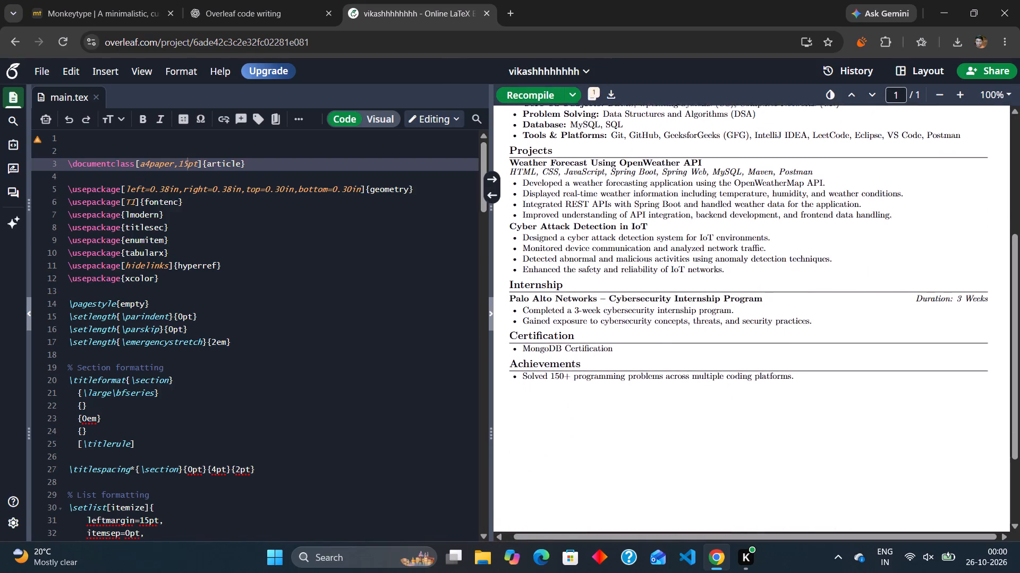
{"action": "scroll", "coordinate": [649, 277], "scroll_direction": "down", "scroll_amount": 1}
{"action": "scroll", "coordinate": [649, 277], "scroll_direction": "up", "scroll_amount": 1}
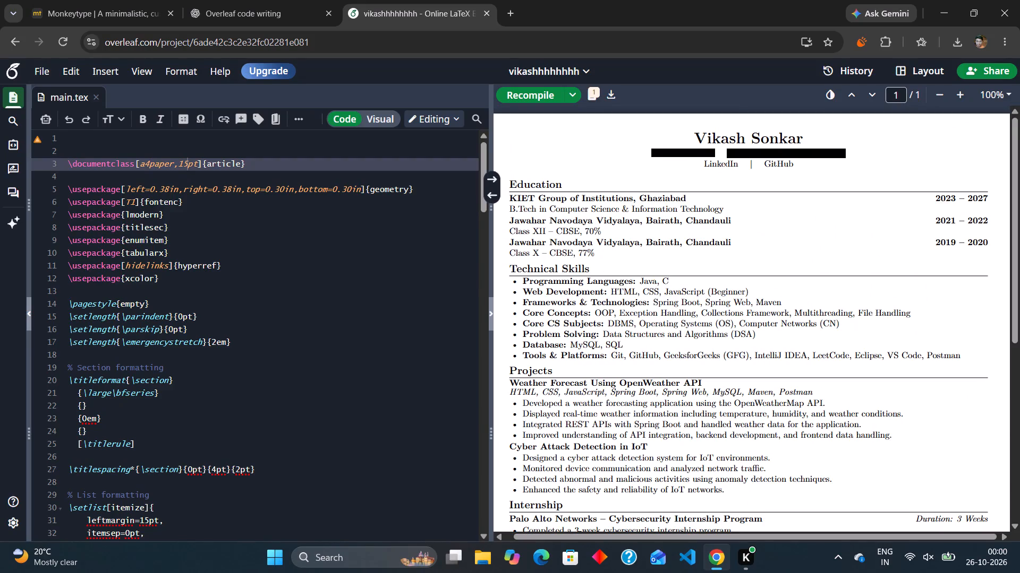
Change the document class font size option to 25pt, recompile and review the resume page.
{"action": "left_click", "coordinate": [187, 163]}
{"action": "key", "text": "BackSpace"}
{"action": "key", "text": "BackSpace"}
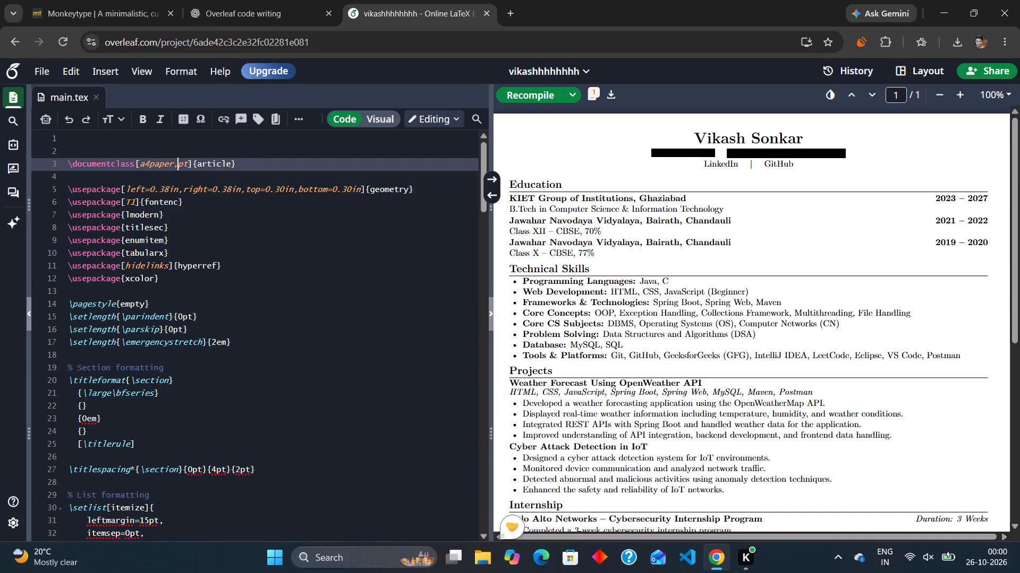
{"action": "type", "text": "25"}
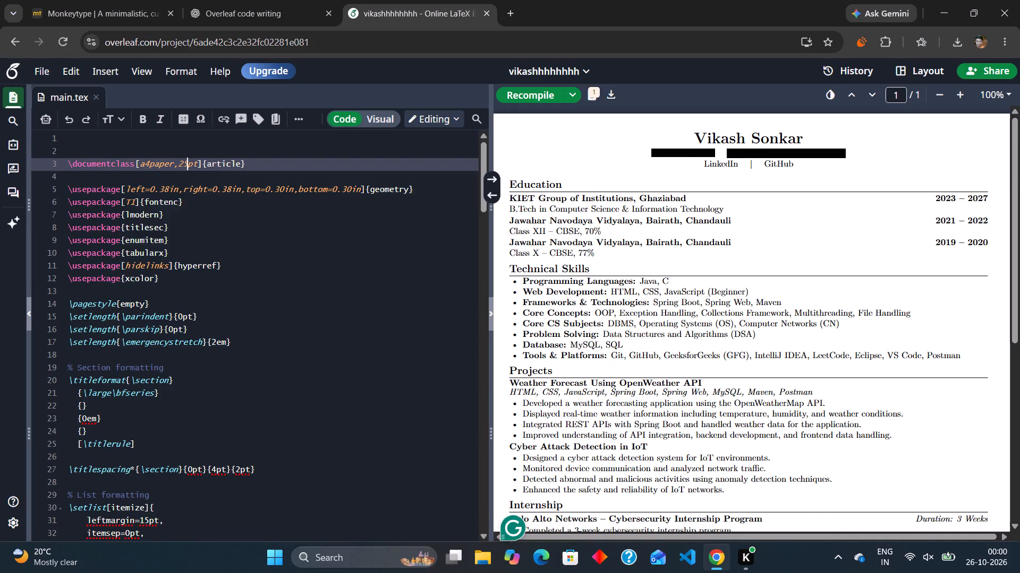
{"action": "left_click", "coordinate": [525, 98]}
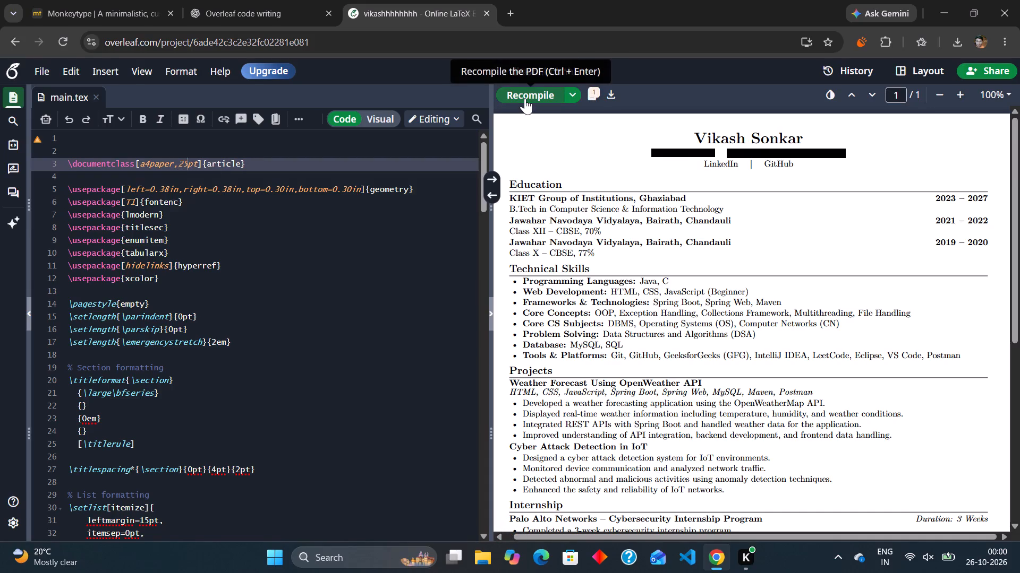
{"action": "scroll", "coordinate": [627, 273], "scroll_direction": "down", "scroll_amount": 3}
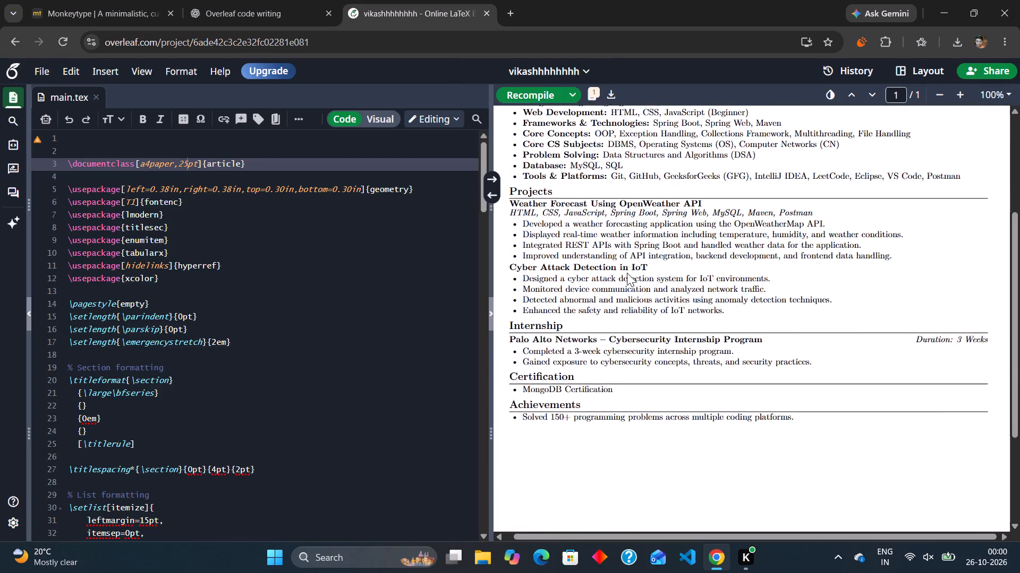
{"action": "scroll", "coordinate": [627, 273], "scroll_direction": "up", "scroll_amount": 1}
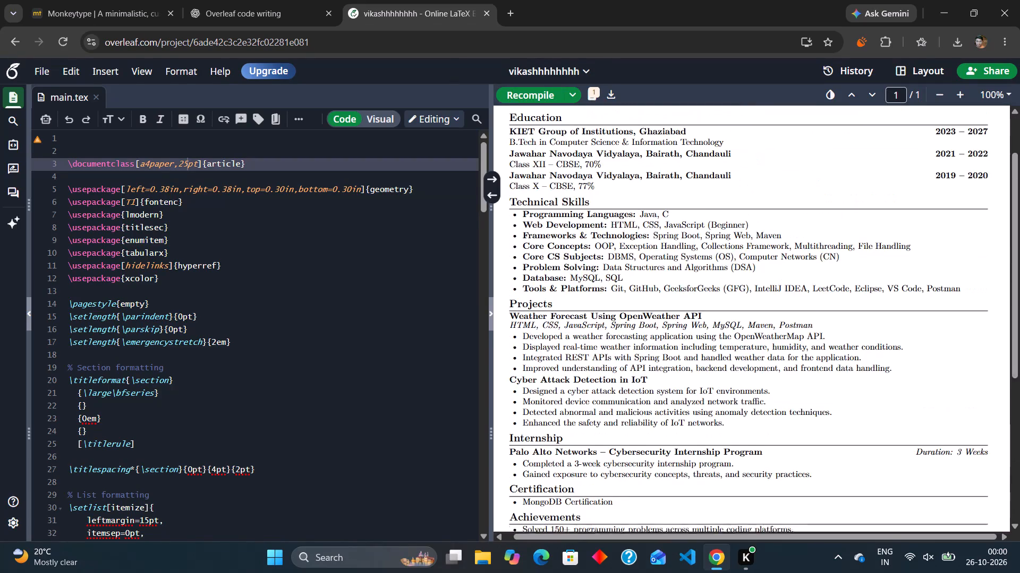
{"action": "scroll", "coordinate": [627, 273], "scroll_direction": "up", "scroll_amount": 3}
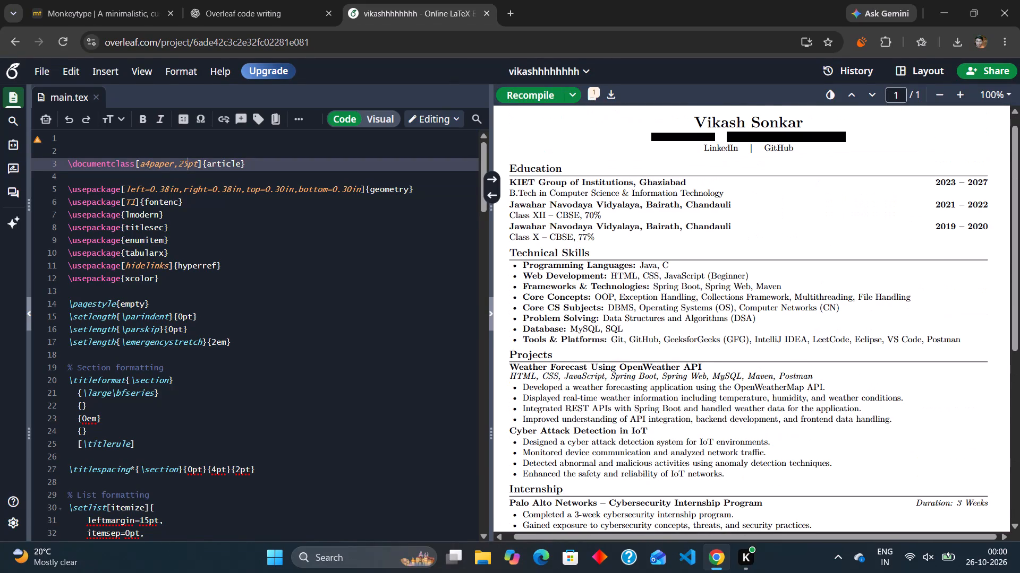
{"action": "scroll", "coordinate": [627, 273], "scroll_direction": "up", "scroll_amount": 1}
Change the document class font size option to 100pt, recompile the PDF and inspect the text size down the page.
{"action": "left_click", "coordinate": [189, 163]}
{"action": "key", "text": "BackSpace"}
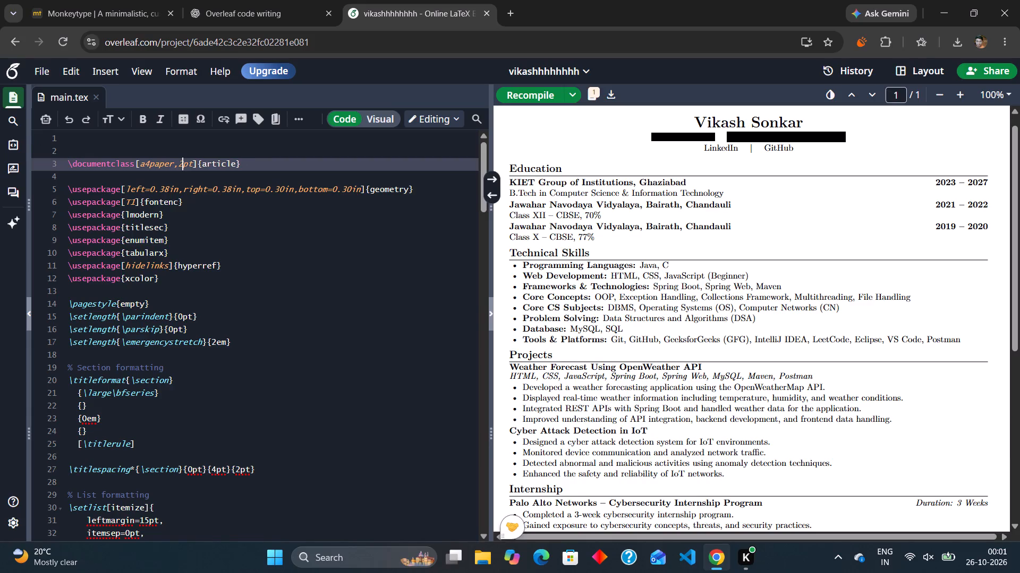
{"action": "key", "text": "BackSpace"}
{"action": "type", "text": "100"}
{"action": "left_click", "coordinate": [521, 94]}
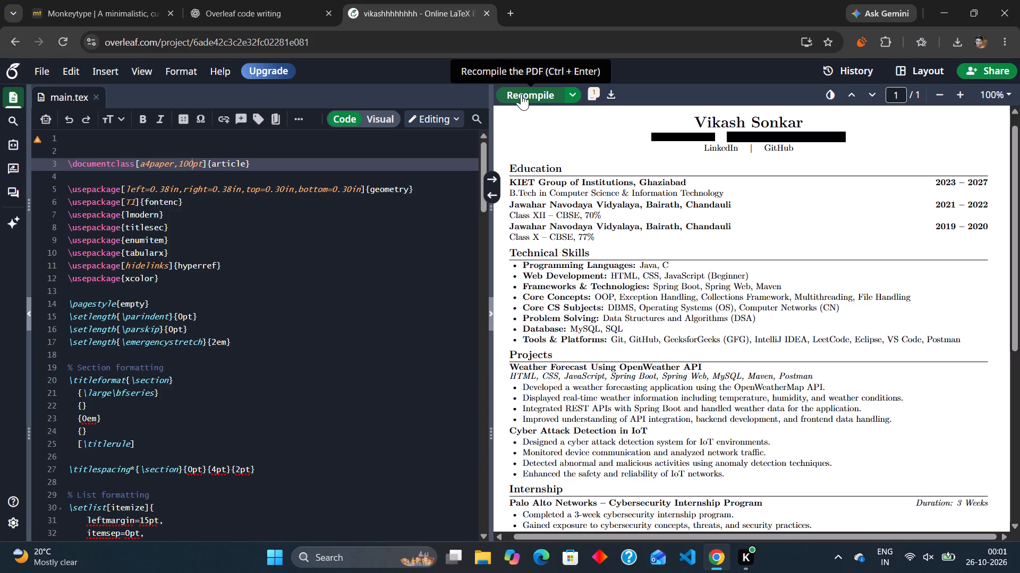
{"action": "scroll", "coordinate": [624, 274], "scroll_direction": "down", "scroll_amount": 3}
{"action": "scroll", "coordinate": [624, 274], "scroll_direction": "up", "scroll_amount": 1}
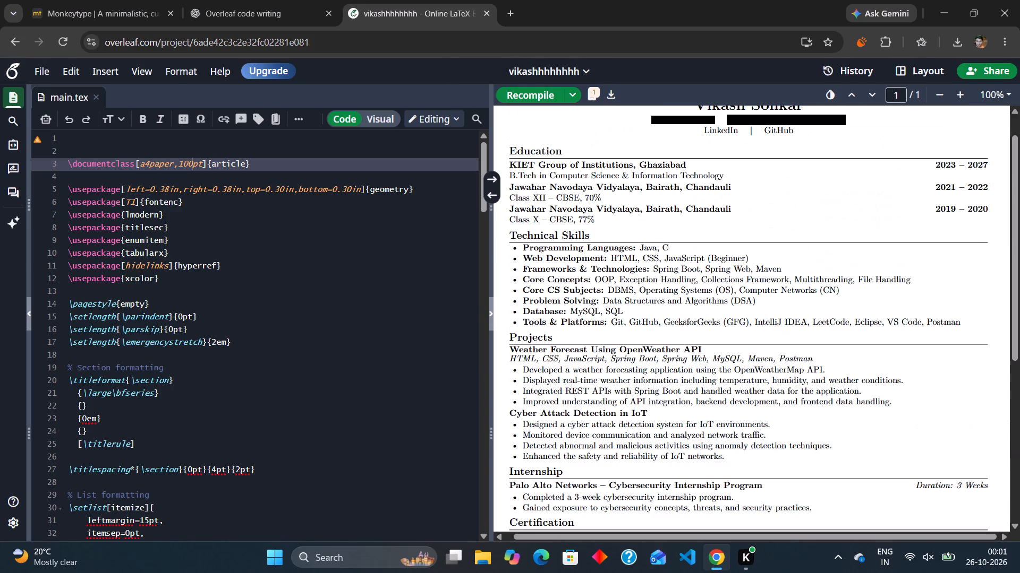
{"action": "scroll", "coordinate": [624, 274], "scroll_direction": "up", "scroll_amount": 1}
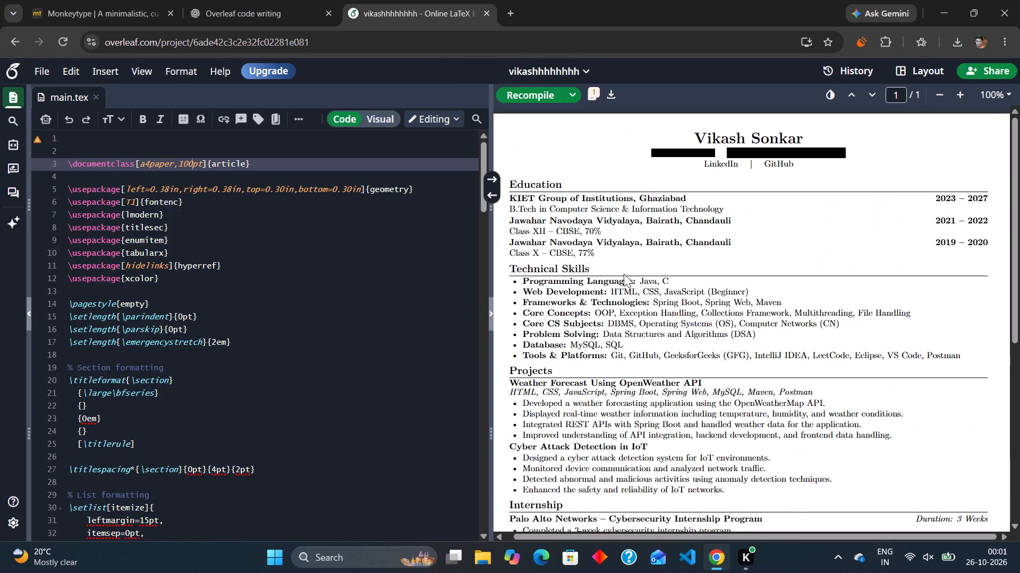
{"action": "key", "text": "ctrl+Return"}
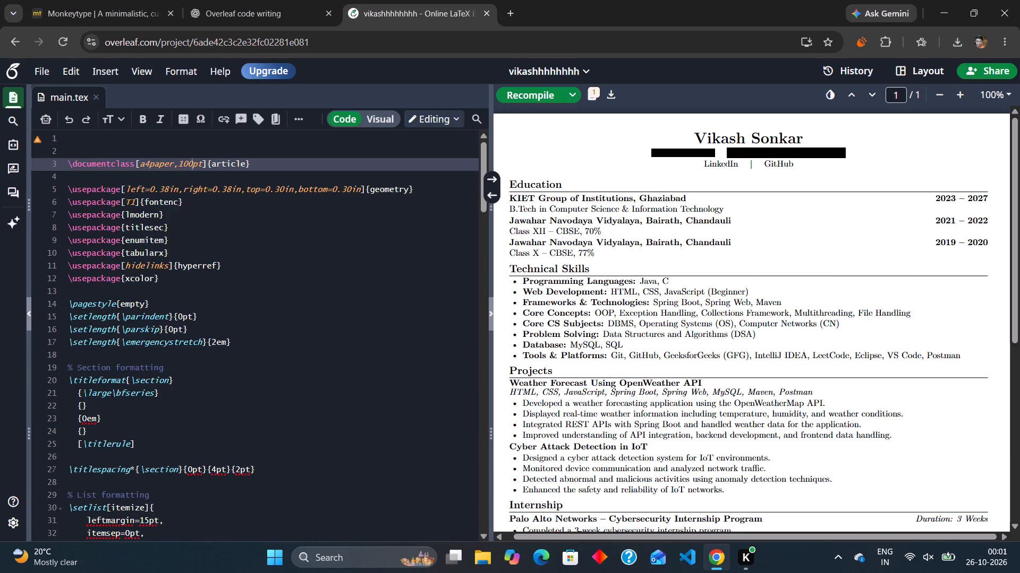
{"action": "scroll", "coordinate": [608, 408], "scroll_direction": "down", "scroll_amount": 1}
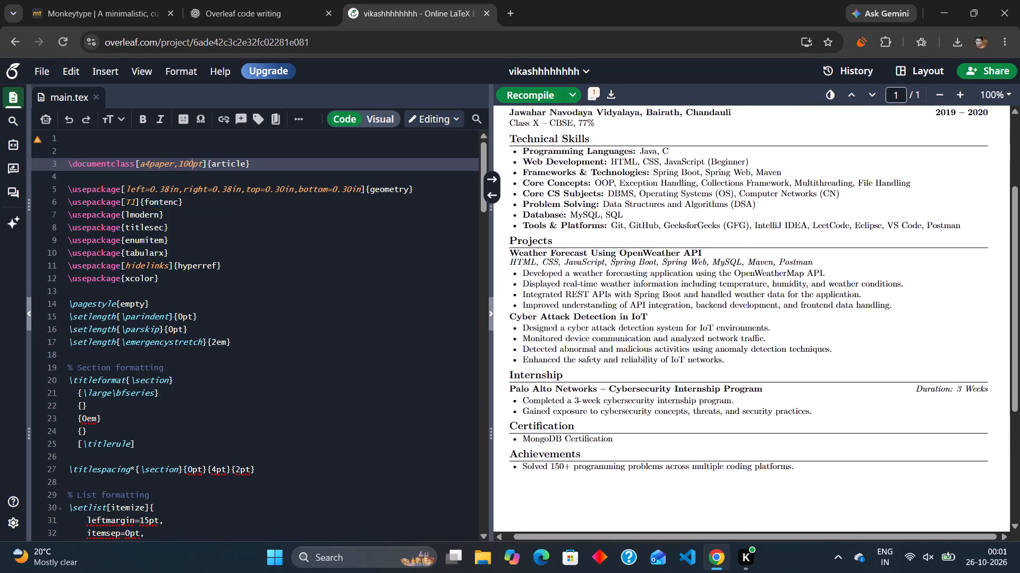
{"action": "scroll", "coordinate": [608, 408], "scroll_direction": "down", "scroll_amount": 1}
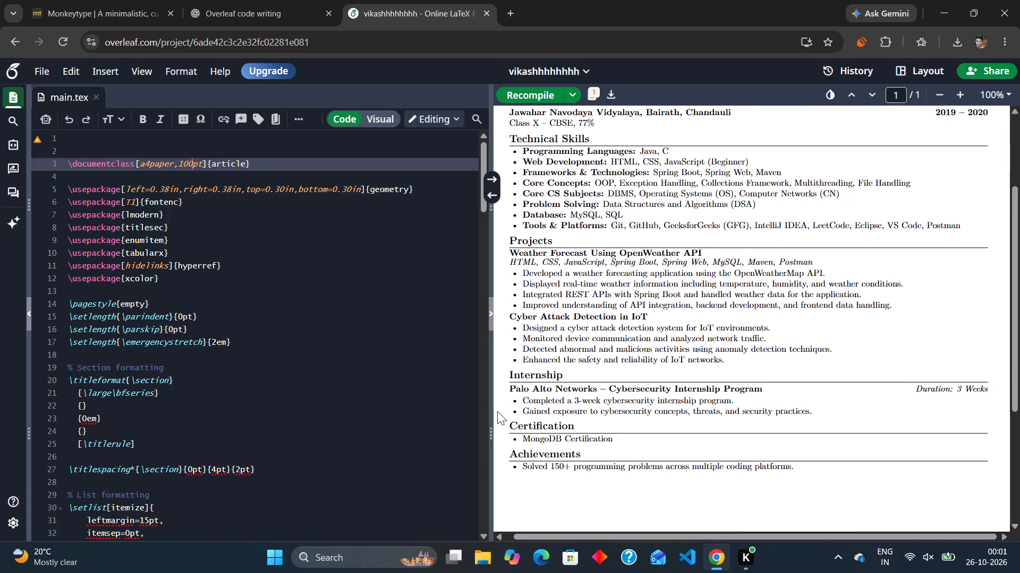
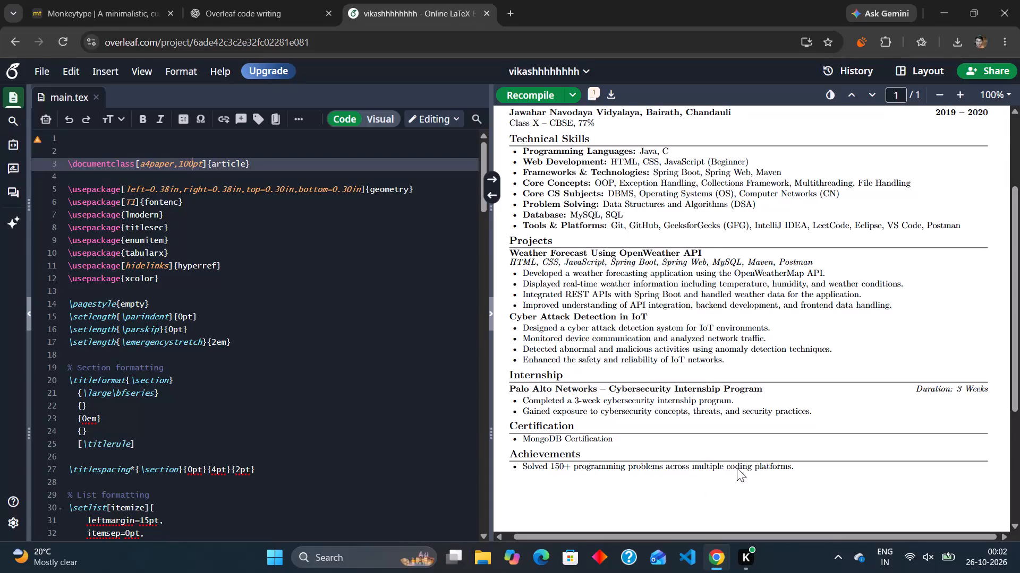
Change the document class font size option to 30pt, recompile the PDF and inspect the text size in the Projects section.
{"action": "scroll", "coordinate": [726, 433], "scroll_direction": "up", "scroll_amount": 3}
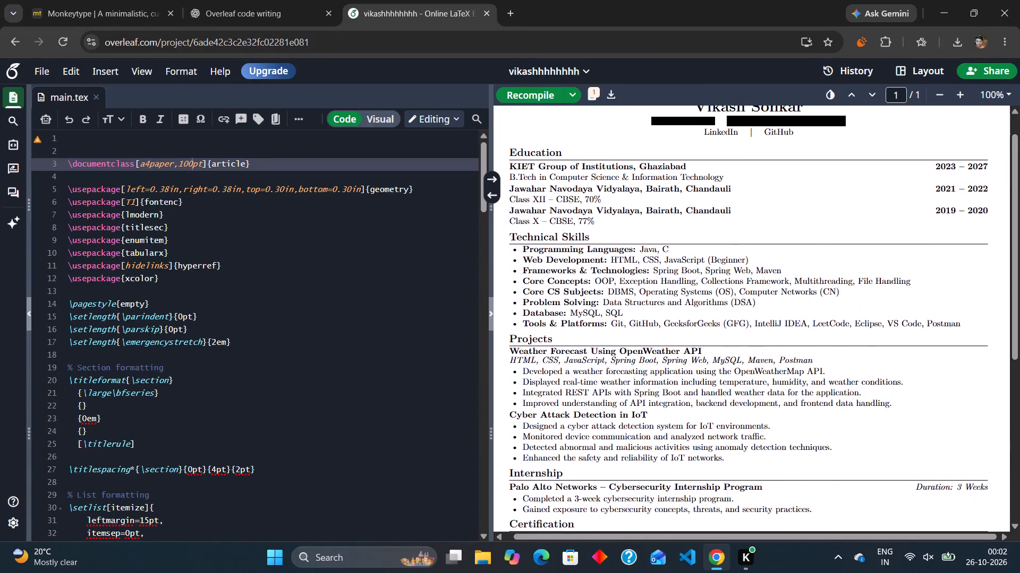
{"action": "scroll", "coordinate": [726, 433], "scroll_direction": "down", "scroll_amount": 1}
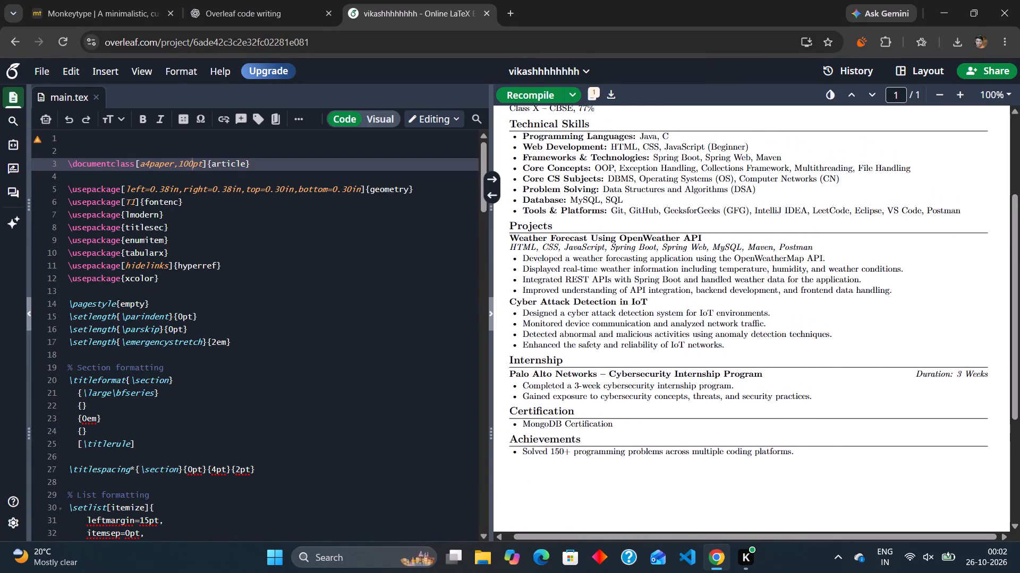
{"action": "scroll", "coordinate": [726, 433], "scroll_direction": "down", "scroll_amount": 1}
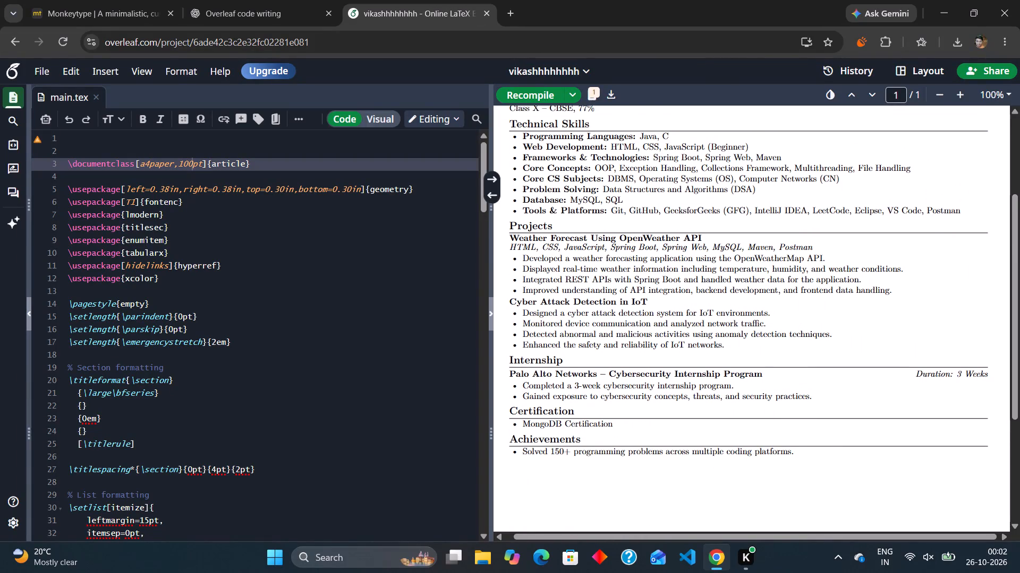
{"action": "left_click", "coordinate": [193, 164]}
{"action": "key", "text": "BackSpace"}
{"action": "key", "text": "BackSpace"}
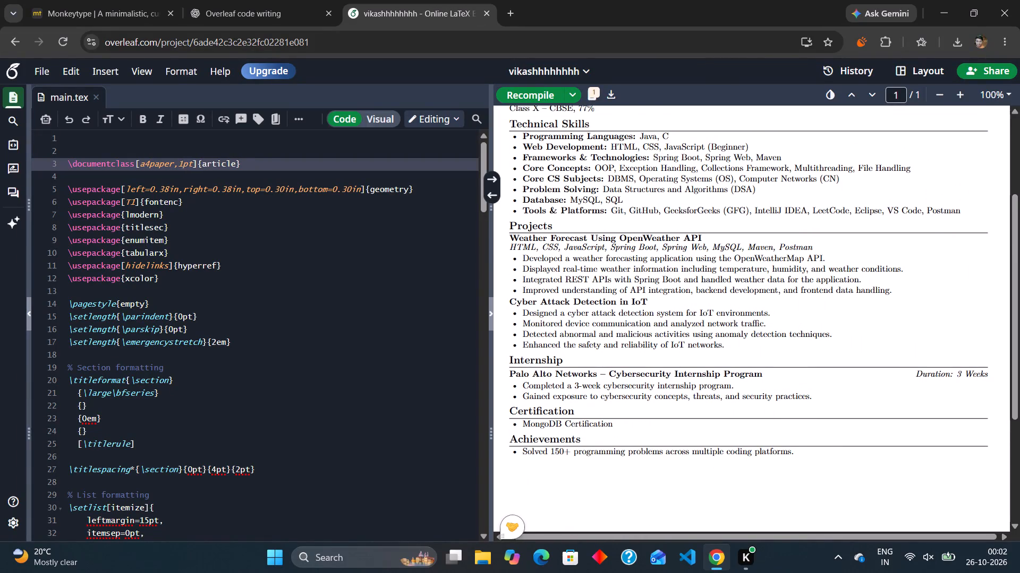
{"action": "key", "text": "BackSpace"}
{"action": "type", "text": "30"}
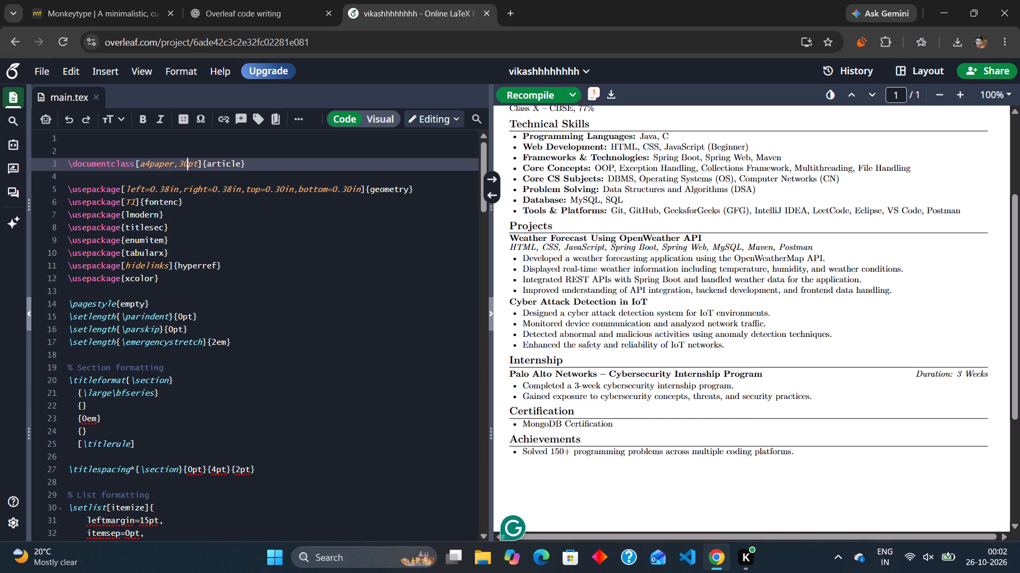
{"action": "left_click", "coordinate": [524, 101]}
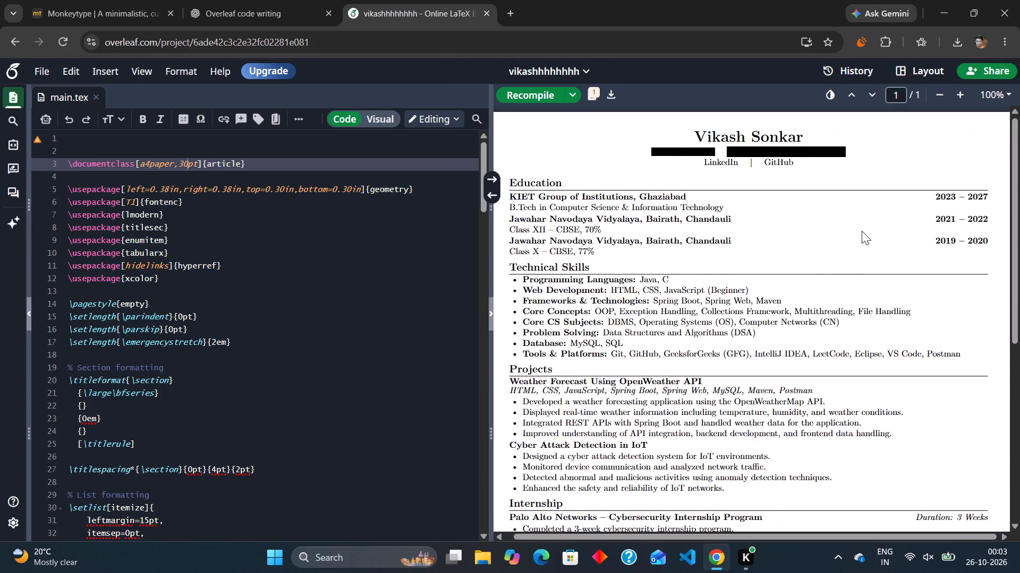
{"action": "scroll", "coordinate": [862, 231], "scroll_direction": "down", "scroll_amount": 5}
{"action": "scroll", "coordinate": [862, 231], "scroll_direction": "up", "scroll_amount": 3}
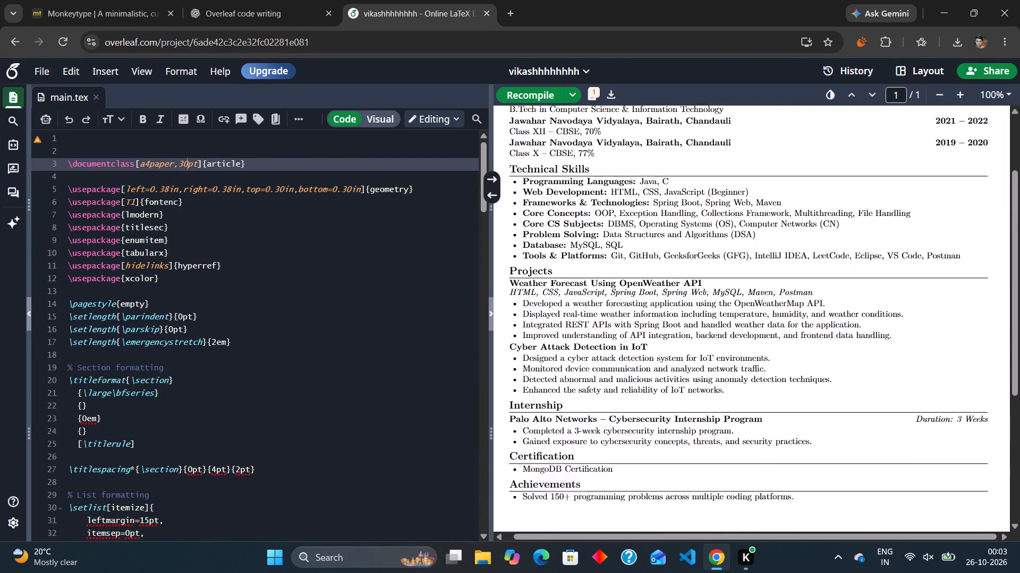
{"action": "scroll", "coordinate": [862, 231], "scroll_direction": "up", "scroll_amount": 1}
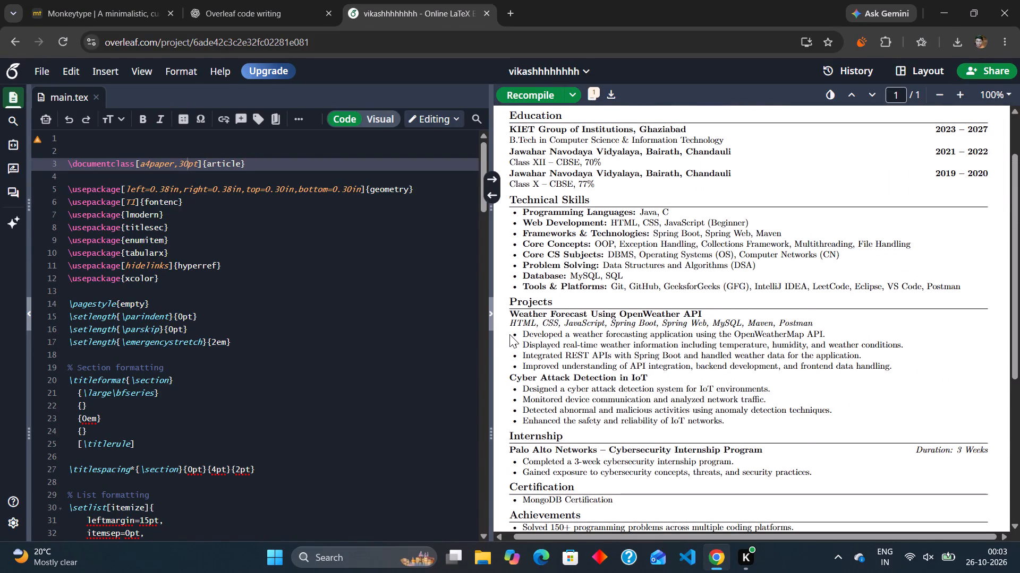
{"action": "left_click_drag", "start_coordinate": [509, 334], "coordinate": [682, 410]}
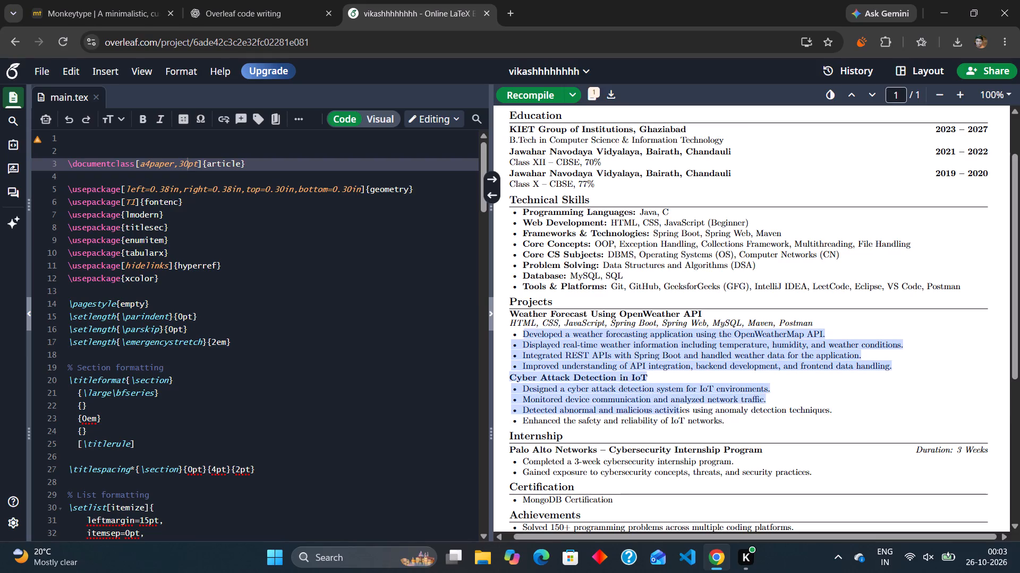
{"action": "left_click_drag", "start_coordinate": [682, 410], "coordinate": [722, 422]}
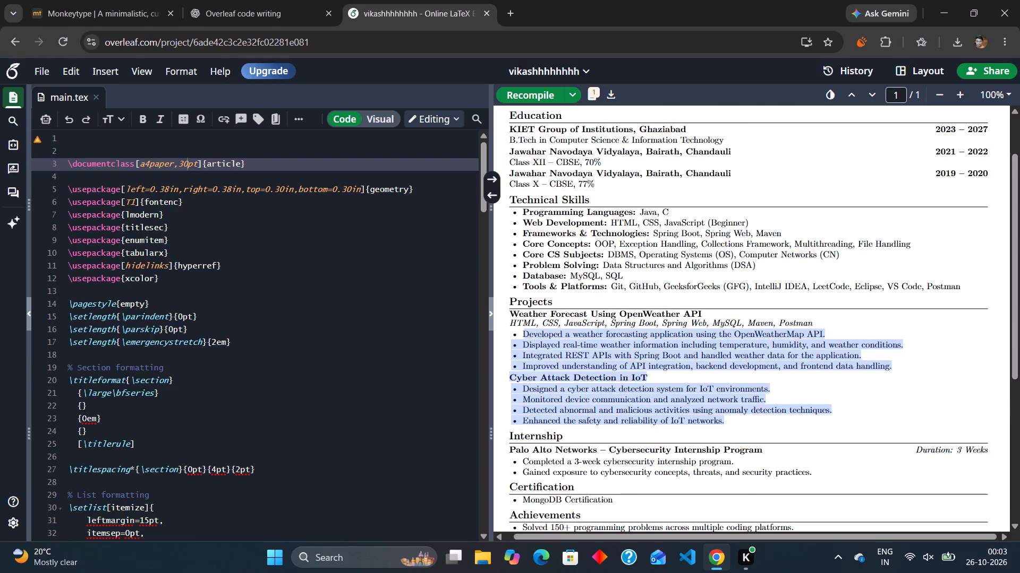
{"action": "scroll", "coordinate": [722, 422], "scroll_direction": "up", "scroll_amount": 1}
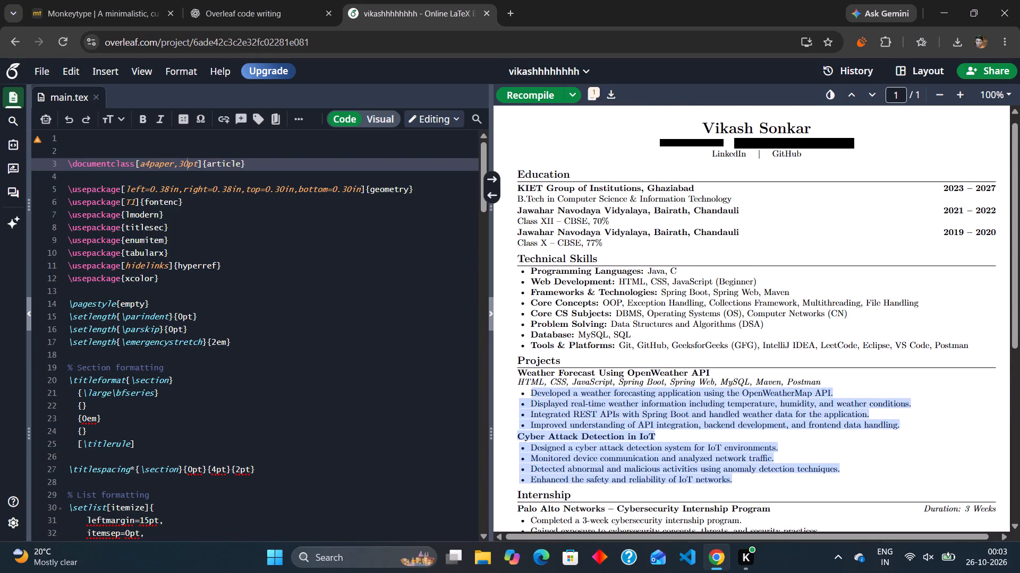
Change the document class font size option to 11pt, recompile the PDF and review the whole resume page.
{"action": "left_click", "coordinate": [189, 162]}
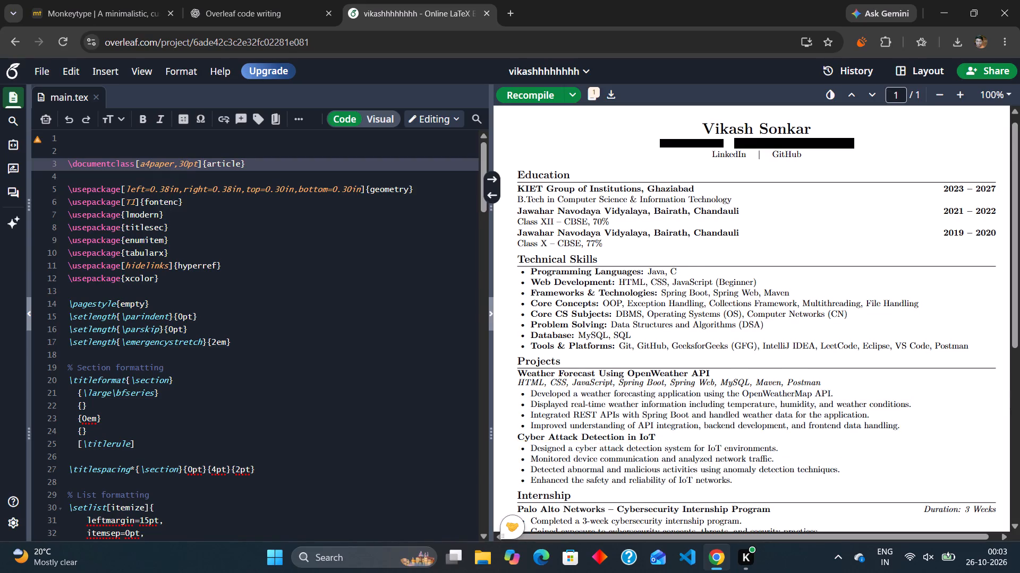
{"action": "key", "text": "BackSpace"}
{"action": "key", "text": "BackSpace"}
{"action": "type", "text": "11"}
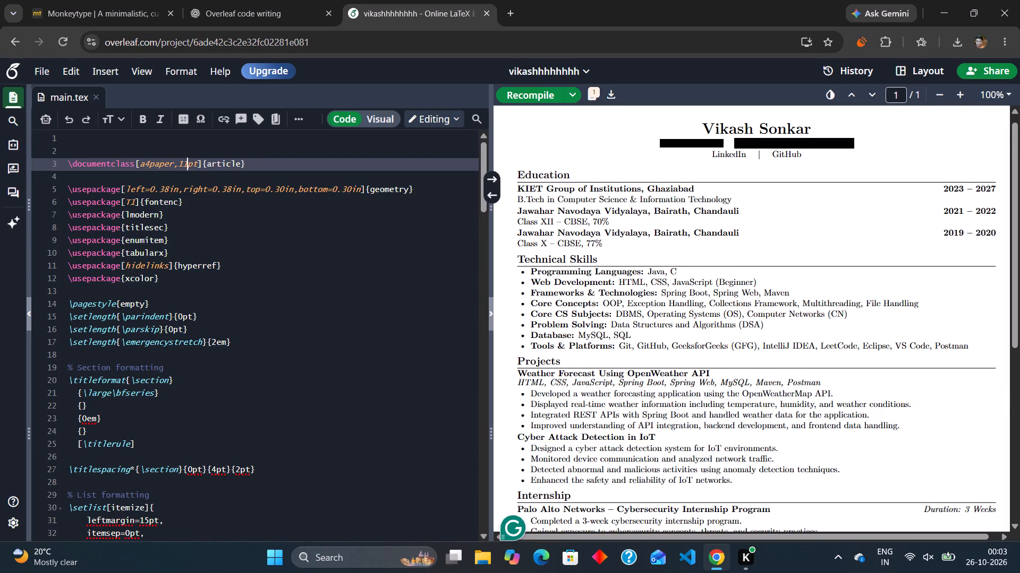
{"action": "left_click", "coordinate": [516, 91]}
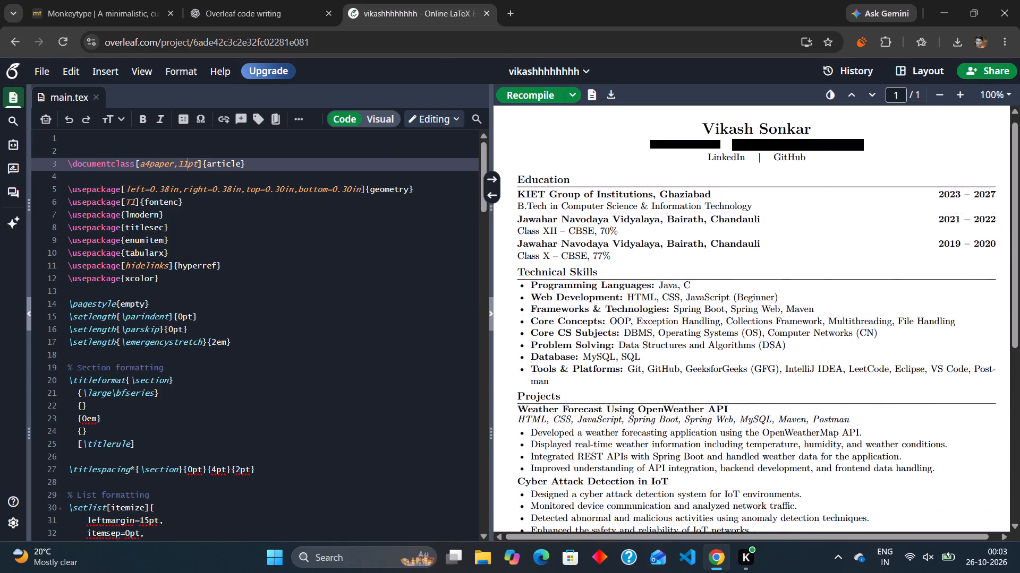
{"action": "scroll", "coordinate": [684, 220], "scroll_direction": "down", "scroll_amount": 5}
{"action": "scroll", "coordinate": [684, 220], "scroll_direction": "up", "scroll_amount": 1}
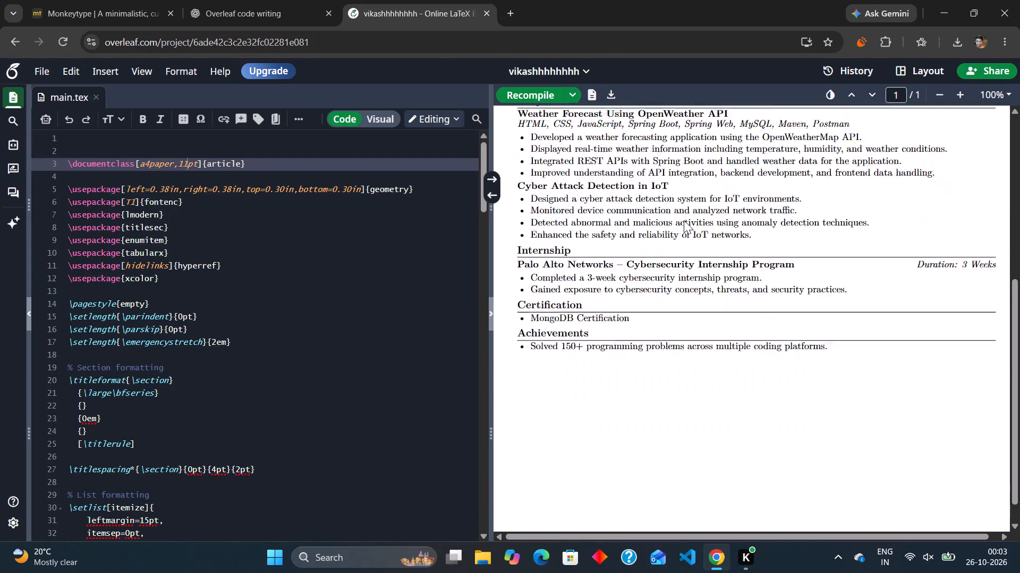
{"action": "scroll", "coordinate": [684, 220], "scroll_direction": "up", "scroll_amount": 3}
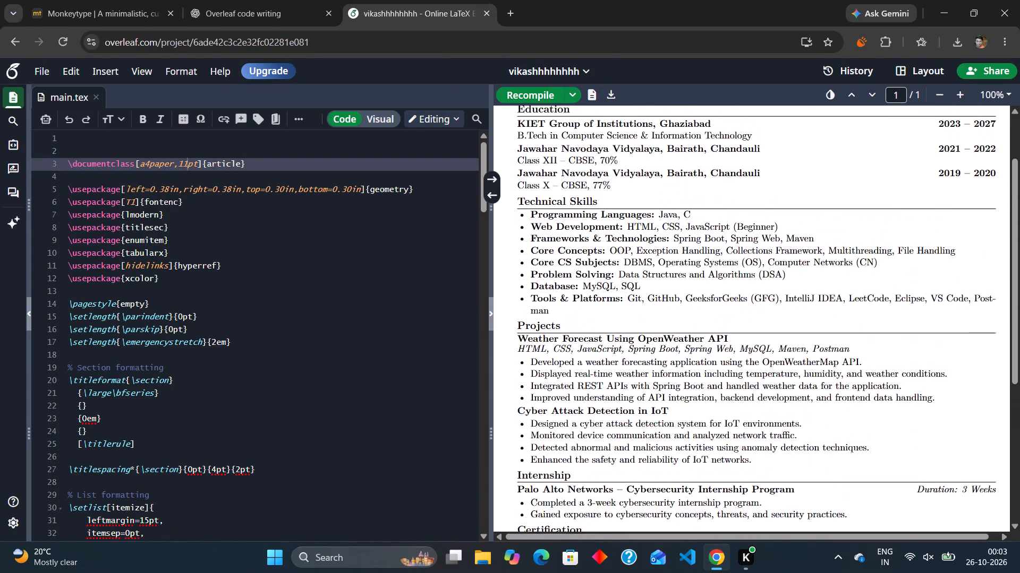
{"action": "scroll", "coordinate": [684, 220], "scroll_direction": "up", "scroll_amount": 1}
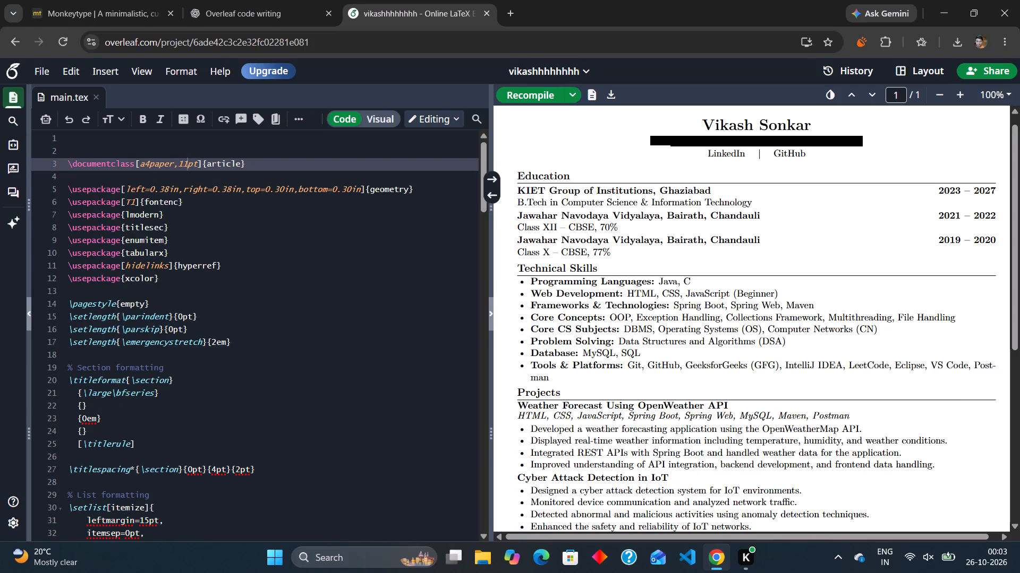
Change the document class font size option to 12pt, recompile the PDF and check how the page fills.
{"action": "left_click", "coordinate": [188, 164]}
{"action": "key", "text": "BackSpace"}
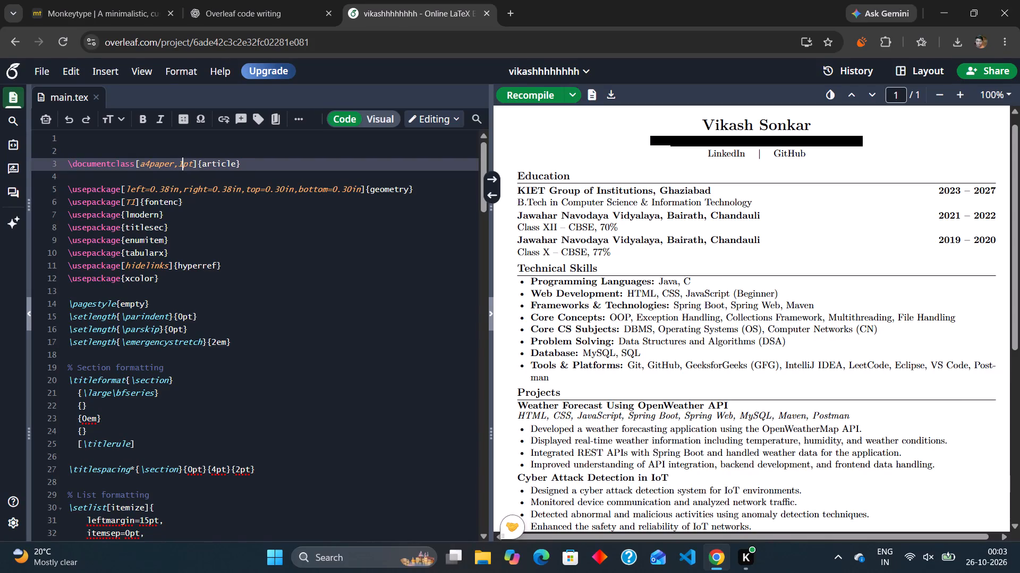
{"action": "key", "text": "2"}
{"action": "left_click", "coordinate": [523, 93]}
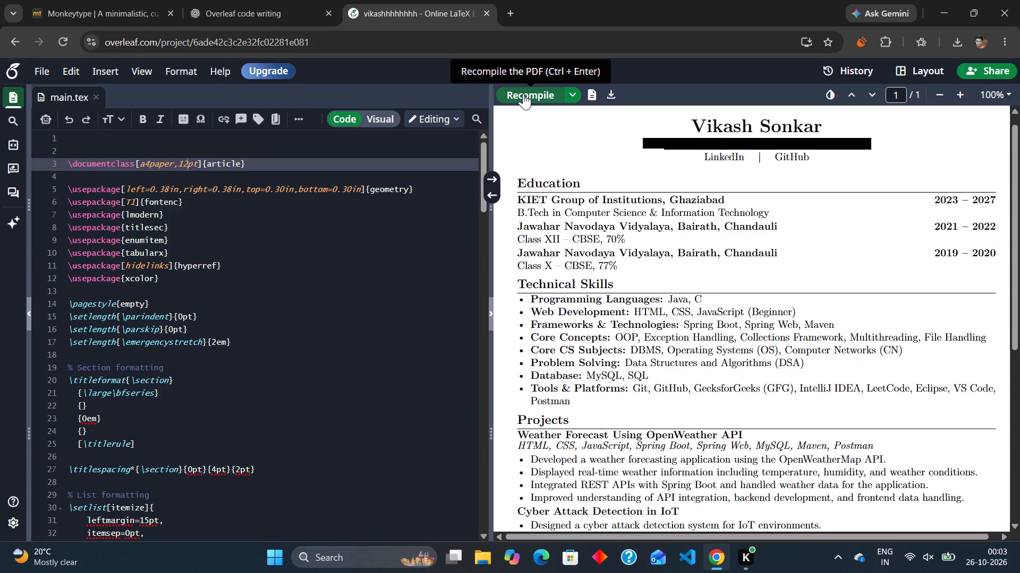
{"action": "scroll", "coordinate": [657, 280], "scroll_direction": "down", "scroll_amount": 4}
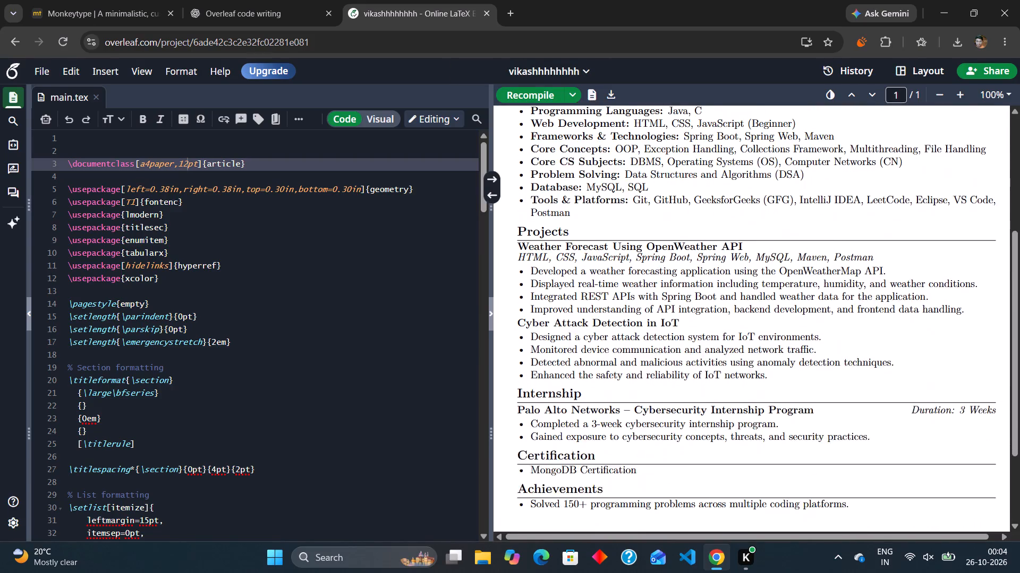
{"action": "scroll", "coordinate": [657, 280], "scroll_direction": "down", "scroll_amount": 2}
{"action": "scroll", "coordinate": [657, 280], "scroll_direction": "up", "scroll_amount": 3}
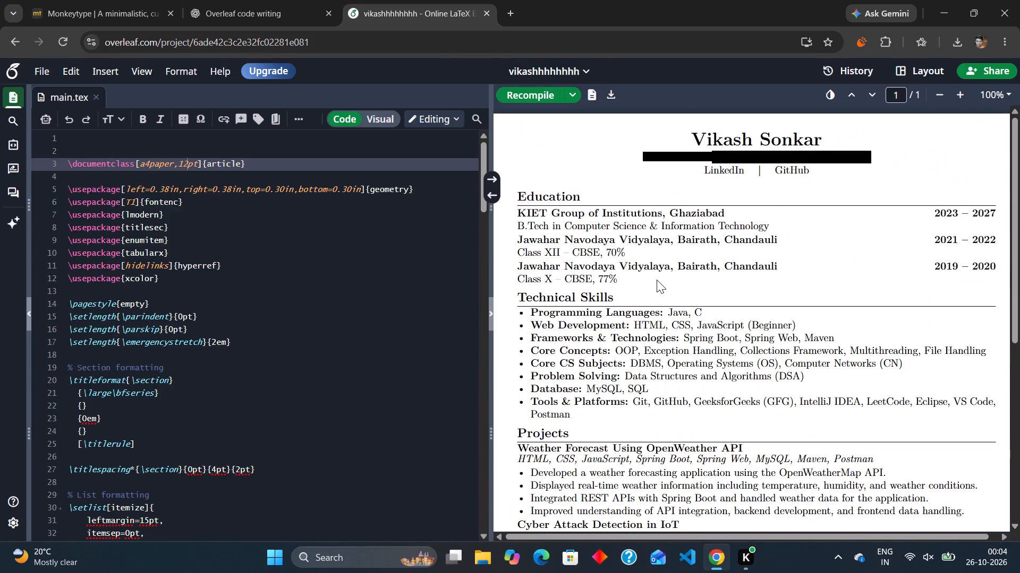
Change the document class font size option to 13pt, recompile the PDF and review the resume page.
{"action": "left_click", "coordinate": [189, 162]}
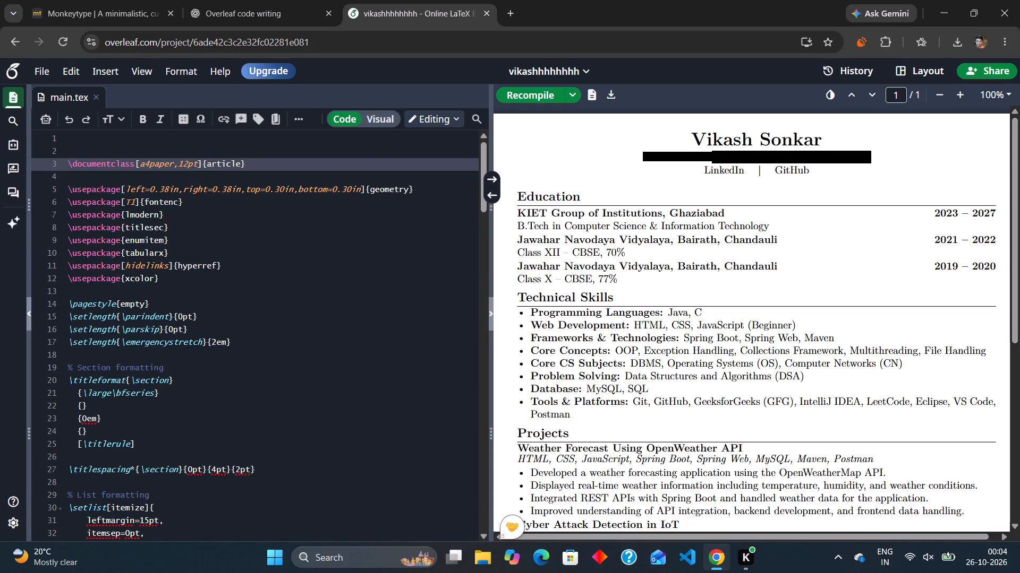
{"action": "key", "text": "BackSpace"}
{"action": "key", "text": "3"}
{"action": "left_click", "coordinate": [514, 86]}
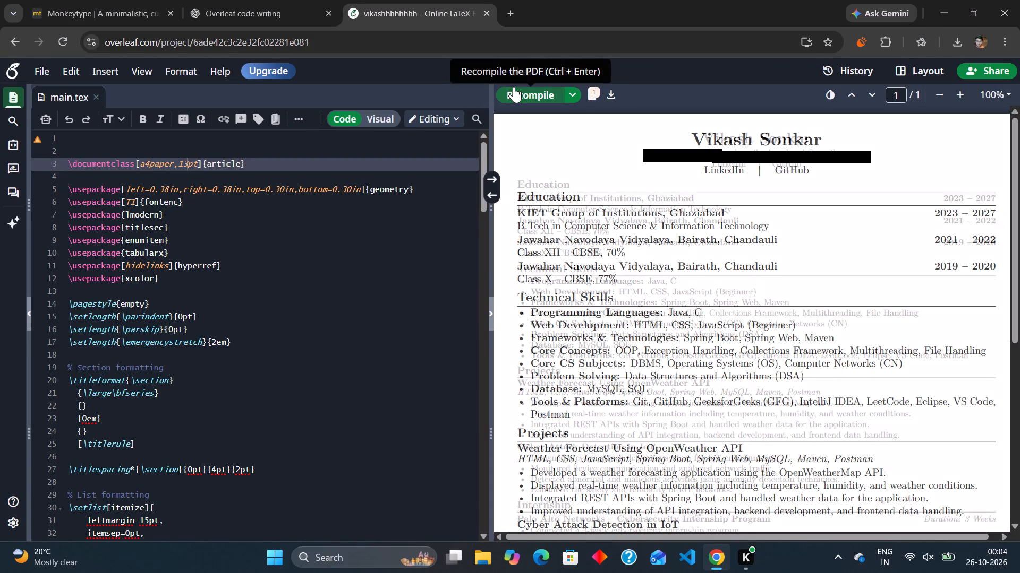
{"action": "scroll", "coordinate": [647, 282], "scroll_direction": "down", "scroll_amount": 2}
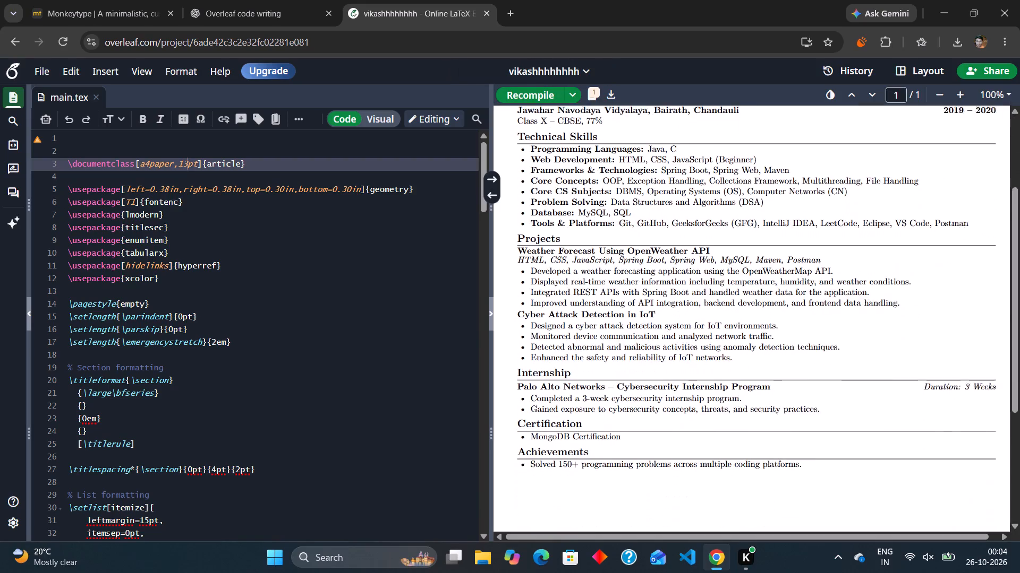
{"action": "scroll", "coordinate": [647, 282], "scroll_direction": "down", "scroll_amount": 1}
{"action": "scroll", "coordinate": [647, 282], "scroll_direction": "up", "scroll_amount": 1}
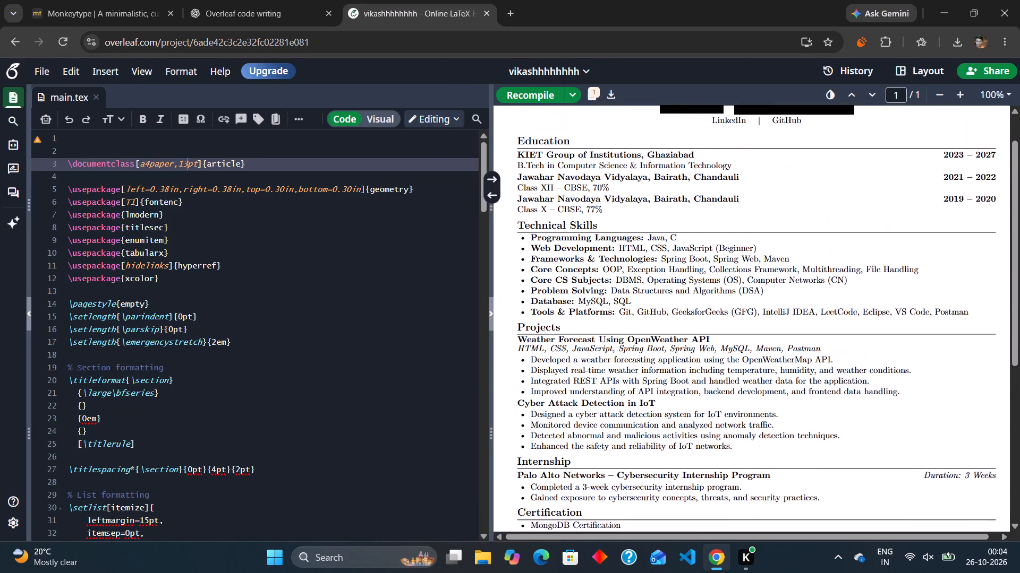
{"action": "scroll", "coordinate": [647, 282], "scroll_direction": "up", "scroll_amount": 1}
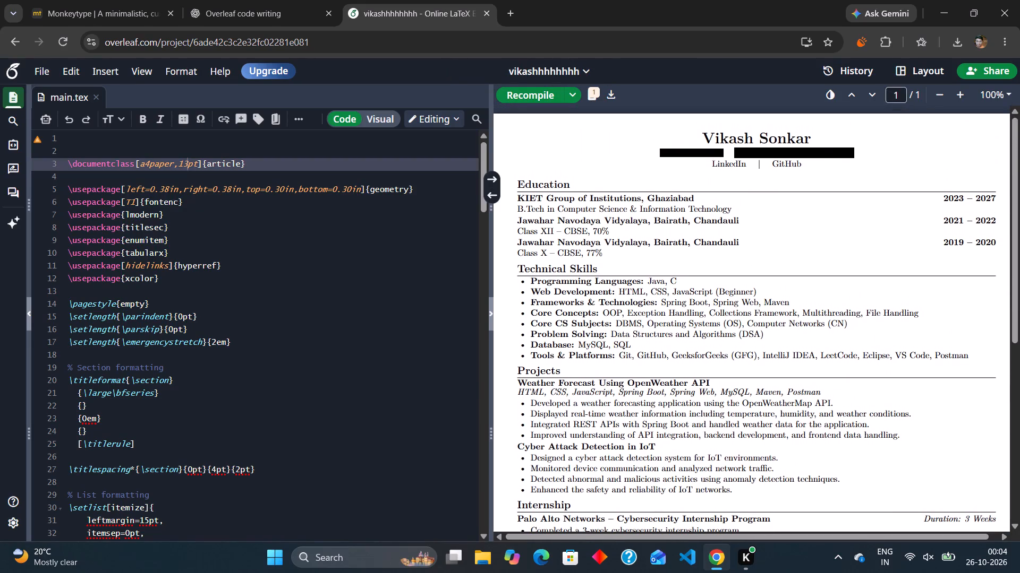
Set the document class font size option back to 12pt and recompile the PDF.
{"action": "left_click", "coordinate": [189, 161]}
{"action": "key", "text": "BackSpace"}
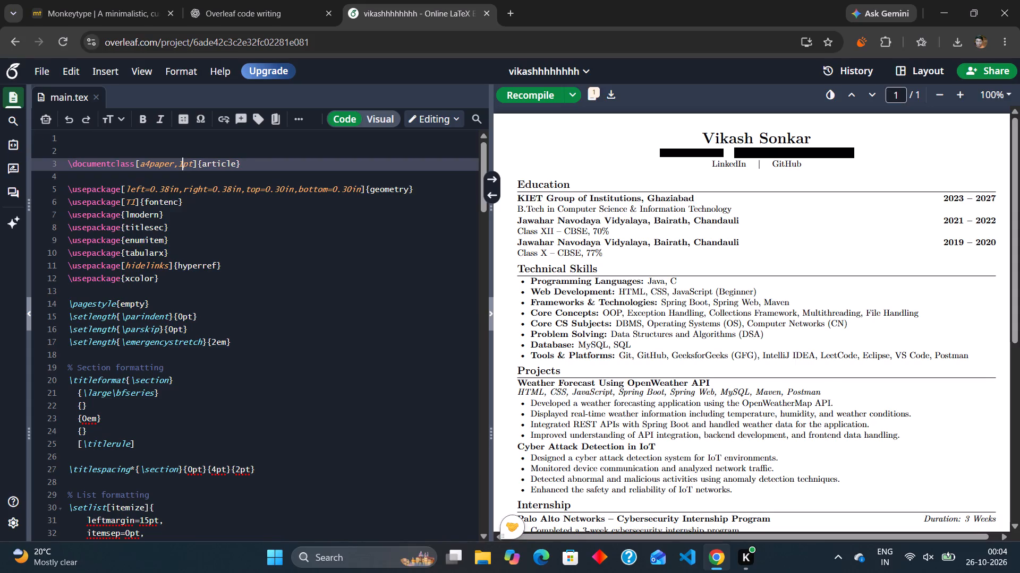
{"action": "key", "text": "2"}
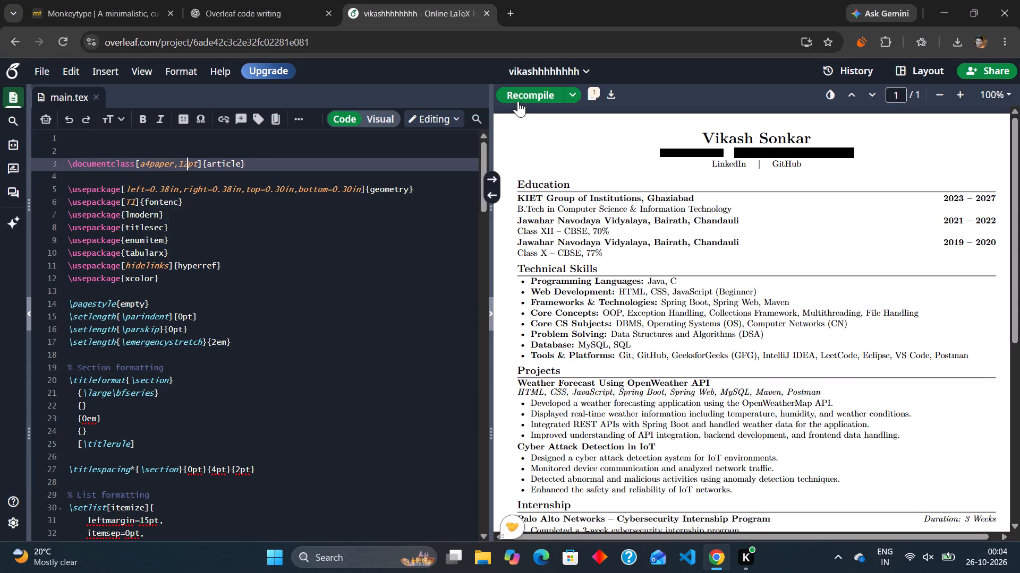
{"action": "left_click", "coordinate": [518, 100]}
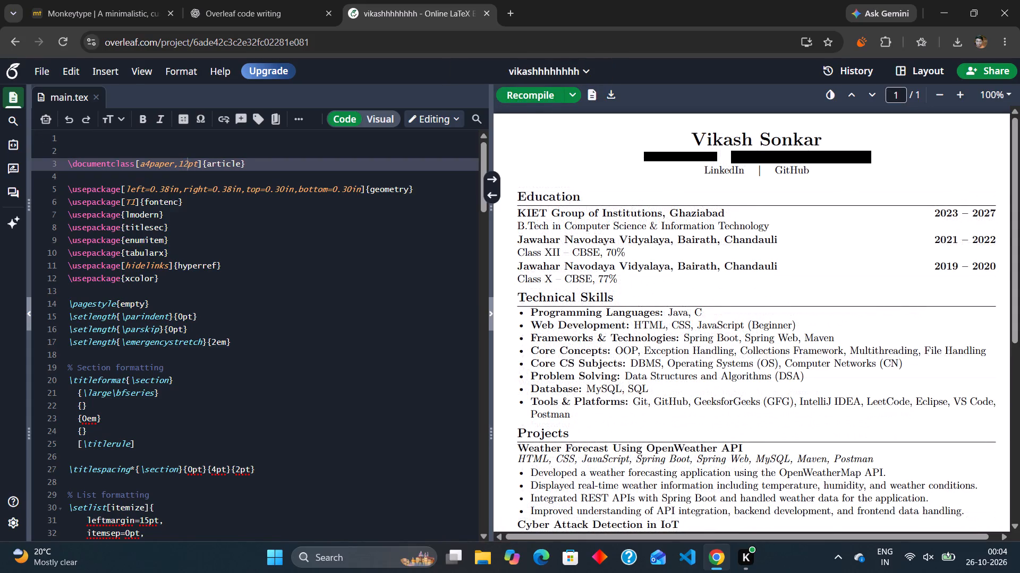
Examine the recompiled resume from the header to Achievements for text size, line wrapping and leftover space on the page.
{"action": "scroll", "coordinate": [611, 305], "scroll_direction": "down", "scroll_amount": 3}
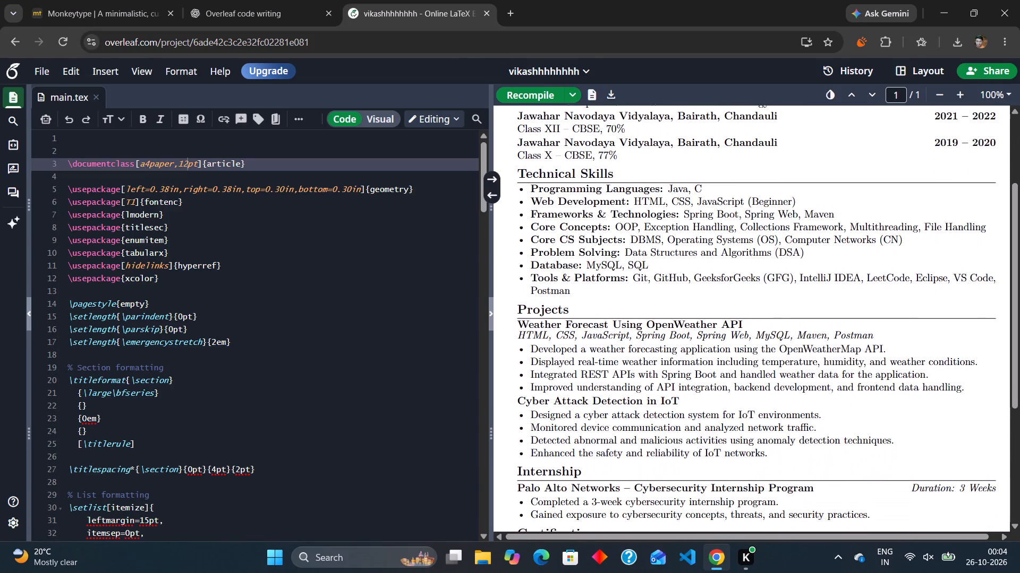
{"action": "scroll", "coordinate": [611, 305], "scroll_direction": "down", "scroll_amount": 4}
{"action": "scroll", "coordinate": [611, 305], "scroll_direction": "up", "scroll_amount": 1}
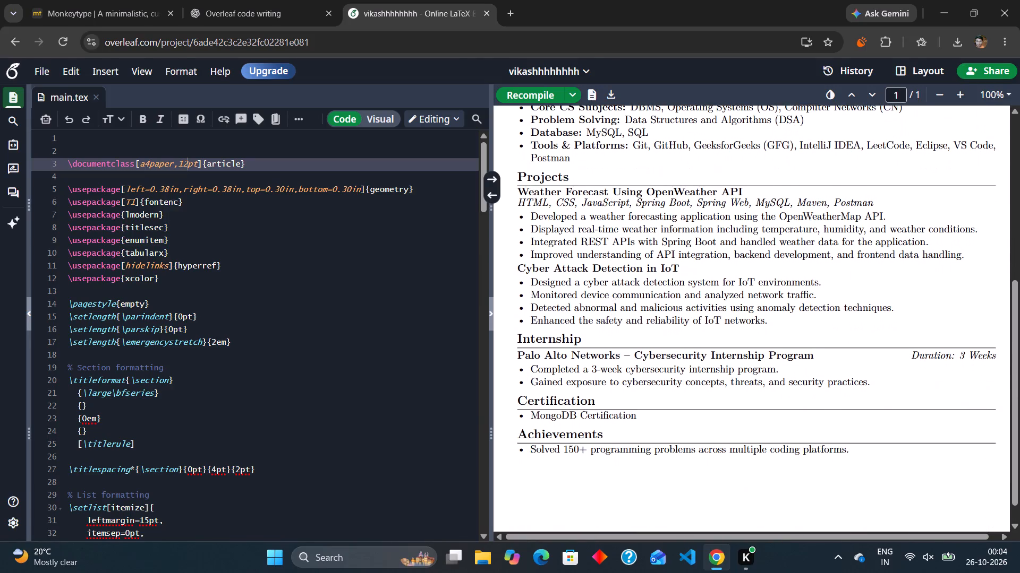
{"action": "scroll", "coordinate": [611, 305], "scroll_direction": "up", "scroll_amount": 1}
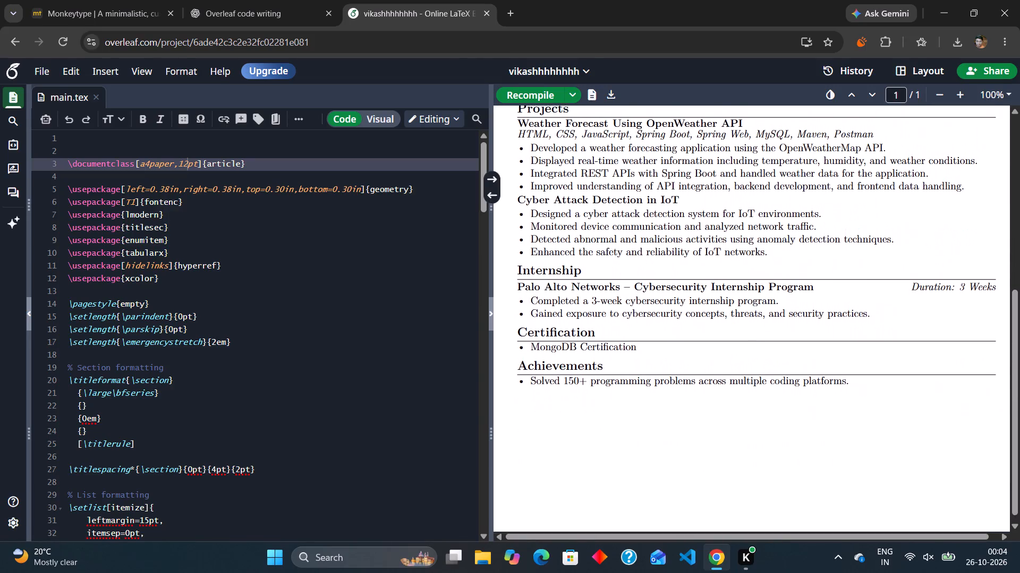
{"action": "scroll", "coordinate": [611, 305], "scroll_direction": "up", "scroll_amount": 1}
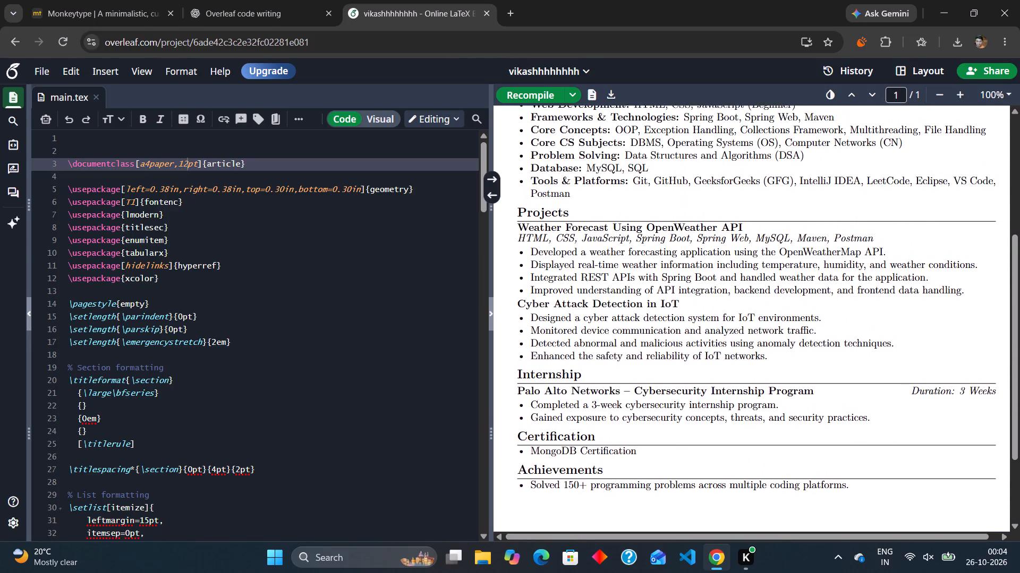
{"action": "scroll", "coordinate": [611, 305], "scroll_direction": "up", "scroll_amount": 2}
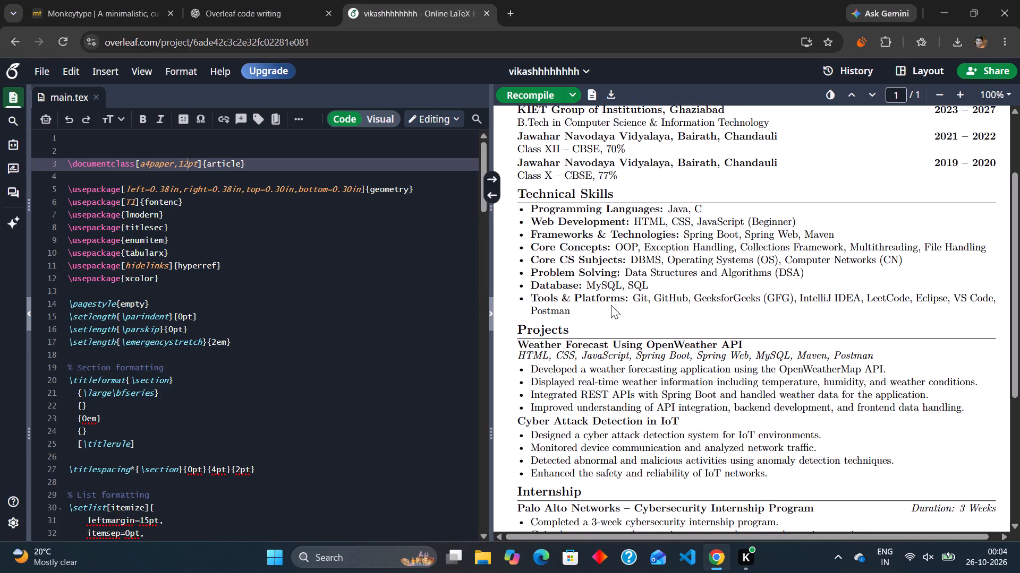
{"action": "scroll", "coordinate": [611, 305], "scroll_direction": "down", "scroll_amount": 1}
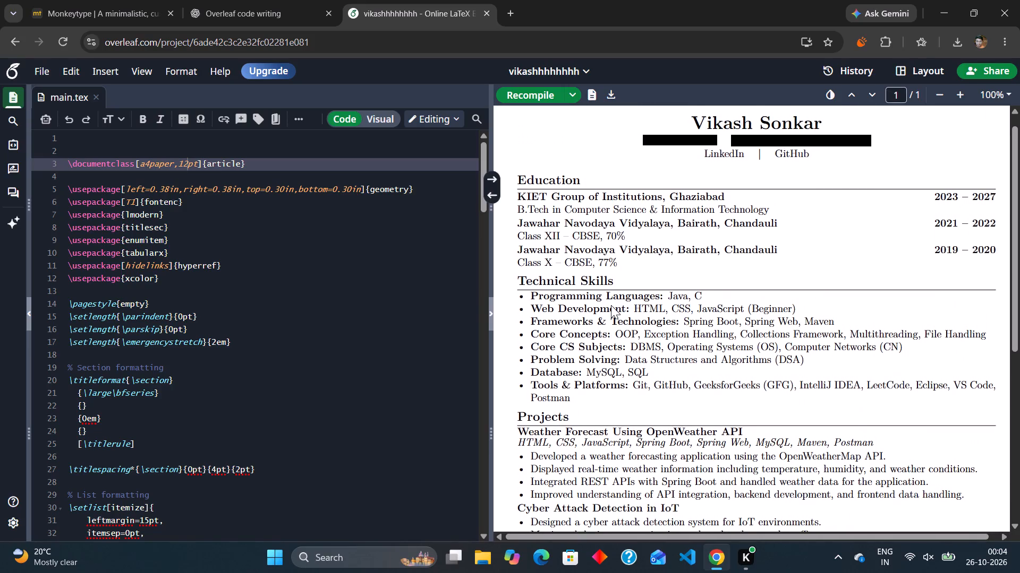
{"action": "scroll", "coordinate": [611, 305], "scroll_direction": "down", "scroll_amount": 2}
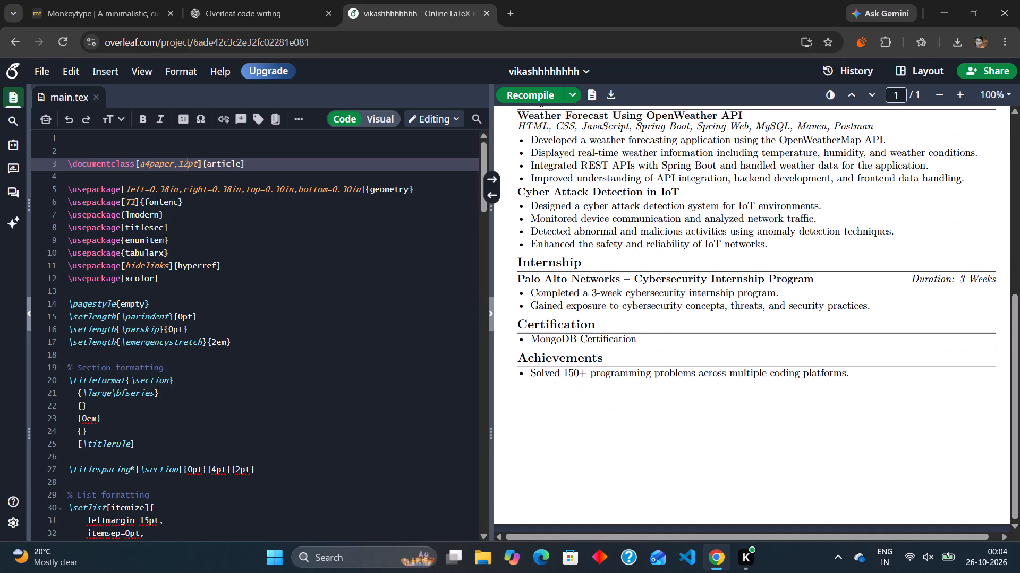
{"action": "scroll", "coordinate": [611, 305], "scroll_direction": "down", "scroll_amount": 1}
{"action": "scroll", "coordinate": [611, 305], "scroll_direction": "up", "scroll_amount": 1}
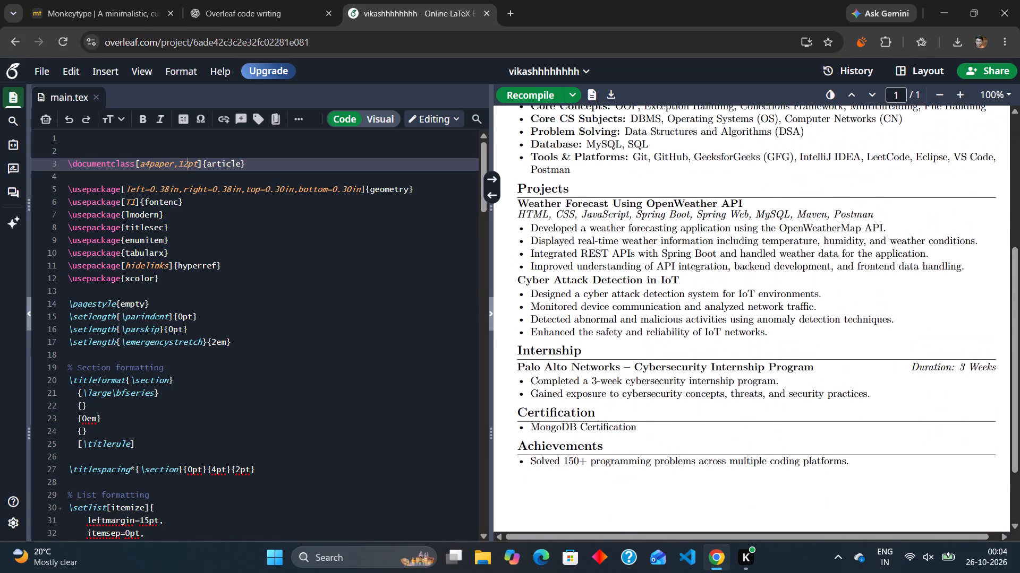
{"action": "scroll", "coordinate": [611, 305], "scroll_direction": "up", "scroll_amount": 1}
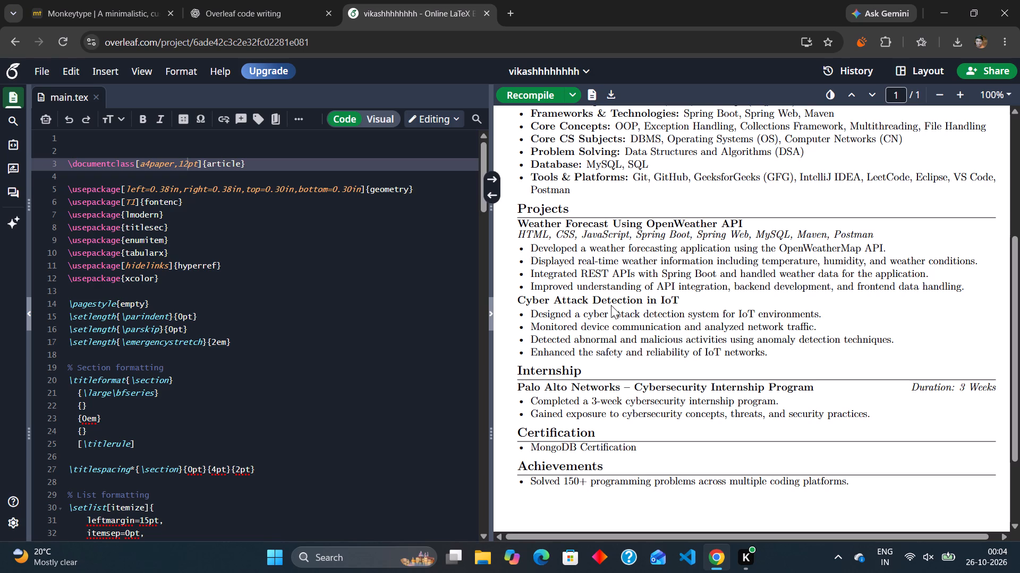
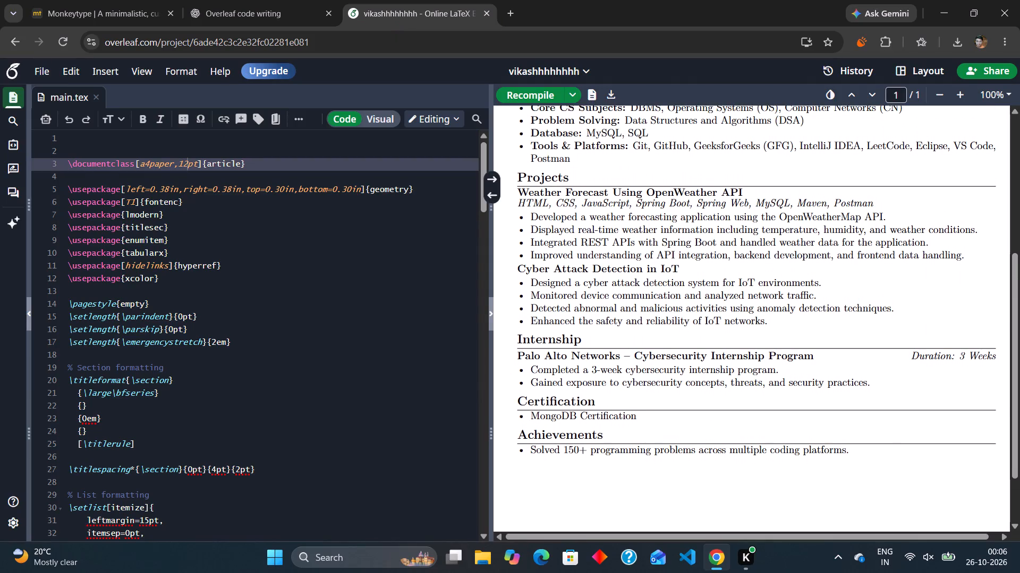
{"action": "scroll", "coordinate": [389, 405], "scroll_direction": "down", "scroll_amount": 4}
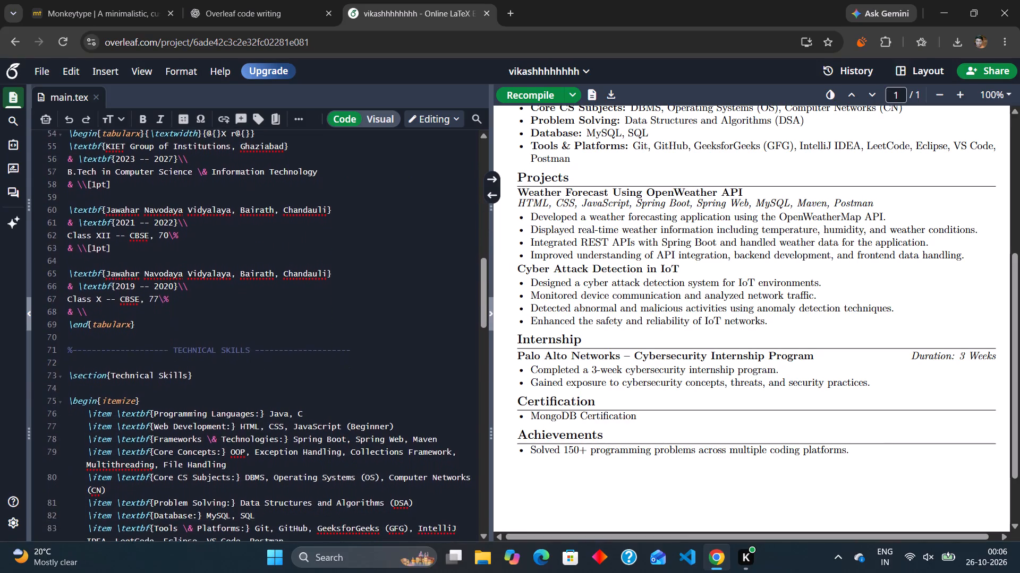
{"action": "scroll", "coordinate": [389, 405], "scroll_direction": "down", "scroll_amount": 8}
{"action": "scroll", "coordinate": [389, 405], "scroll_direction": "up", "scroll_amount": 3}
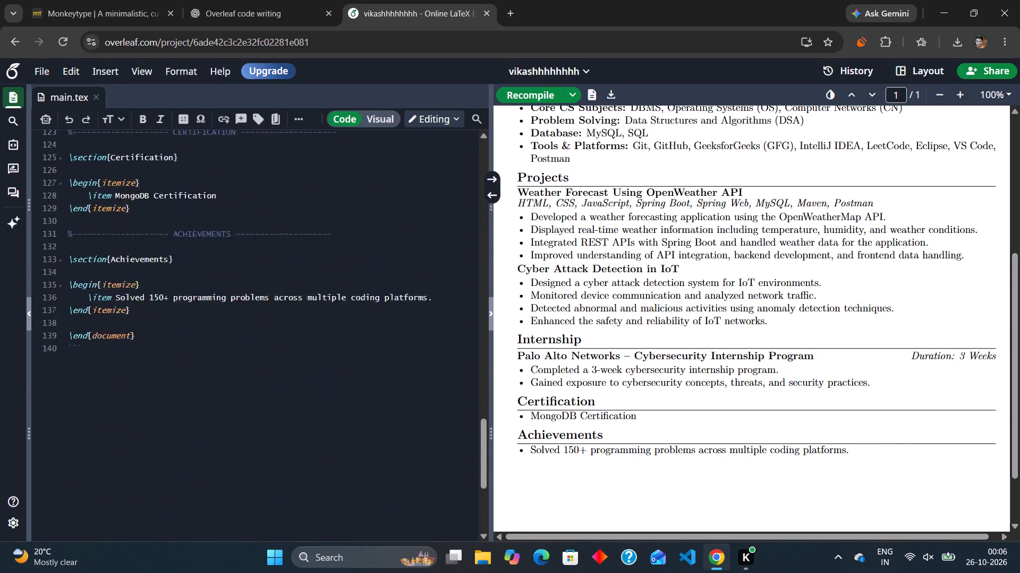
{"action": "scroll", "coordinate": [389, 405], "scroll_direction": "up", "scroll_amount": 2}
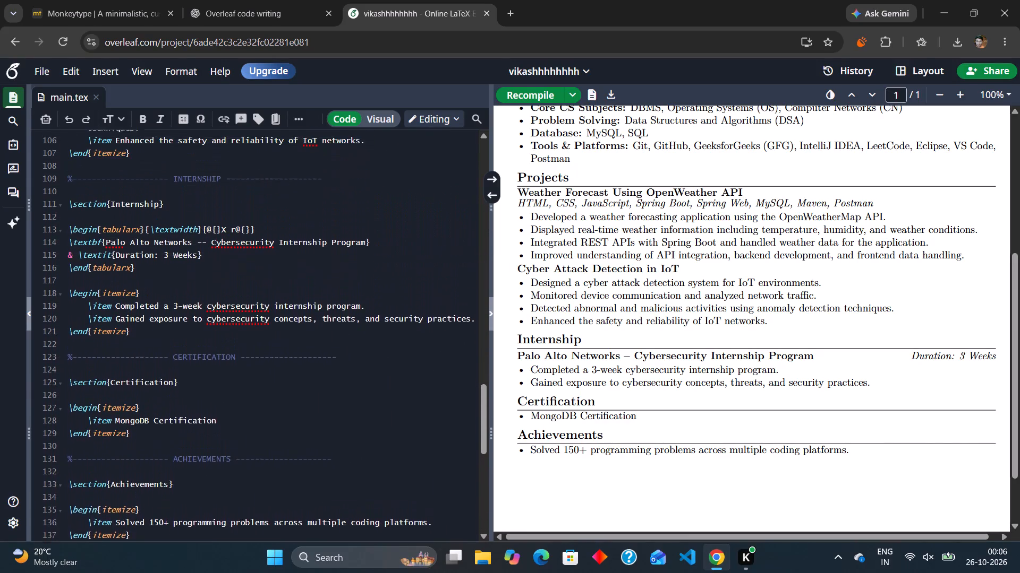
{"action": "scroll", "coordinate": [389, 405], "scroll_direction": "up", "scroll_amount": 4}
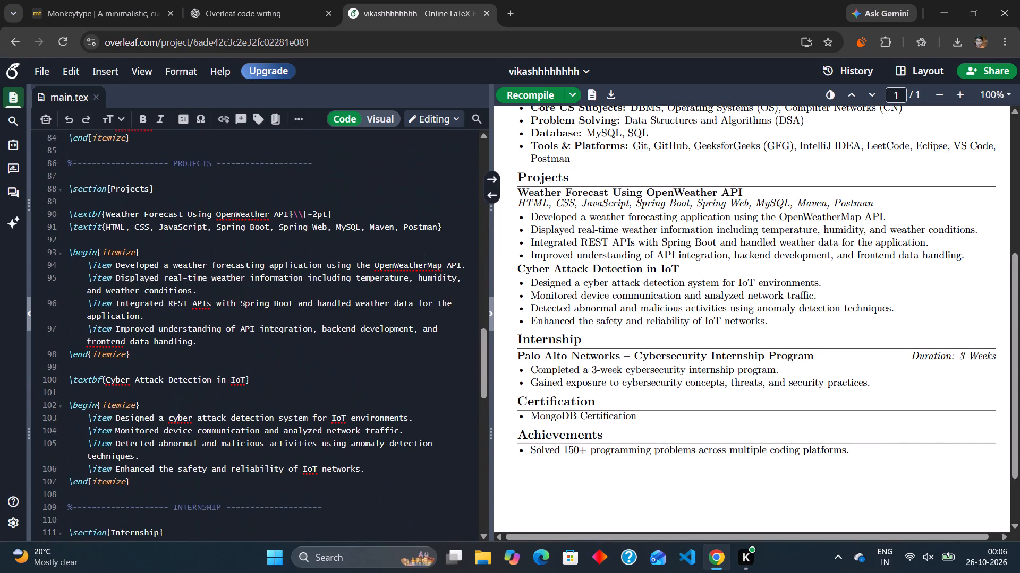
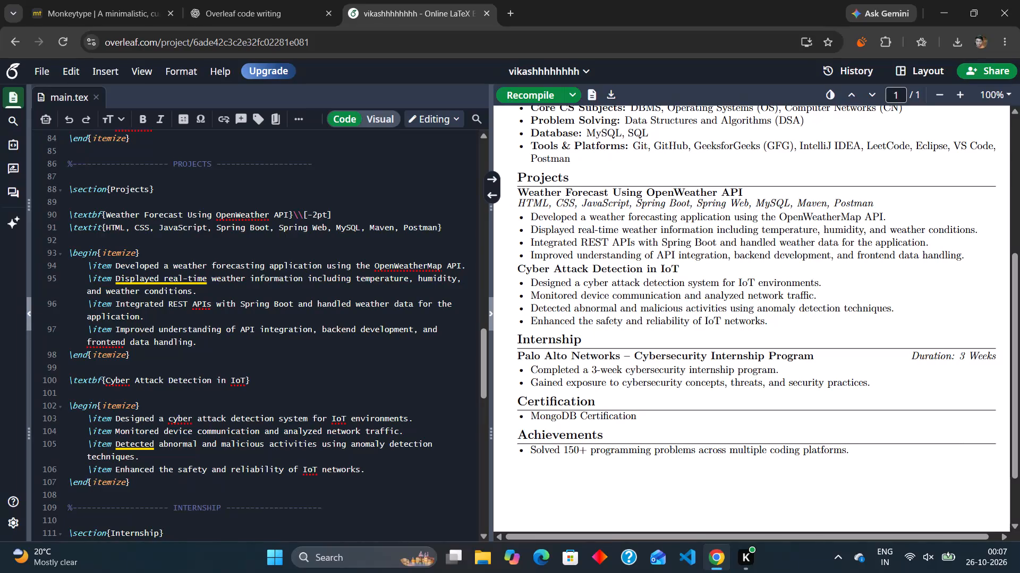
Duplicate the whole "Cyber Attack Detection in IoT" project block directly below the Weather Forecast entry's itemize list.
{"action": "left_click_drag", "start_coordinate": [67, 380], "coordinate": [120, 479]}
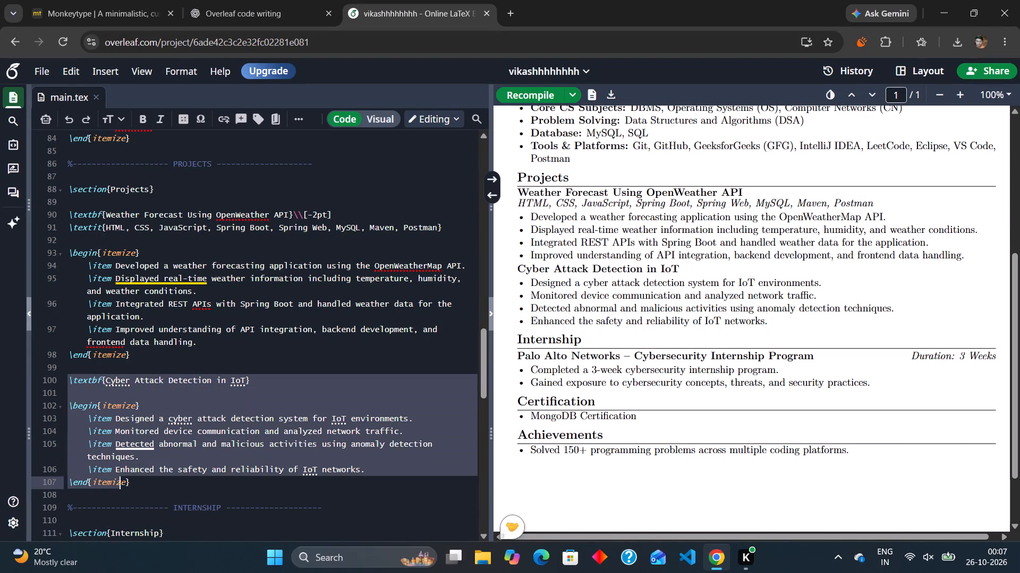
{"action": "left_click_drag", "start_coordinate": [120, 479], "coordinate": [137, 486]}
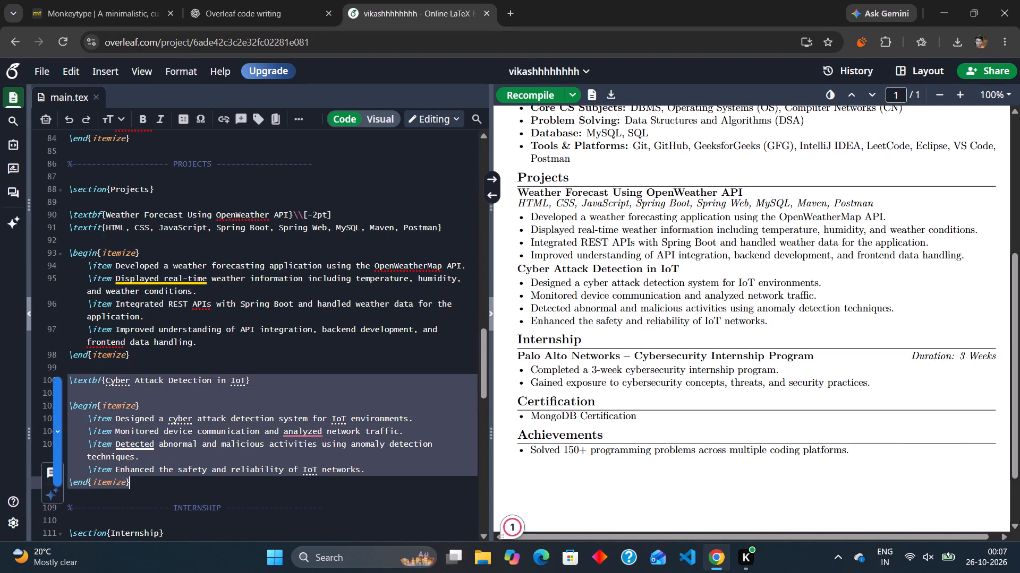
{"action": "key", "text": "ctrl+c"}
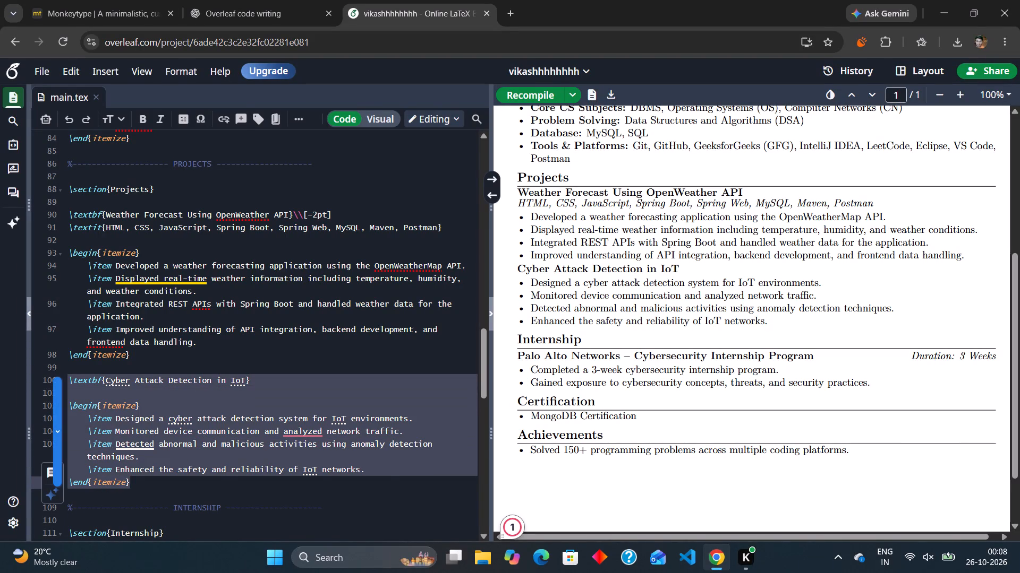
{"action": "left_click", "coordinate": [140, 360]}
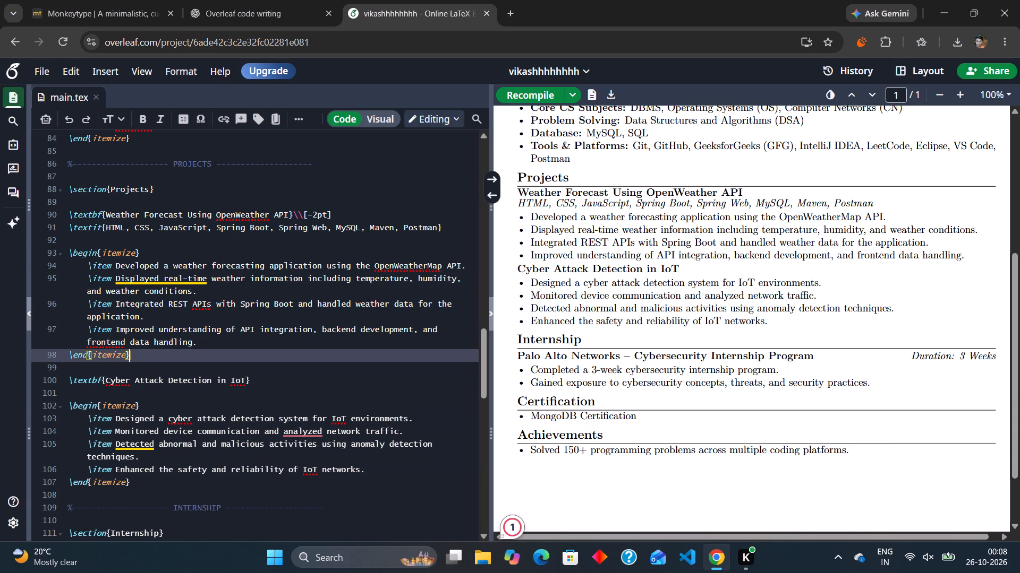
{"action": "key", "text": "Return"}
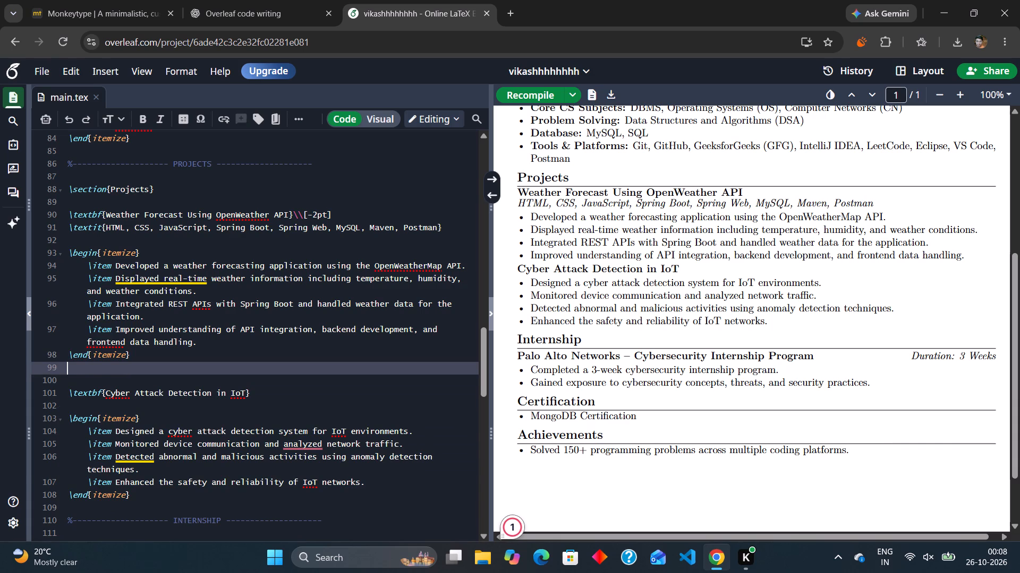
{"action": "key", "text": "ctrl+v"}
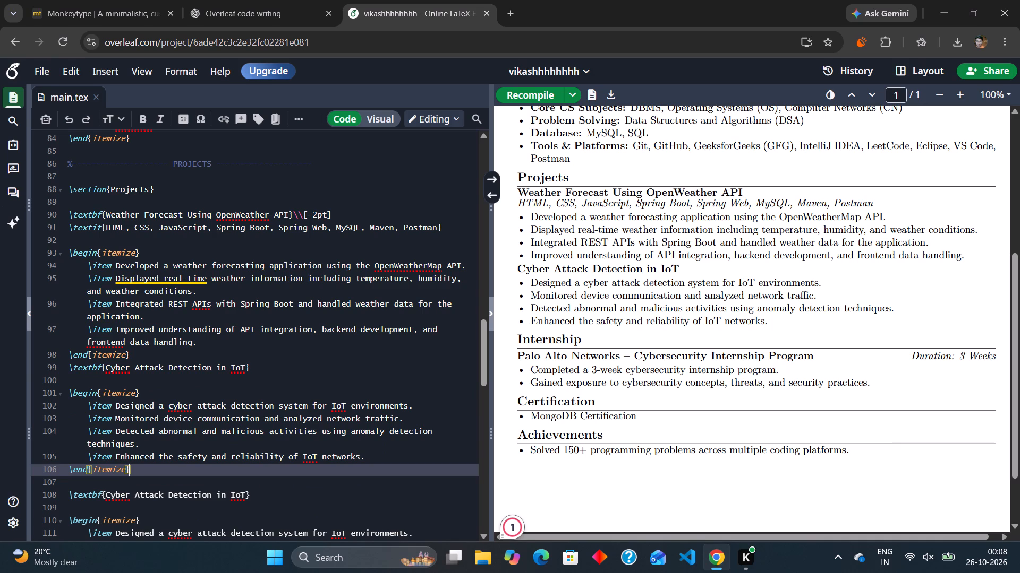
{"action": "left_click", "coordinate": [244, 369]}
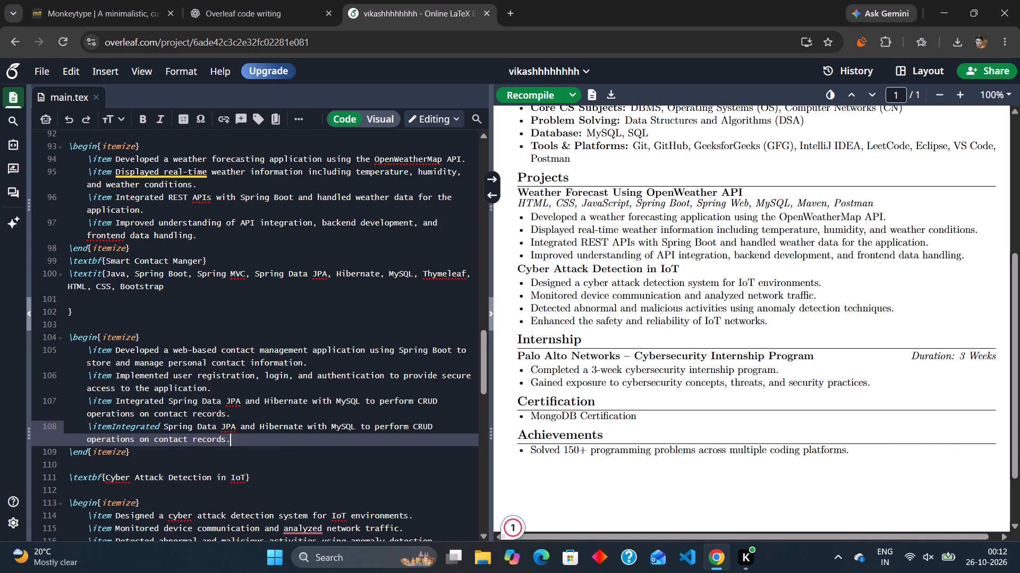
Recompile the resume PDF.
{"action": "left_click", "coordinate": [520, 100]}
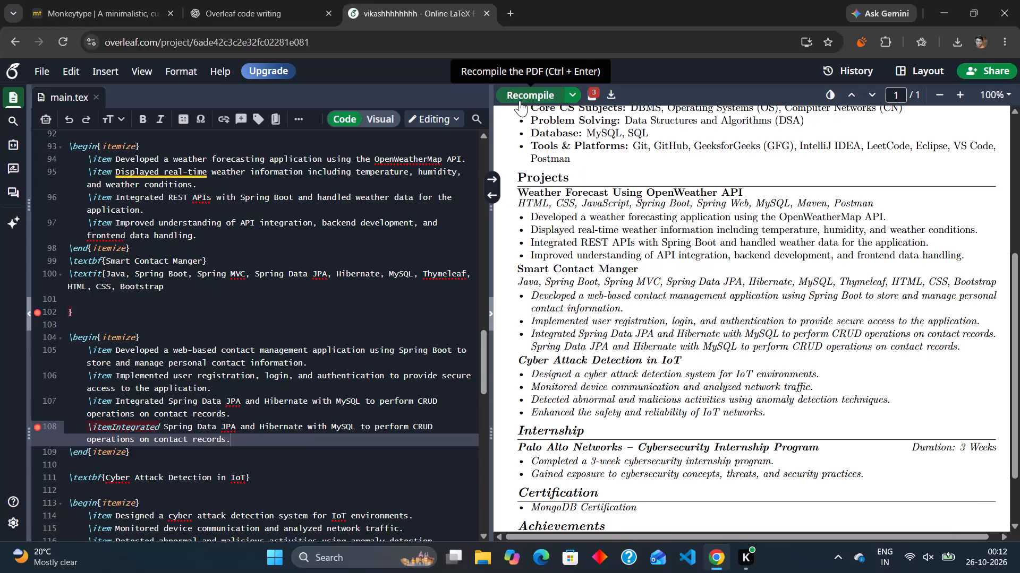
Examine the compiled resume's layout and page fill alongside the source preamble's formatting settings.
{"action": "scroll", "coordinate": [679, 296], "scroll_direction": "down", "scroll_amount": 1}
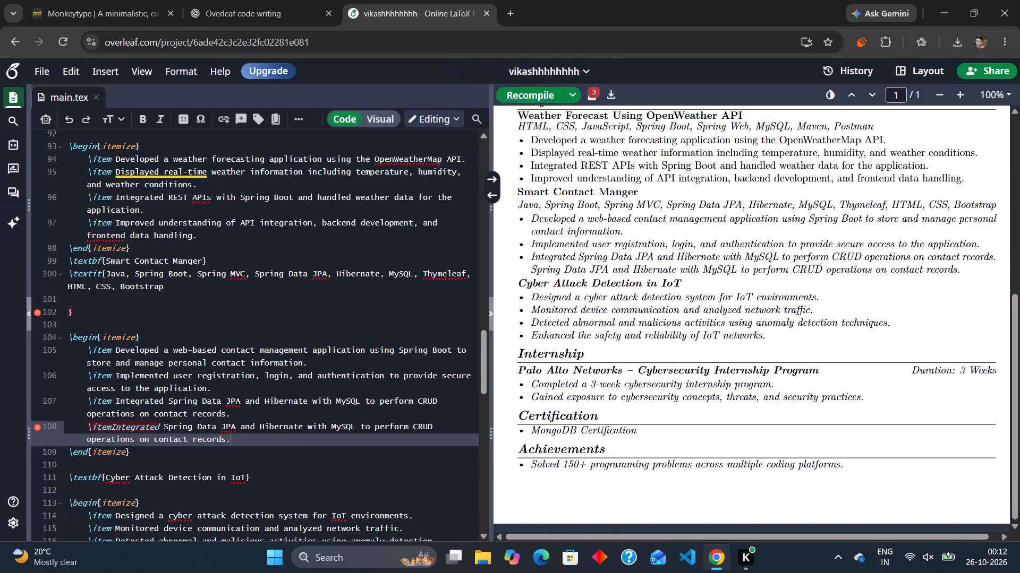
{"action": "scroll", "coordinate": [679, 296], "scroll_direction": "down", "scroll_amount": 3}
{"action": "scroll", "coordinate": [679, 296], "scroll_direction": "up", "scroll_amount": 1}
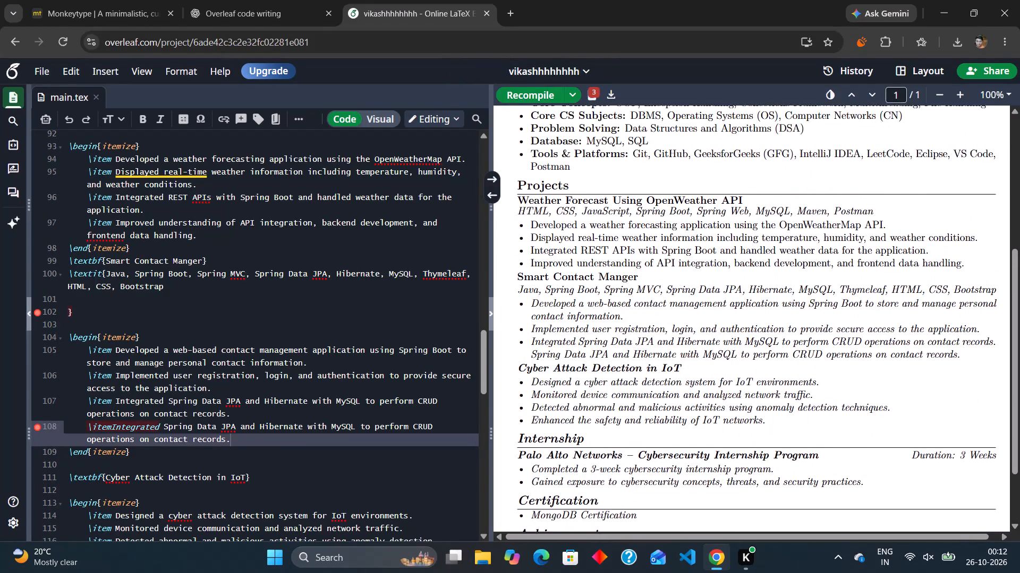
{"action": "scroll", "coordinate": [679, 296], "scroll_direction": "up", "scroll_amount": 3}
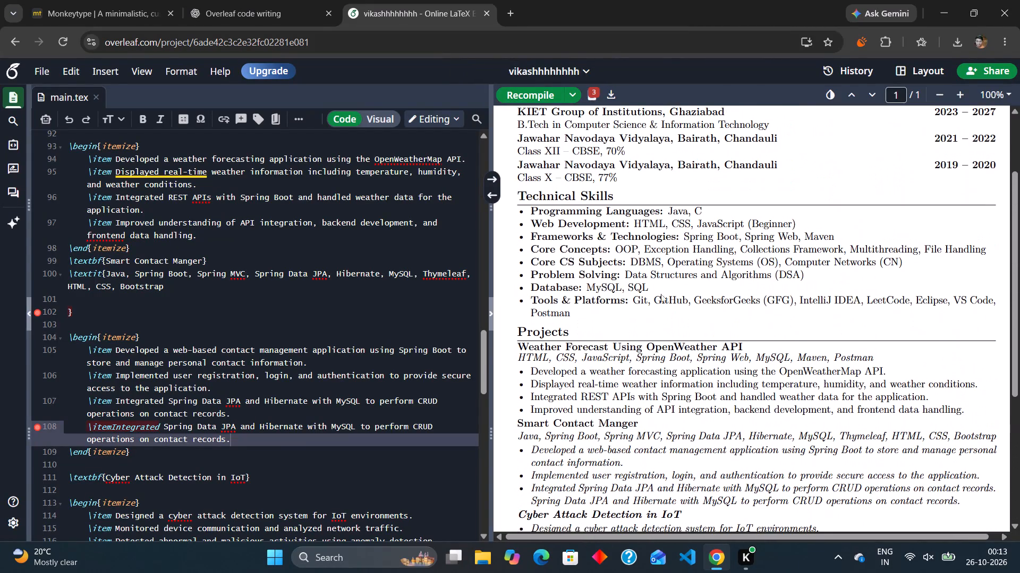
{"action": "scroll", "coordinate": [384, 299], "scroll_direction": "up", "scroll_amount": 6}
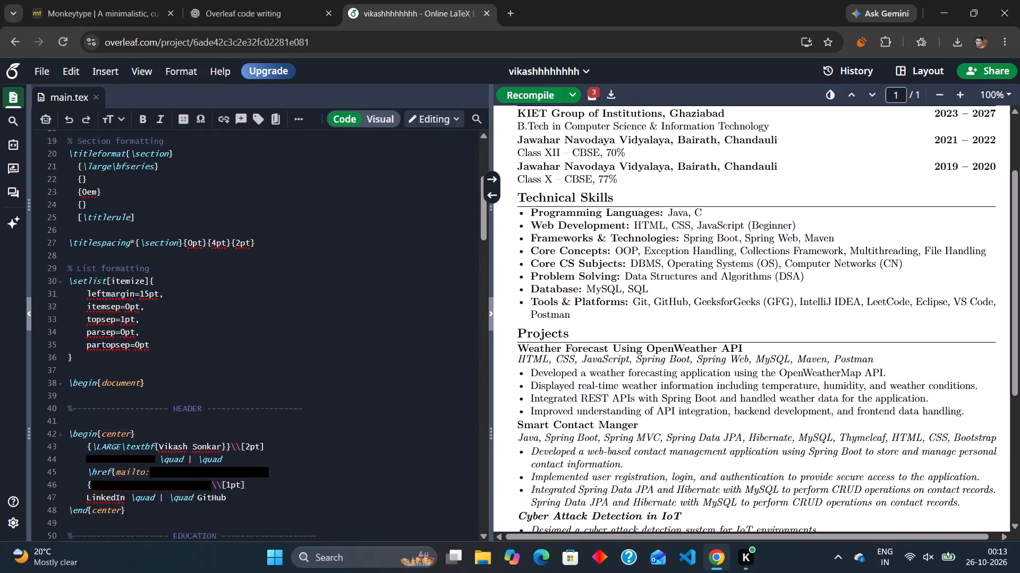
{"action": "scroll", "coordinate": [384, 299], "scroll_direction": "up", "scroll_amount": 3}
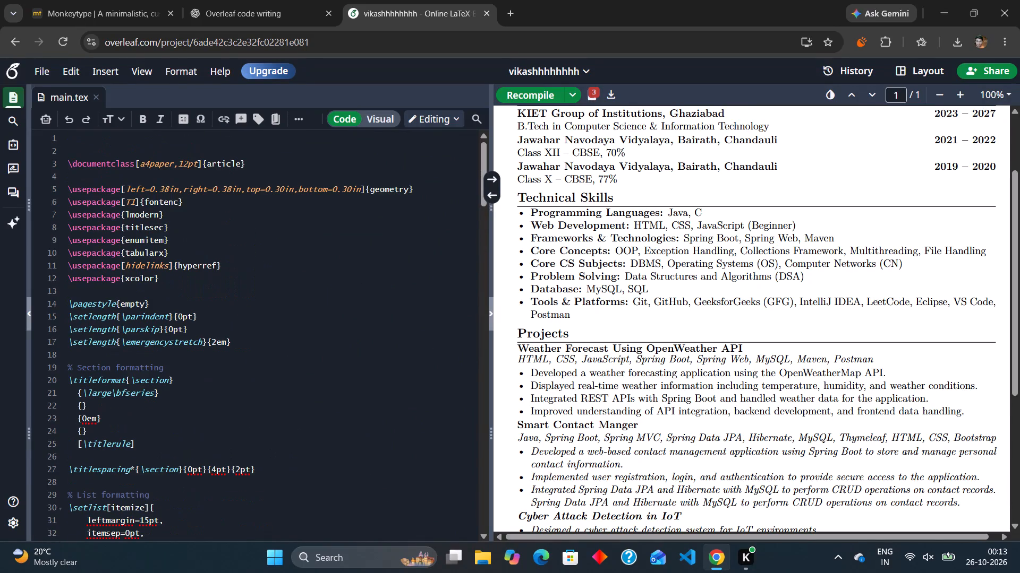
{"action": "scroll", "coordinate": [764, 395], "scroll_direction": "down", "scroll_amount": 3}
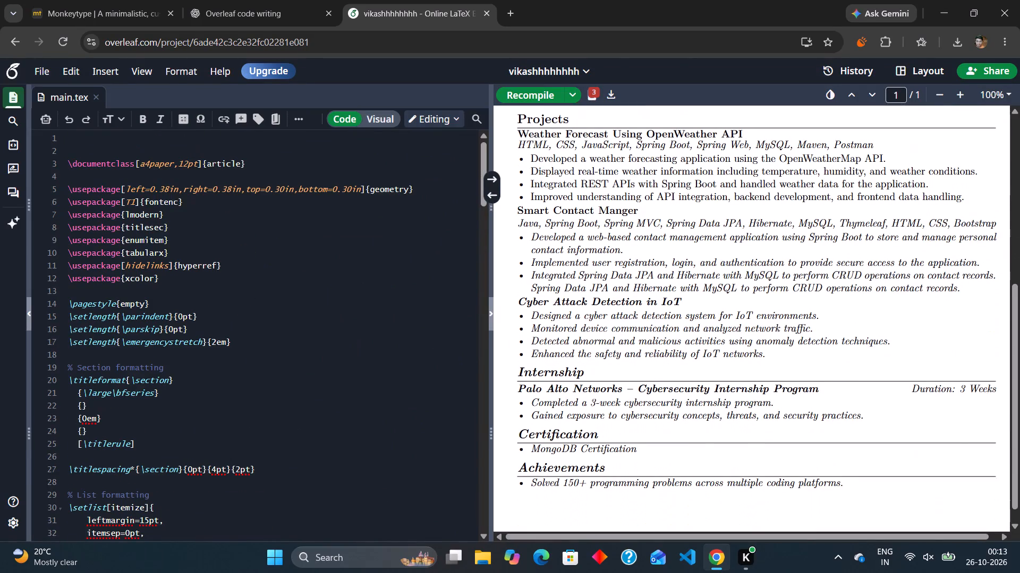
{"action": "scroll", "coordinate": [764, 395], "scroll_direction": "up", "scroll_amount": 1}
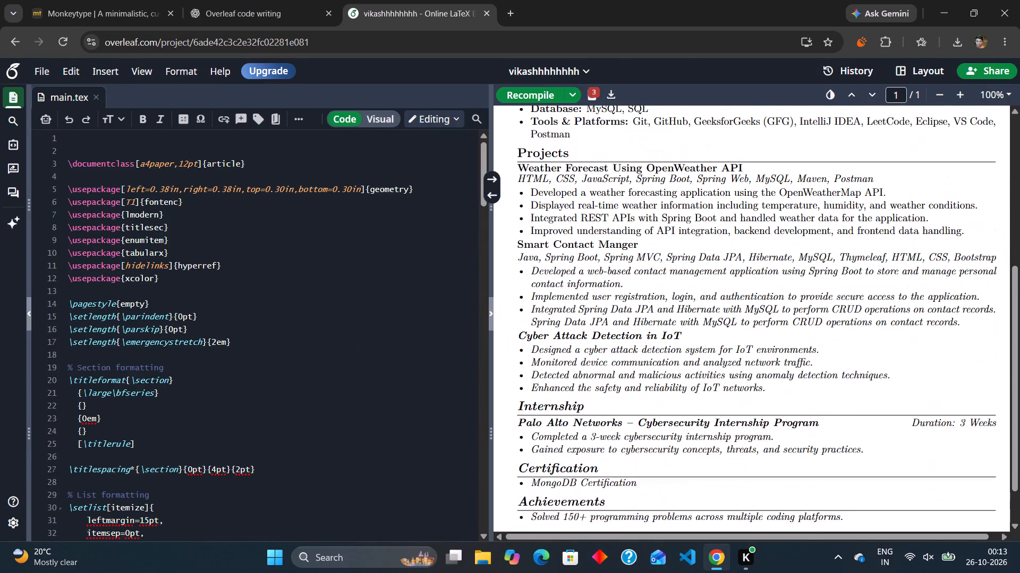
{"action": "scroll", "coordinate": [764, 395], "scroll_direction": "up", "scroll_amount": 3}
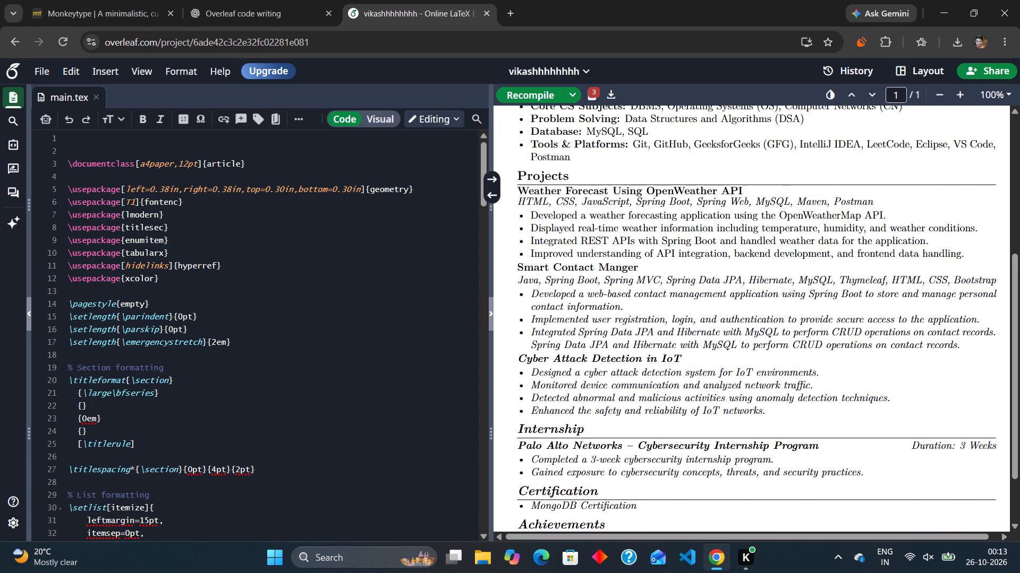
{"action": "scroll", "coordinate": [764, 395], "scroll_direction": "up", "scroll_amount": 2}
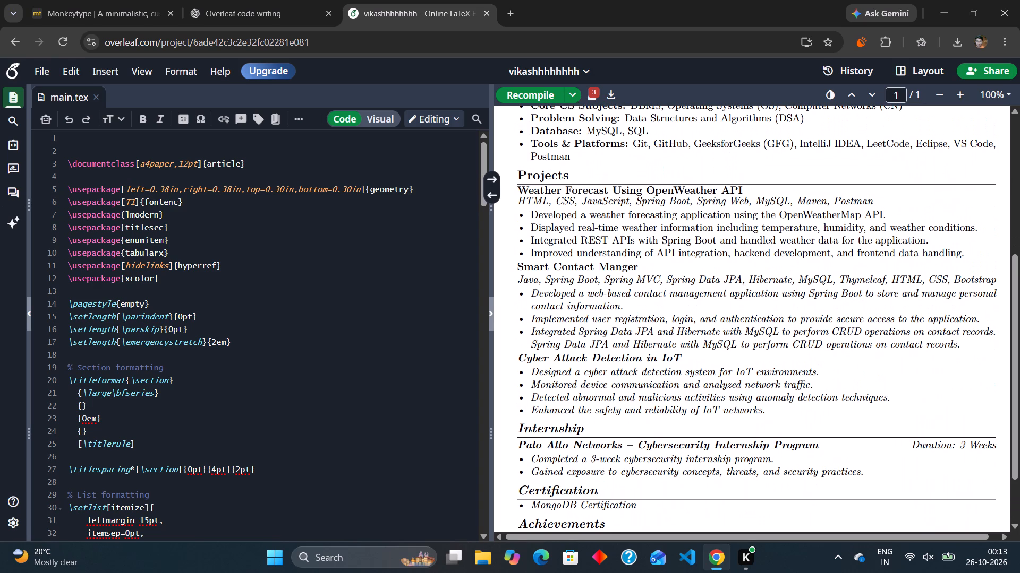
{"action": "scroll", "coordinate": [764, 395], "scroll_direction": "up", "scroll_amount": 1}
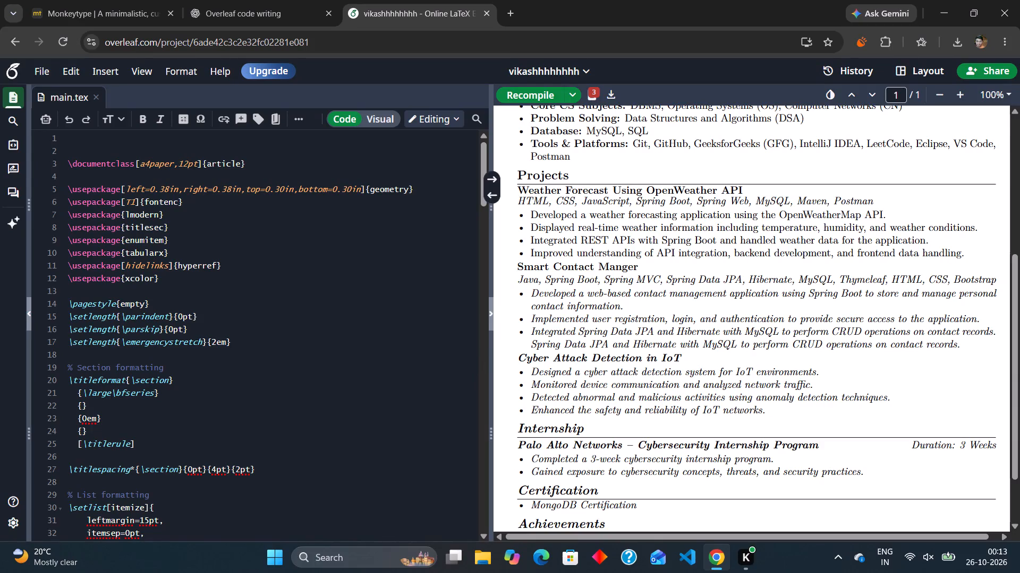
{"action": "scroll", "coordinate": [452, 363], "scroll_direction": "down", "scroll_amount": 4}
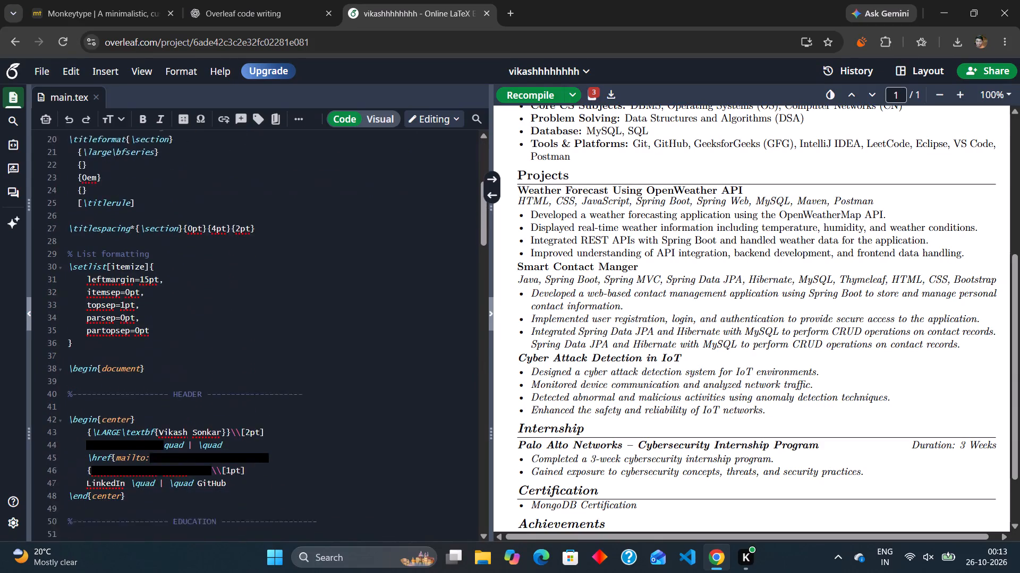
{"action": "scroll", "coordinate": [452, 363], "scroll_direction": "down", "scroll_amount": 6}
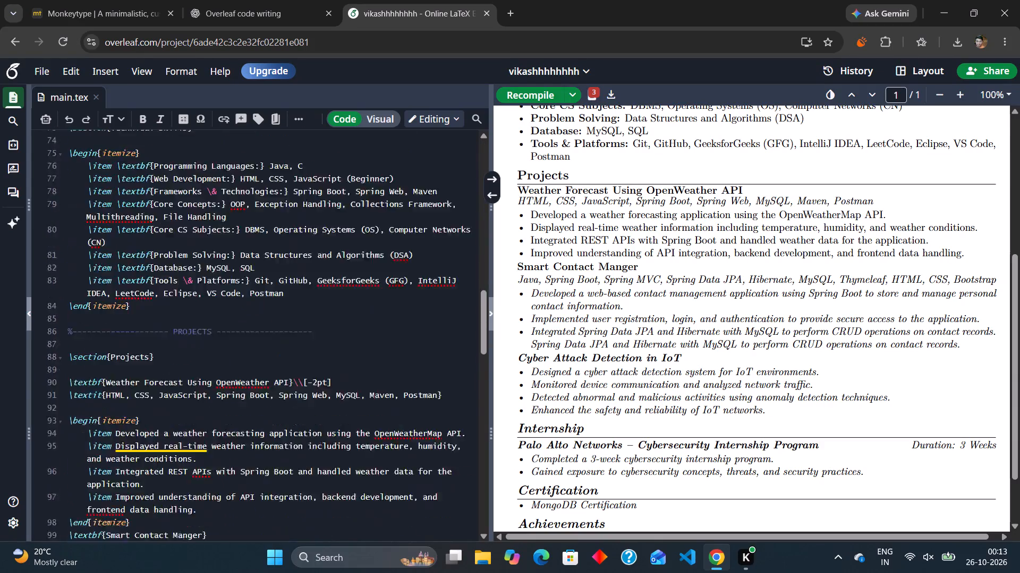
{"action": "scroll", "coordinate": [452, 363], "scroll_direction": "down", "scroll_amount": 6}
{"action": "scroll", "coordinate": [452, 363], "scroll_direction": "up", "scroll_amount": 4}
{"action": "scroll", "coordinate": [452, 363], "scroll_direction": "down", "scroll_amount": 1}
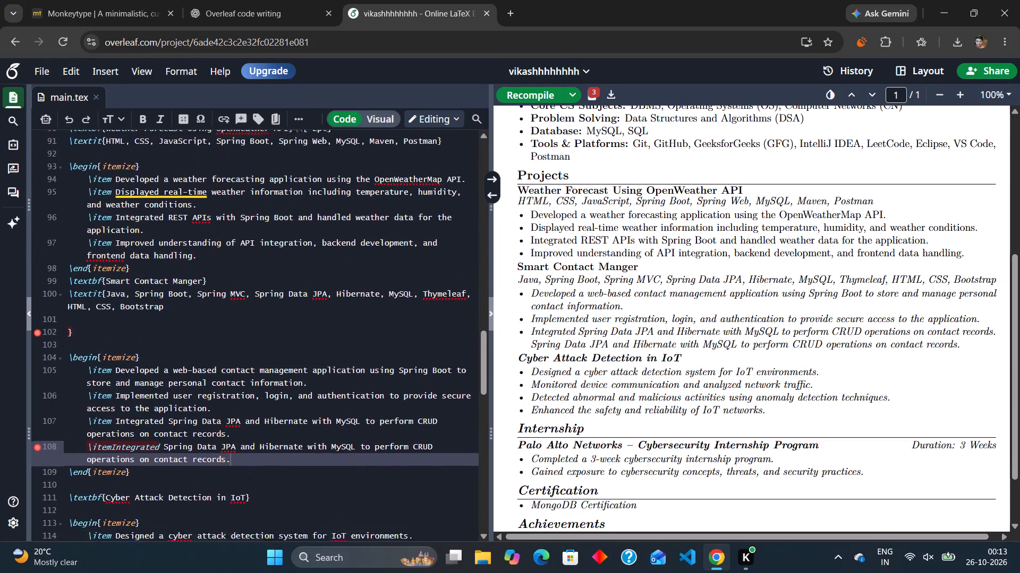
{"action": "scroll", "coordinate": [452, 363], "scroll_direction": "down", "scroll_amount": 1}
{"action": "left_click", "coordinate": [371, 376]}
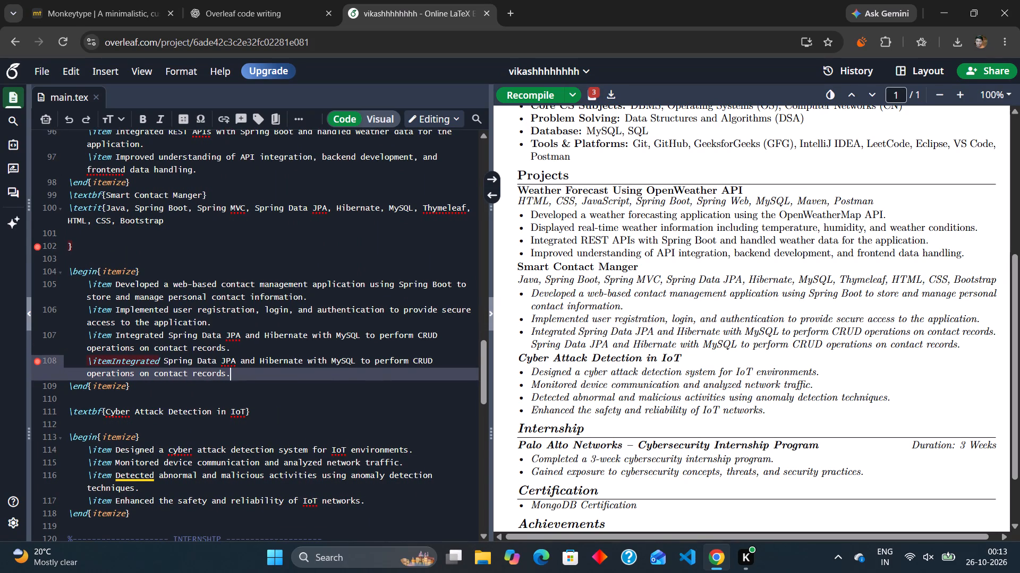
{"action": "left_click", "coordinate": [331, 371]}
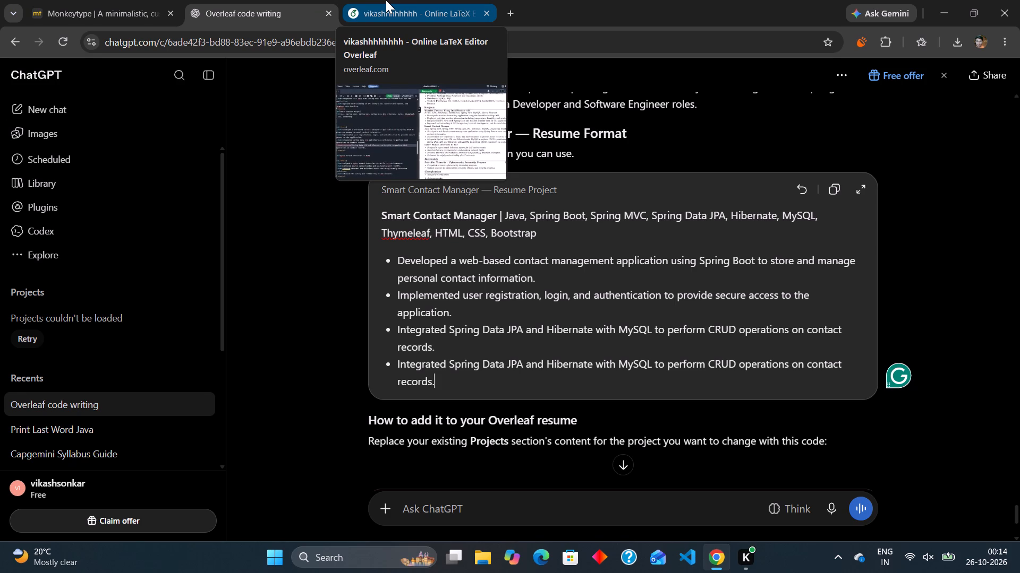
{"action": "left_click", "coordinate": [386, 0]}
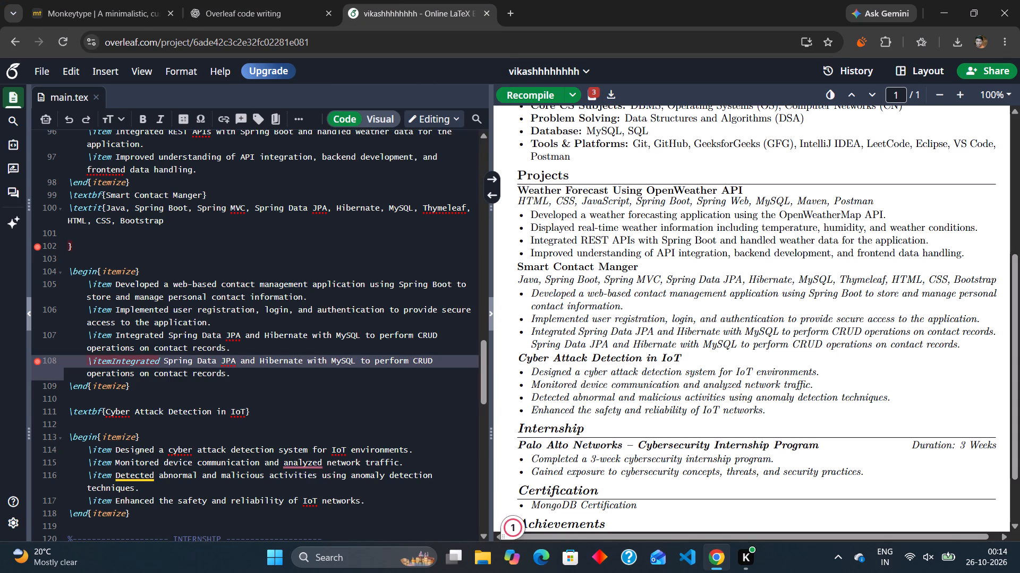
Delete the malformed fourth Smart Contact Manger bullet beginning "\itemIntegrated Spring Data JPA" and recompile the resume.
{"action": "scroll", "coordinate": [368, 422], "scroll_direction": "down", "scroll_amount": 1}
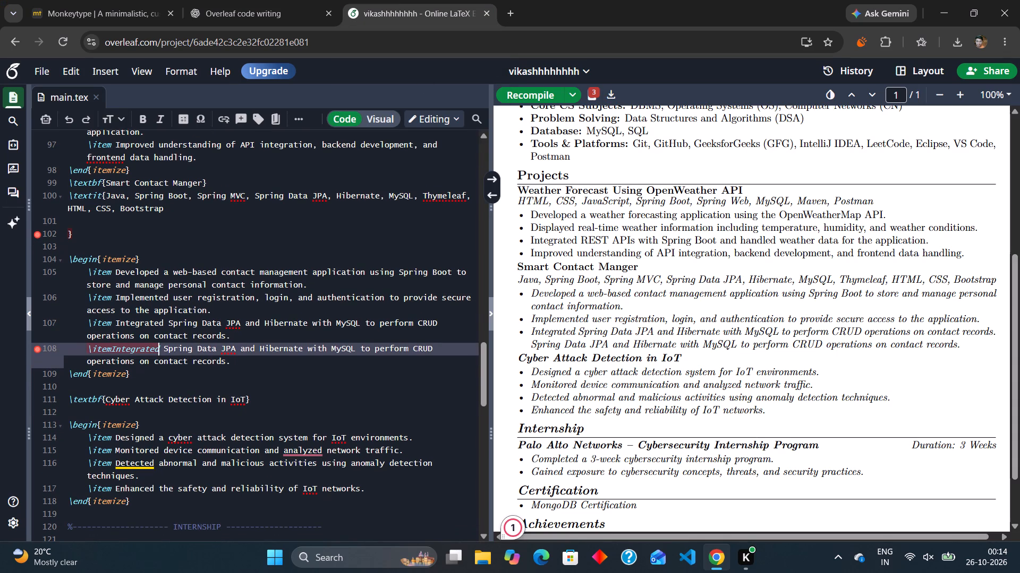
{"action": "left_click_drag", "start_coordinate": [84, 351], "coordinate": [208, 365]}
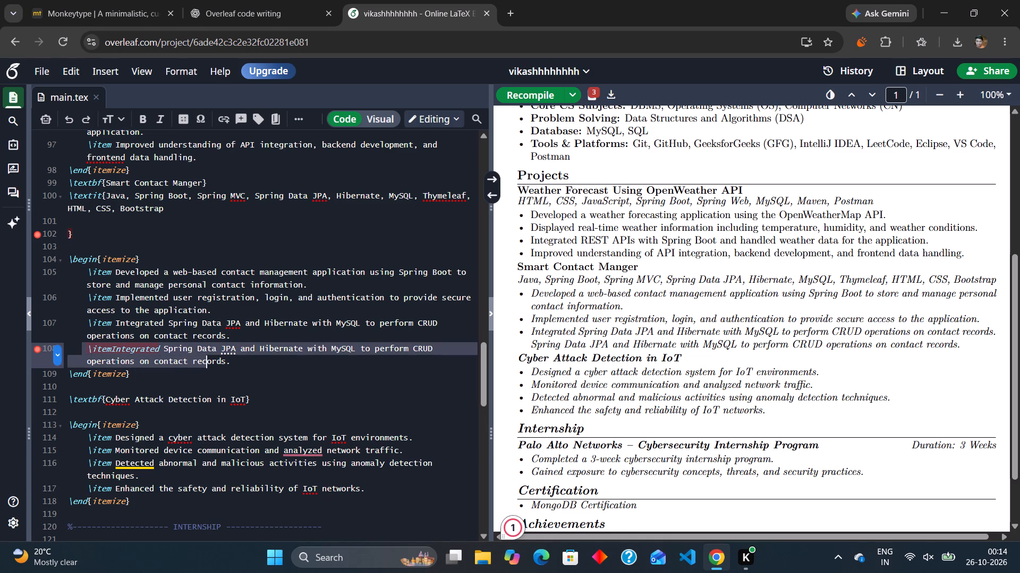
{"action": "left_click_drag", "start_coordinate": [208, 365], "coordinate": [233, 362]}
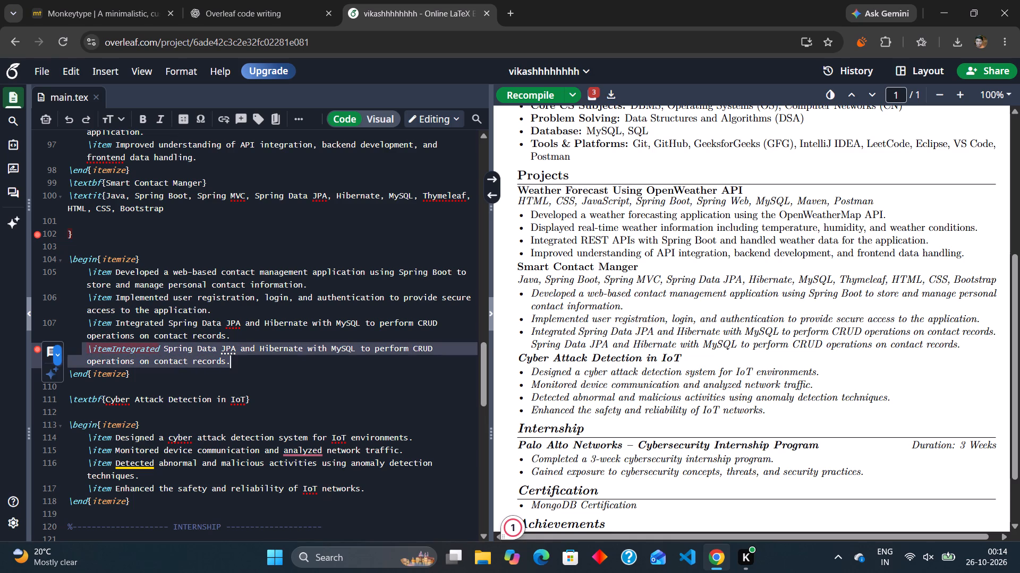
{"action": "key", "text": "BackSpace"}
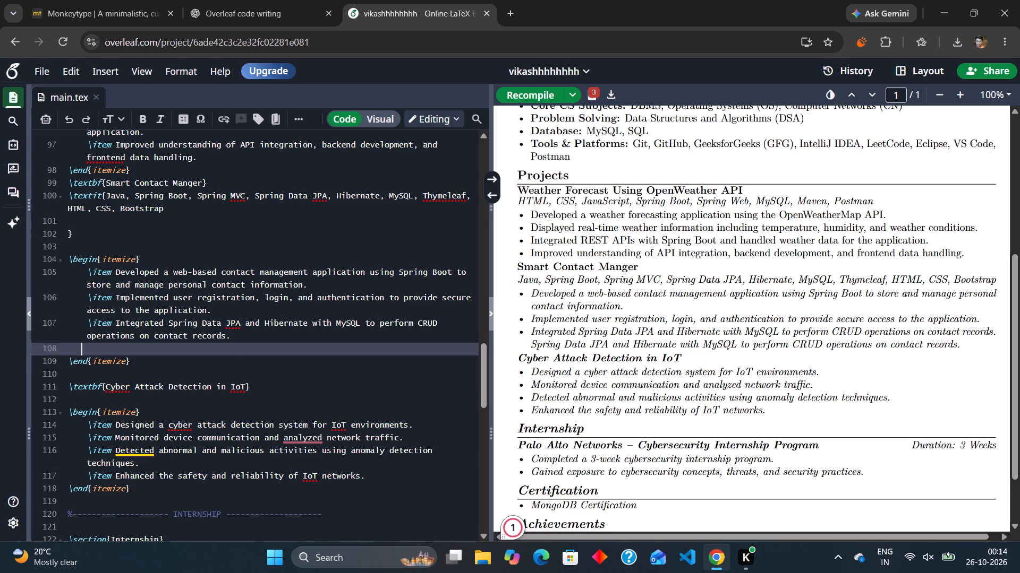
{"action": "left_click", "coordinate": [524, 95]}
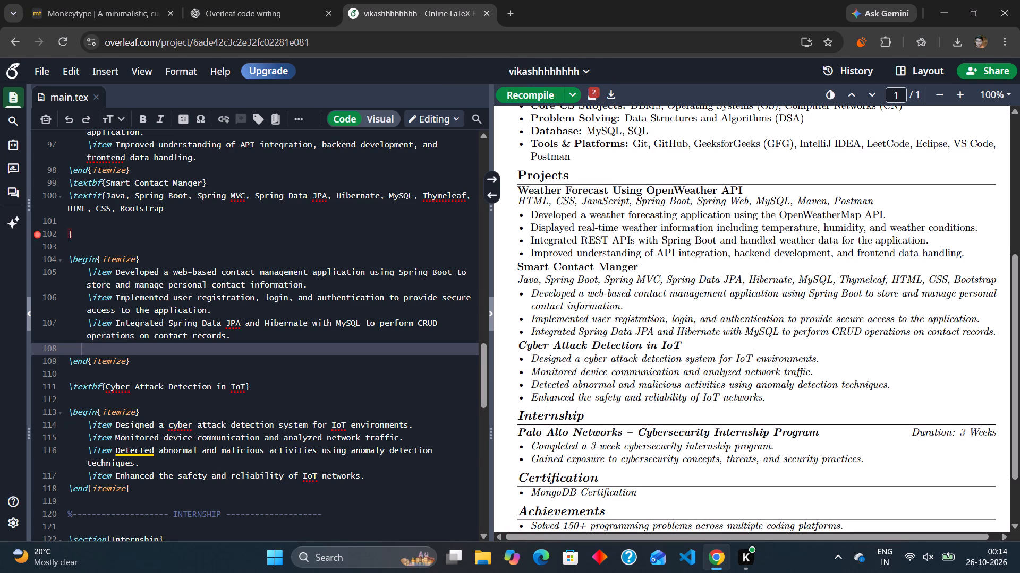
Insert one blank line before the Weather Forecast bullet list and one after its \end{itemize}, and recompile the resume.
{"action": "scroll", "coordinate": [440, 387], "scroll_direction": "up", "scroll_amount": 3}
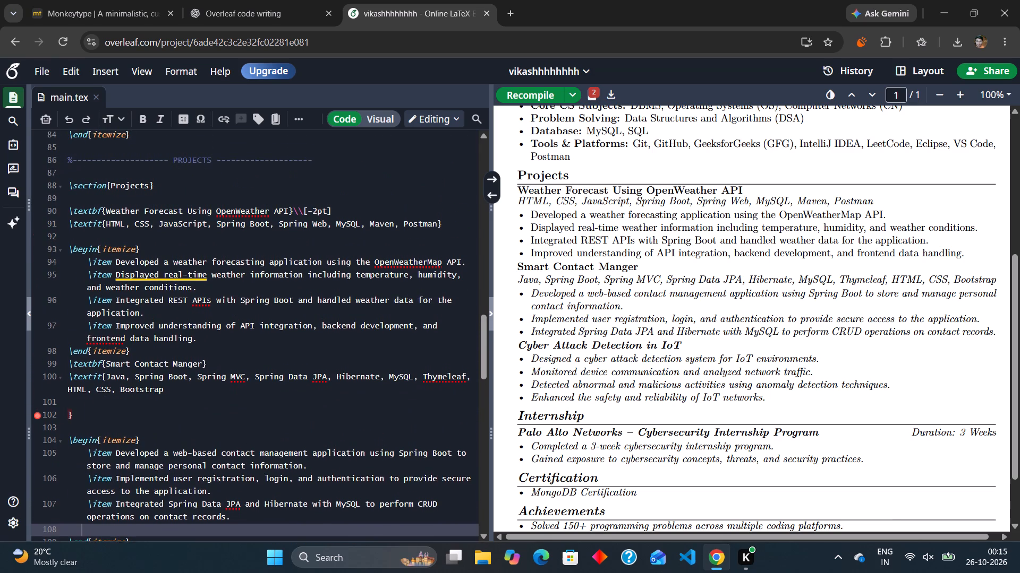
{"action": "scroll", "coordinate": [440, 387], "scroll_direction": "up", "scroll_amount": 2}
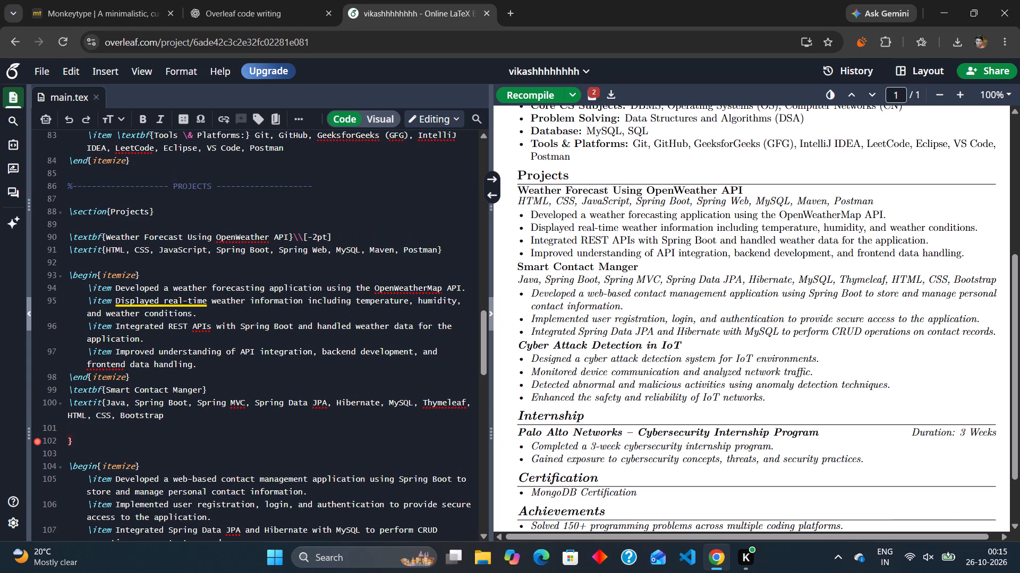
{"action": "left_click", "coordinate": [147, 263]}
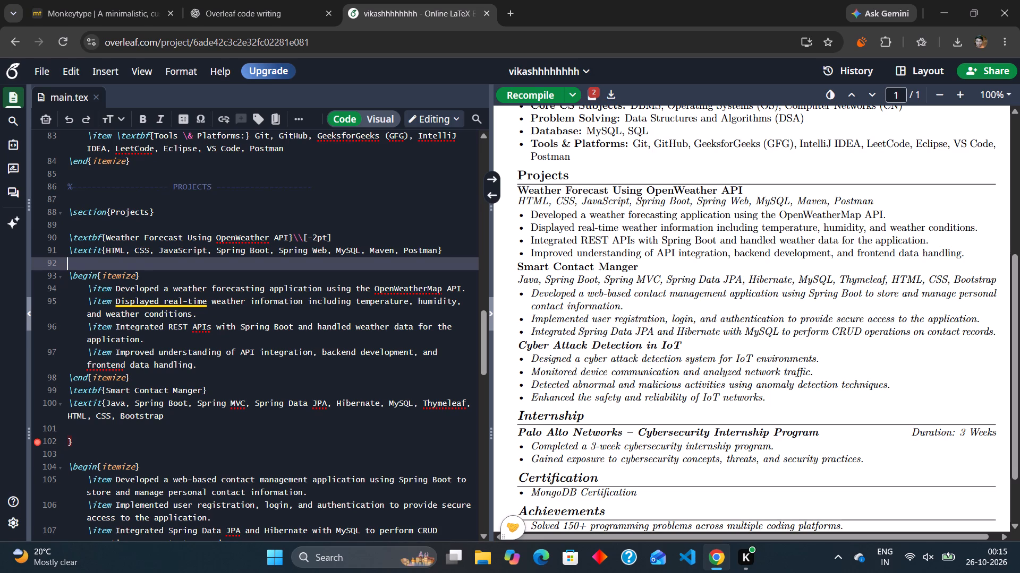
{"action": "key", "text": "Return"}
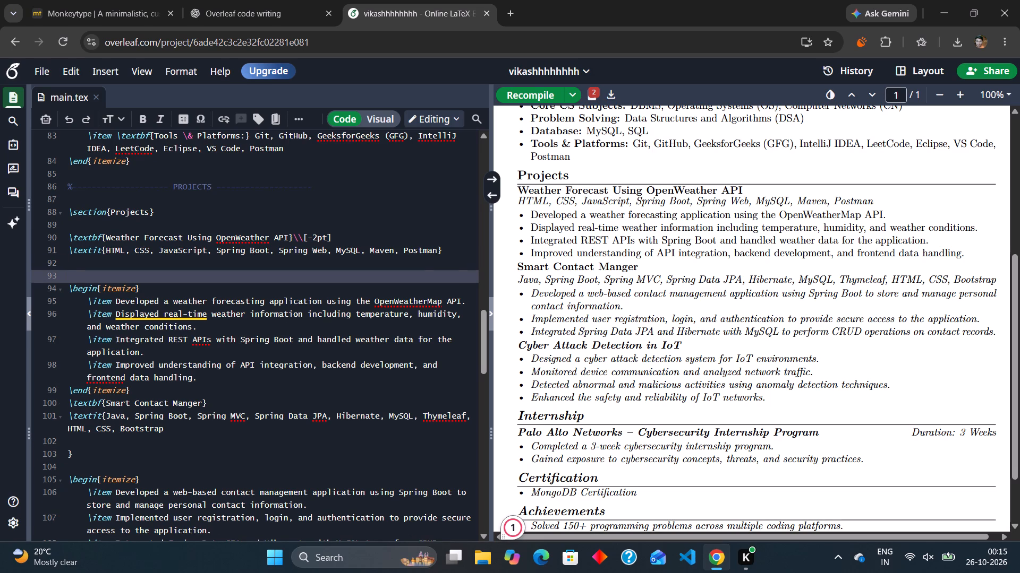
{"action": "left_click", "coordinate": [135, 388]}
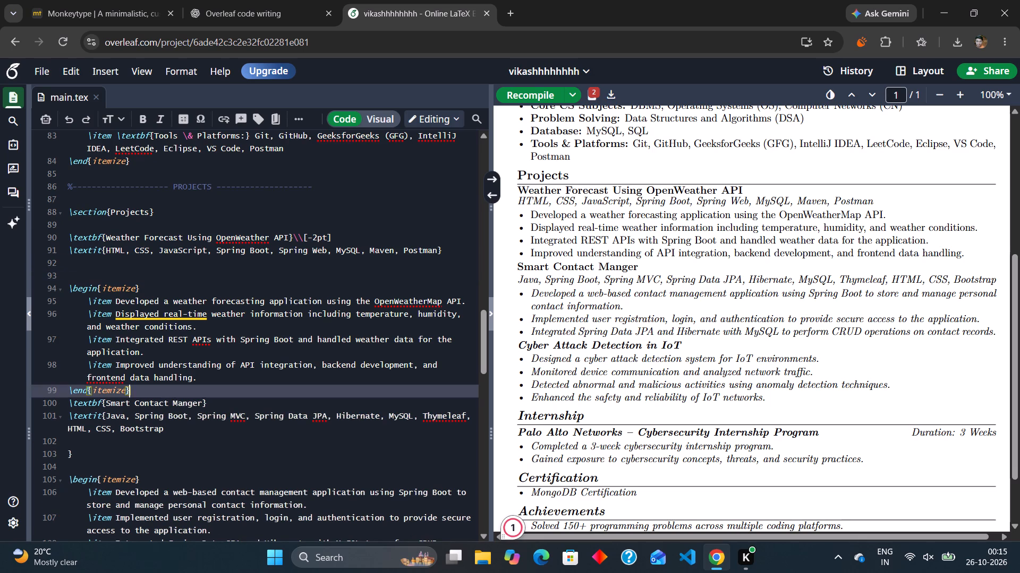
{"action": "key", "text": "Return"}
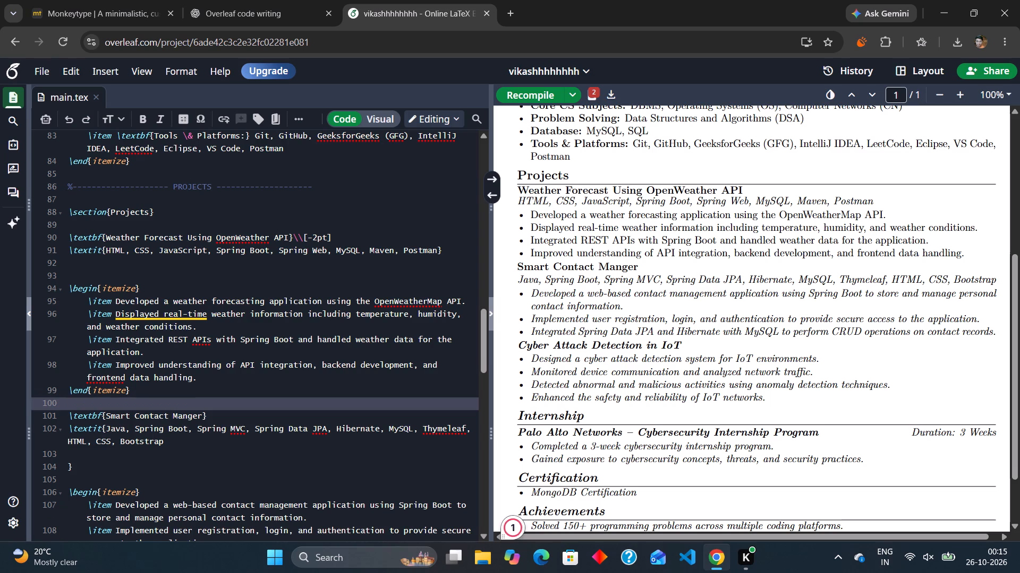
{"action": "scroll", "coordinate": [184, 421], "scroll_direction": "down", "scroll_amount": 1}
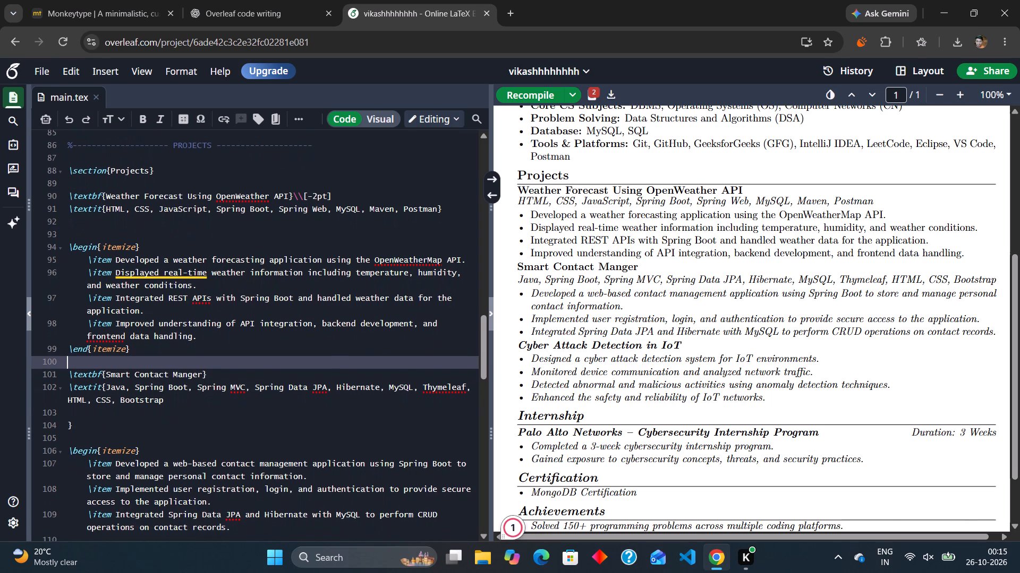
{"action": "scroll", "coordinate": [184, 421], "scroll_direction": "down", "scroll_amount": 1}
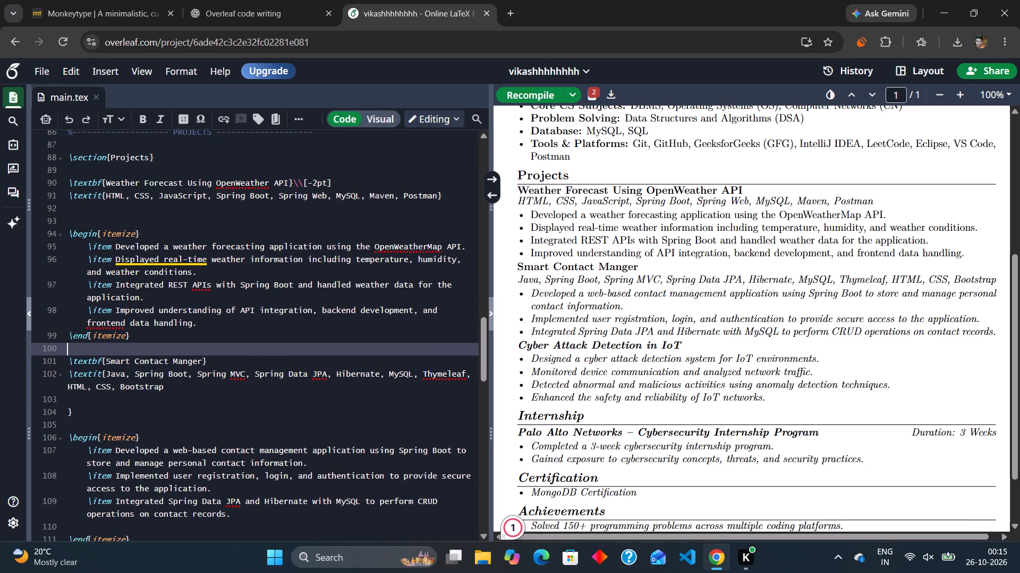
{"action": "scroll", "coordinate": [184, 421], "scroll_direction": "down", "scroll_amount": 2}
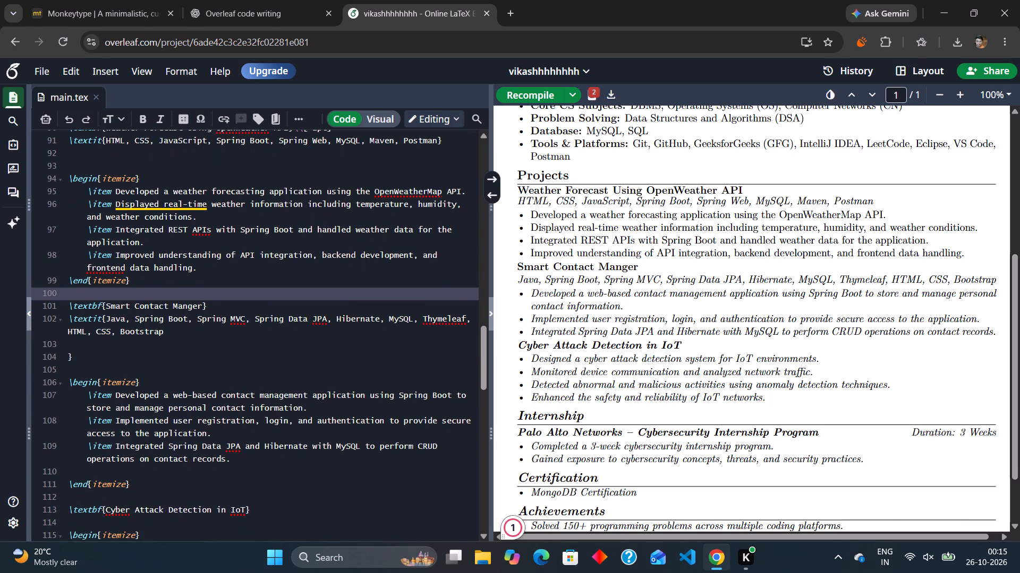
{"action": "scroll", "coordinate": [184, 421], "scroll_direction": "down", "scroll_amount": 1}
{"action": "left_click", "coordinate": [528, 100]}
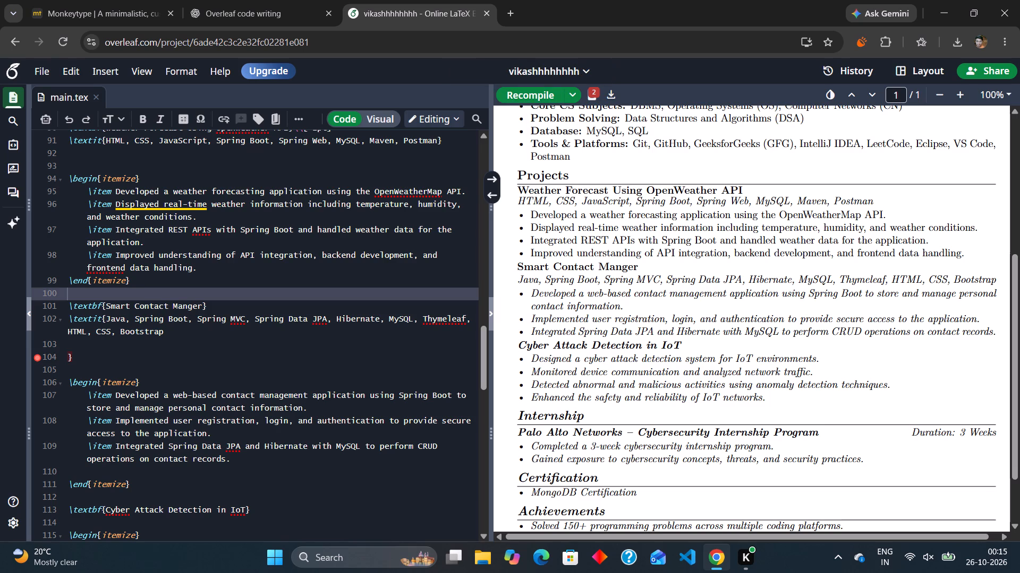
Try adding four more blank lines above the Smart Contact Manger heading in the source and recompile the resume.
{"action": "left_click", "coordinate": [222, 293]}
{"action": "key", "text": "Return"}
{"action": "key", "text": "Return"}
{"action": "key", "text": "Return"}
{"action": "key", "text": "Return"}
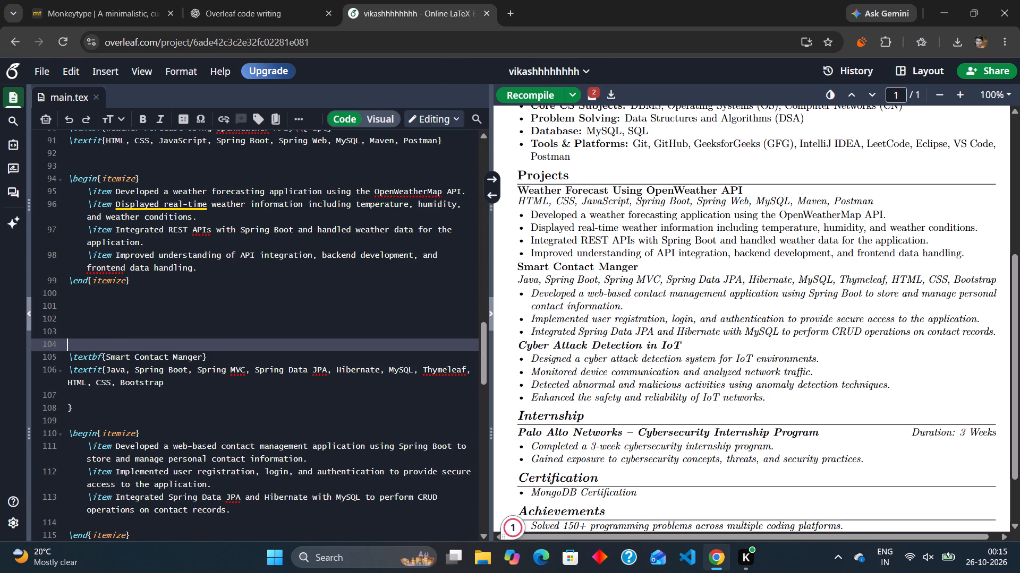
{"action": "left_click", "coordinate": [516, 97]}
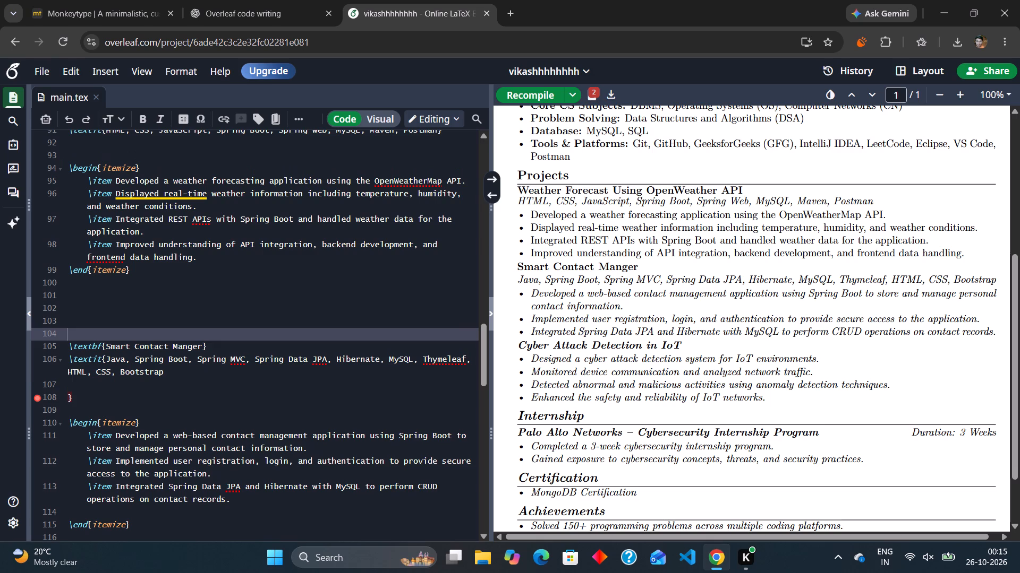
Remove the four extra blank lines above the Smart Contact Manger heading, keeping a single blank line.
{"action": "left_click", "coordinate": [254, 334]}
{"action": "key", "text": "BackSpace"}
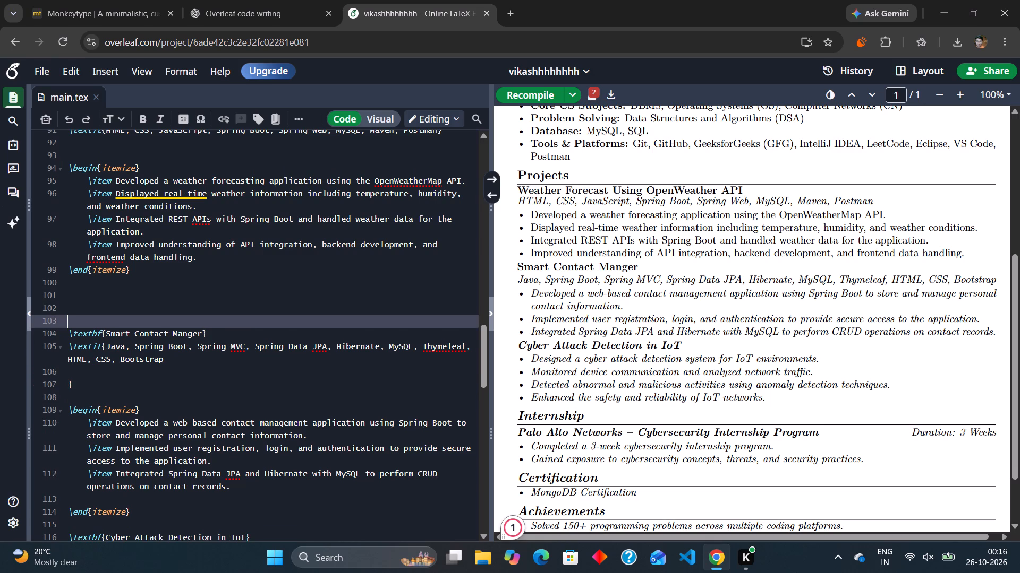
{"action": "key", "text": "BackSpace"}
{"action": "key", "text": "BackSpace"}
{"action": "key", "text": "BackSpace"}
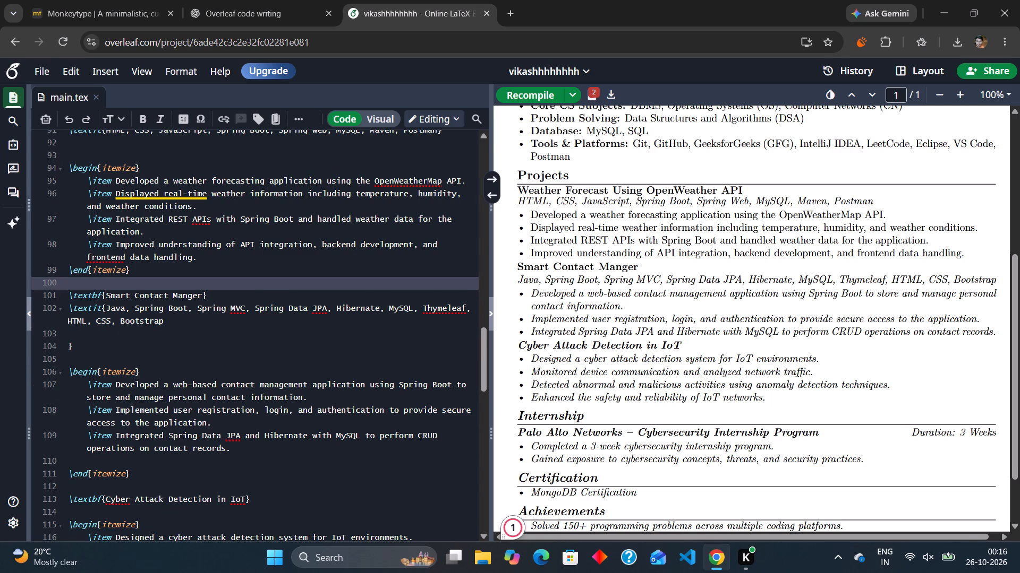
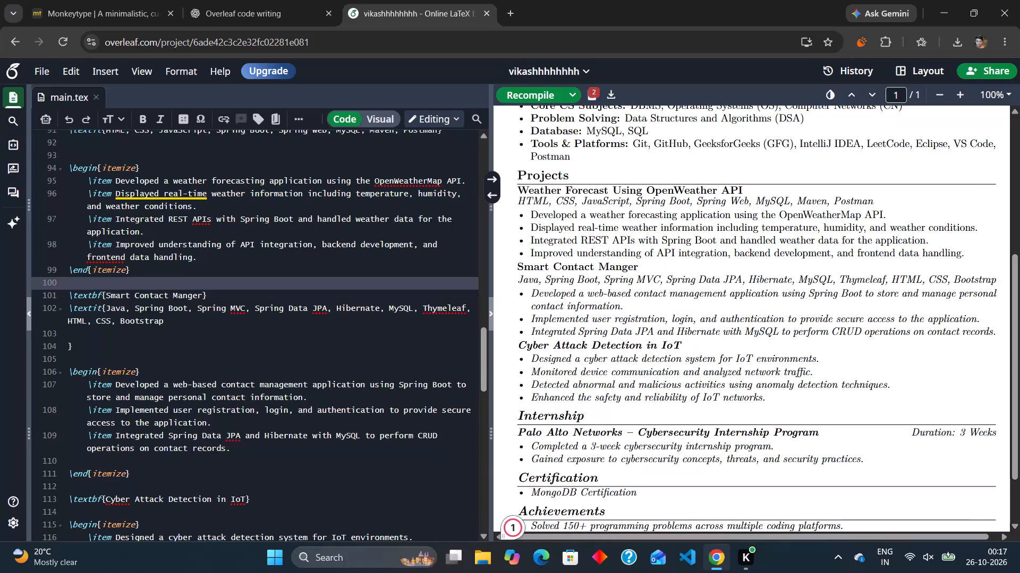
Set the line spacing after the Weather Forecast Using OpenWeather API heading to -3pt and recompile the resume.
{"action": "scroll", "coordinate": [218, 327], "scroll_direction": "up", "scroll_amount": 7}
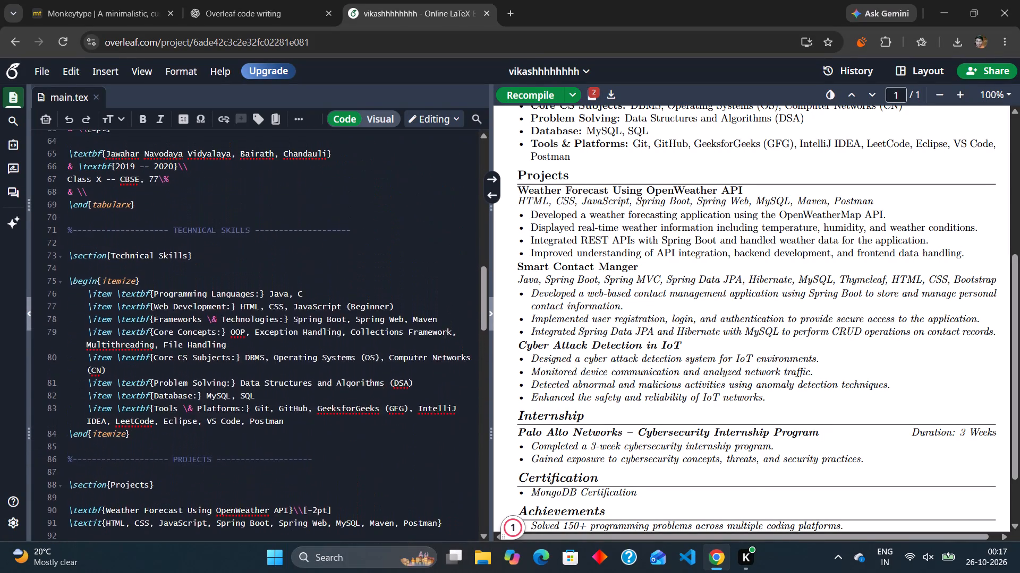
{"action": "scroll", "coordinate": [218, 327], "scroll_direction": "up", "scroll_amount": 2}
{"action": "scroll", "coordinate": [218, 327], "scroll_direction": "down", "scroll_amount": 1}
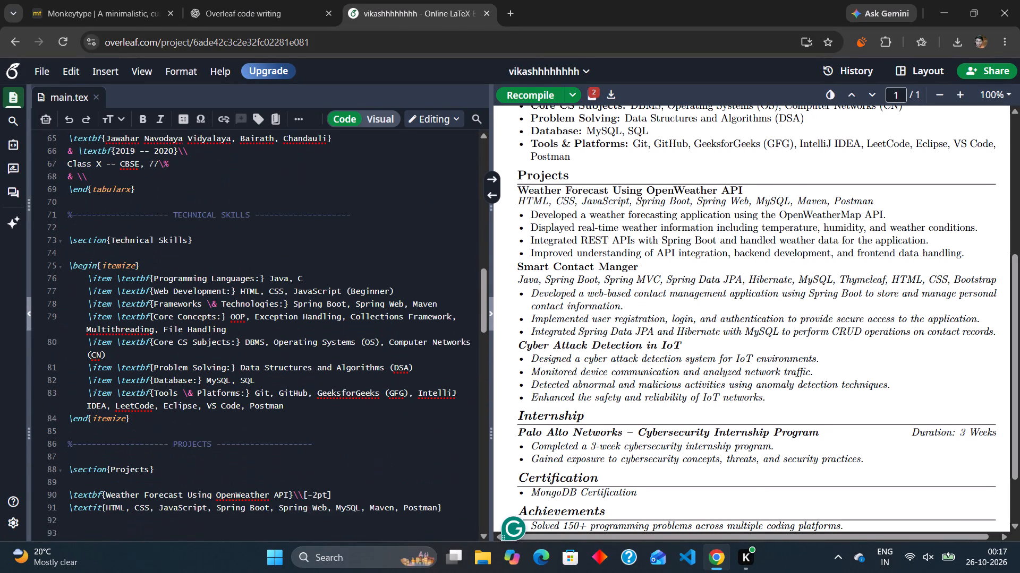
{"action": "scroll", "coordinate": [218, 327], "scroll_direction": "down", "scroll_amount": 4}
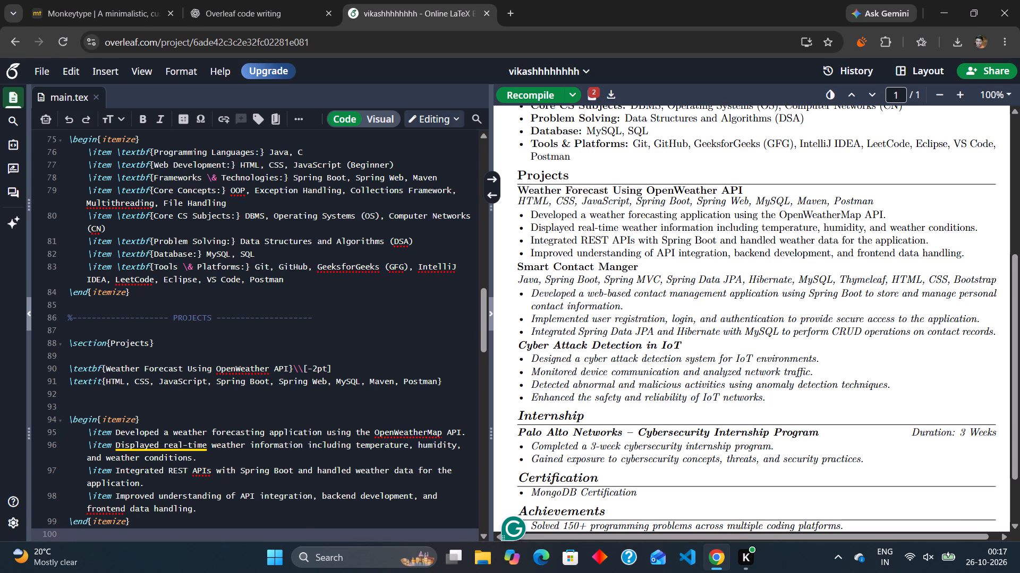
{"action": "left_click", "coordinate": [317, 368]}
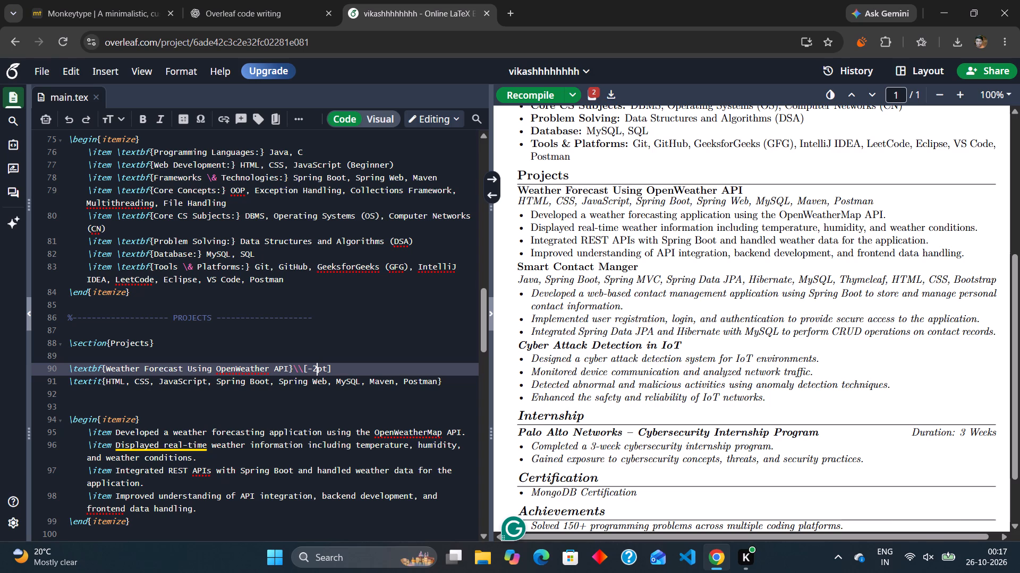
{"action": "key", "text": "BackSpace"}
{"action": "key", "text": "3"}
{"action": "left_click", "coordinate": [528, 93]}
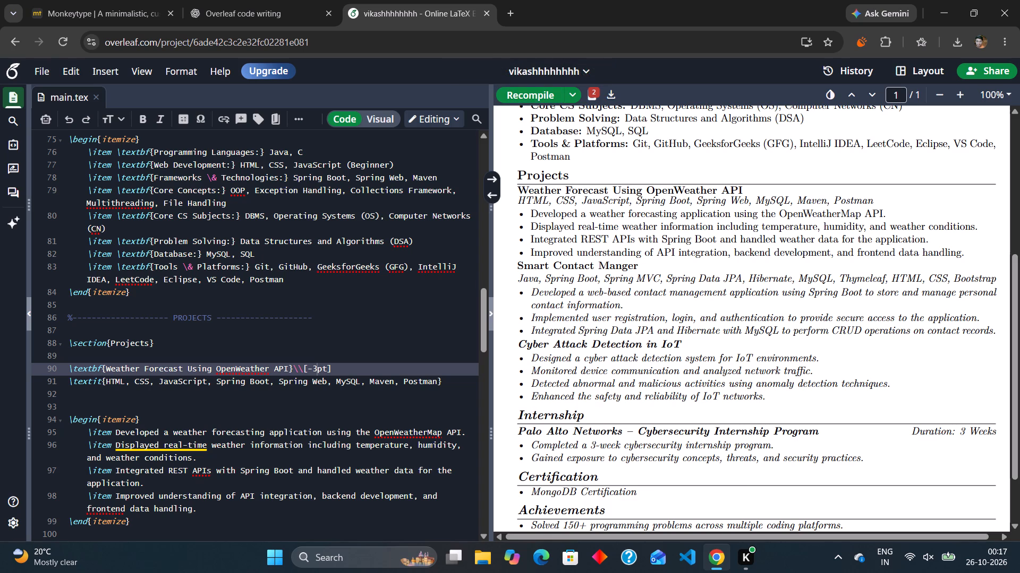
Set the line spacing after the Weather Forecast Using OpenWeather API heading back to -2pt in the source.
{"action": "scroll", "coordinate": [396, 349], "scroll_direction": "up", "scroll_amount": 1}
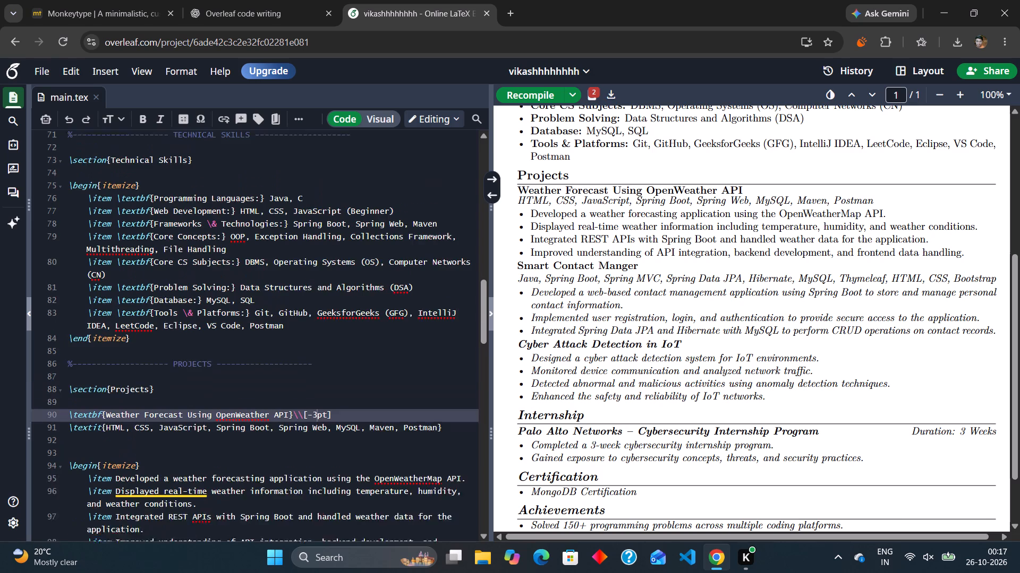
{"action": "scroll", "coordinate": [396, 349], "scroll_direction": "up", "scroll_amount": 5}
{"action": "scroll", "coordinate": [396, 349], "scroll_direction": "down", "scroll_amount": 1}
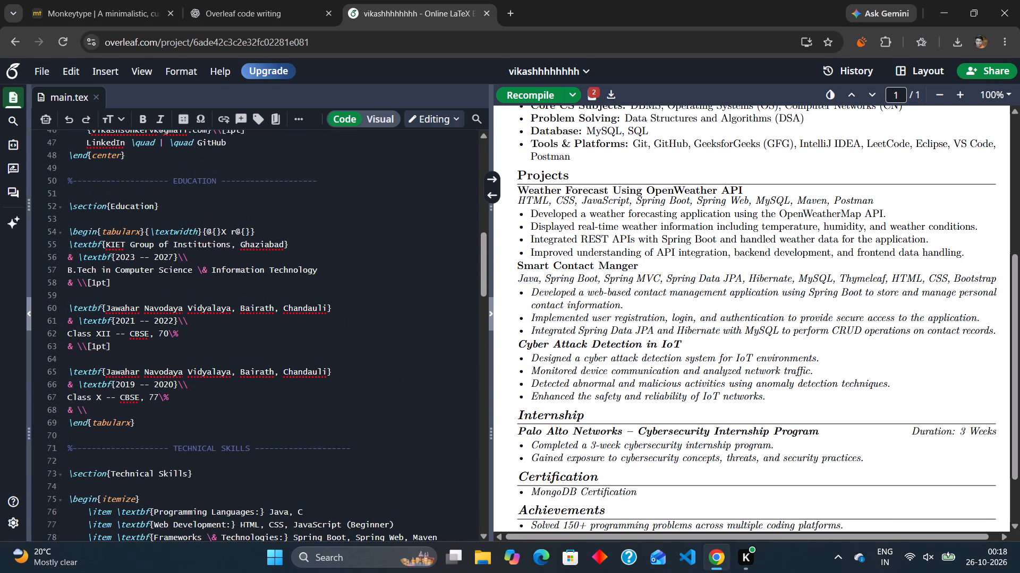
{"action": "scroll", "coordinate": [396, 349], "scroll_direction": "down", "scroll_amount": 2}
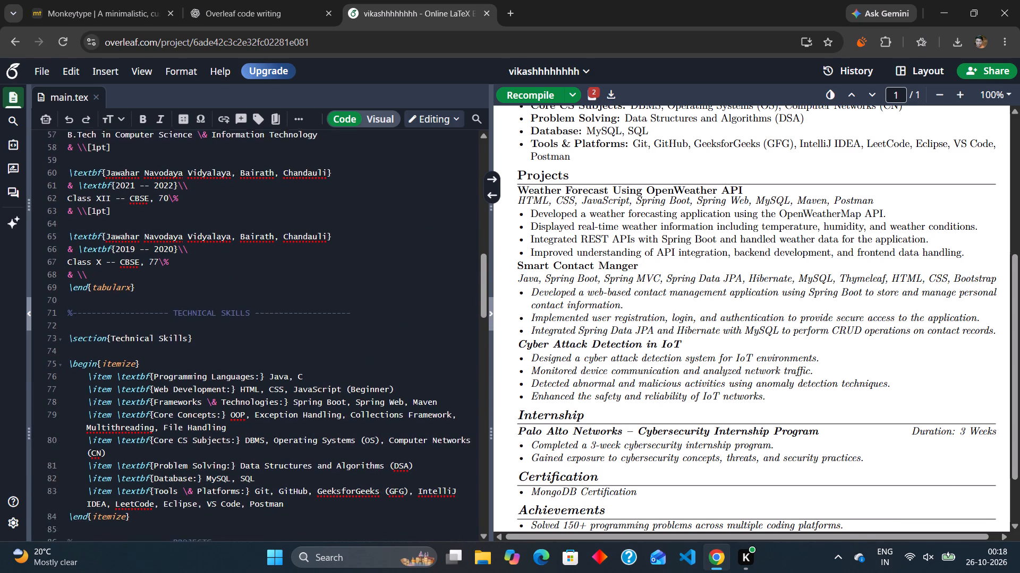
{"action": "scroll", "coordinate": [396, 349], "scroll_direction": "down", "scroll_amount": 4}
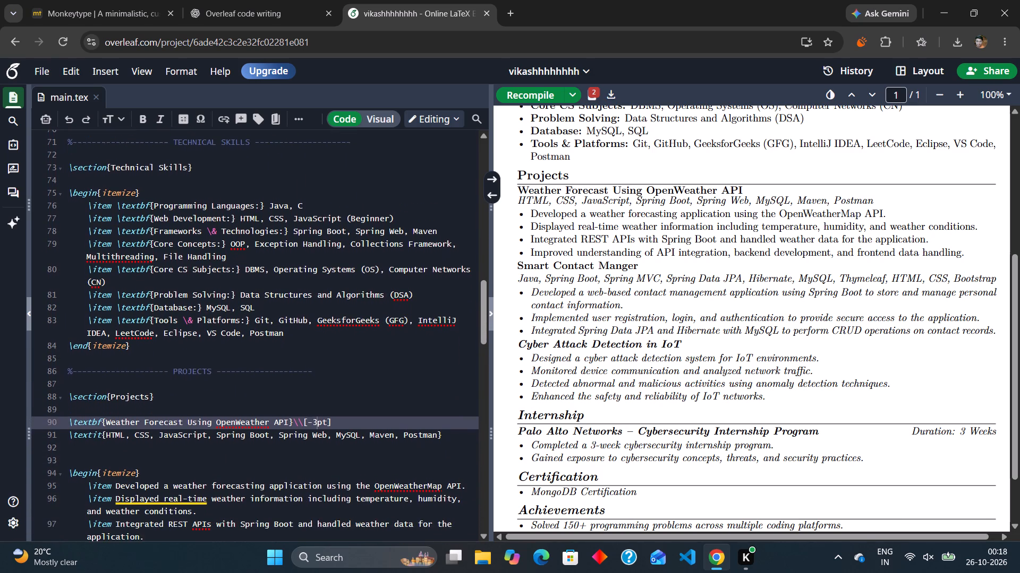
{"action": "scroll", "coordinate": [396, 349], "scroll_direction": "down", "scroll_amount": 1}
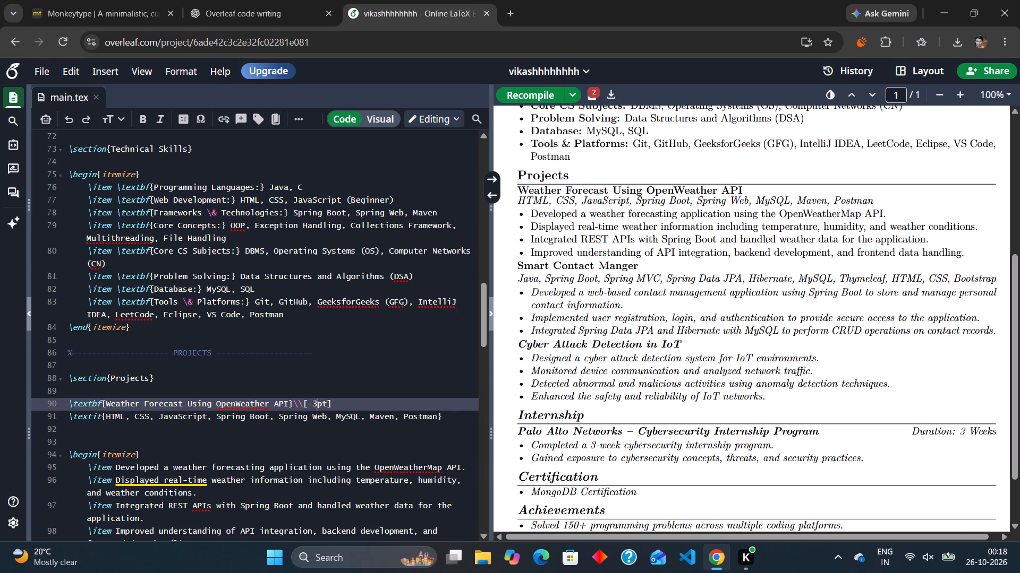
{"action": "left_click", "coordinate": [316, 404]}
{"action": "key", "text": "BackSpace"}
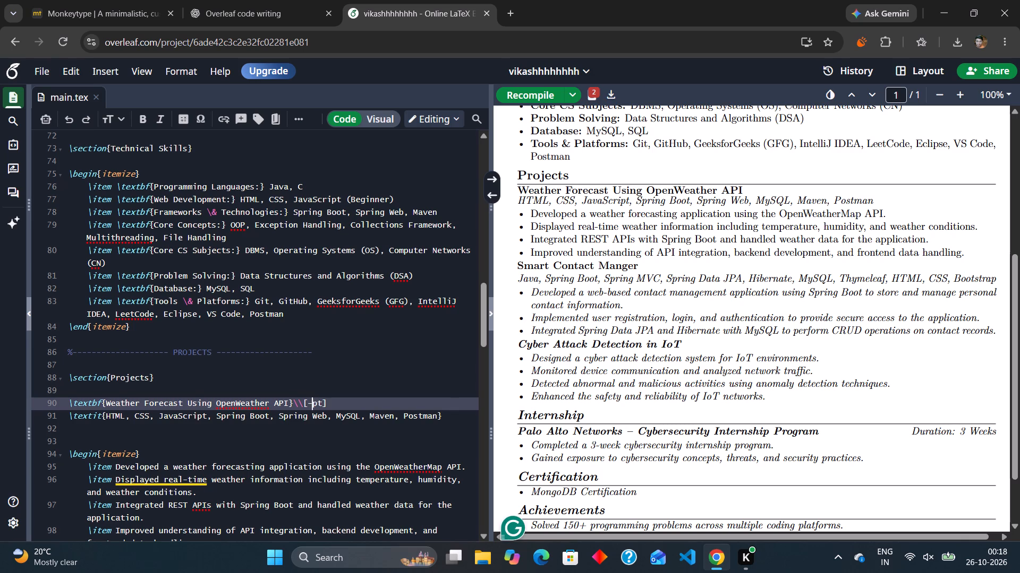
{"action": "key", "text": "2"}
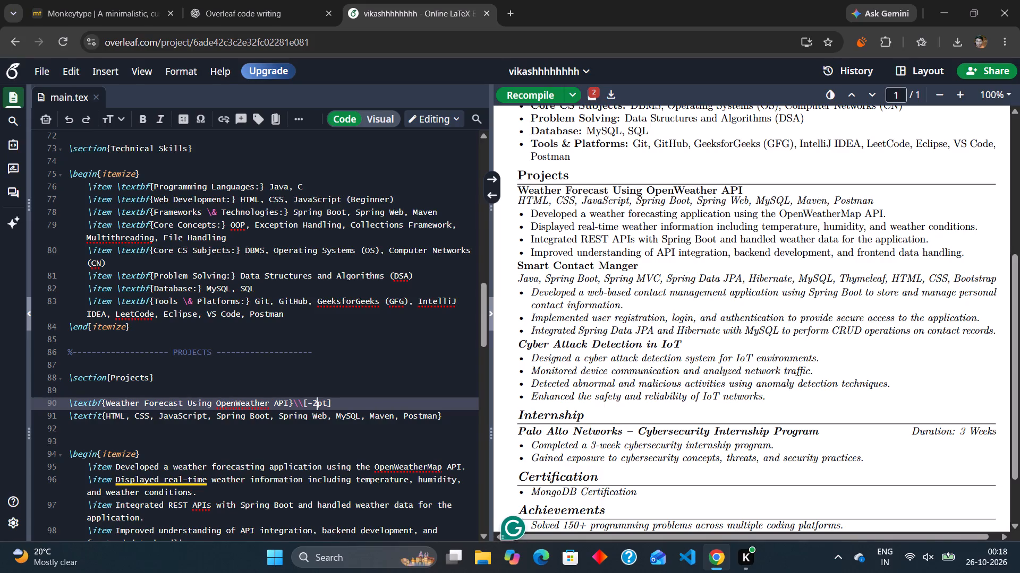
Examine the preamble's section and list formatting settings in the source and check the compiled resume's layout.
{"action": "scroll", "coordinate": [351, 446], "scroll_direction": "up", "scroll_amount": 3}
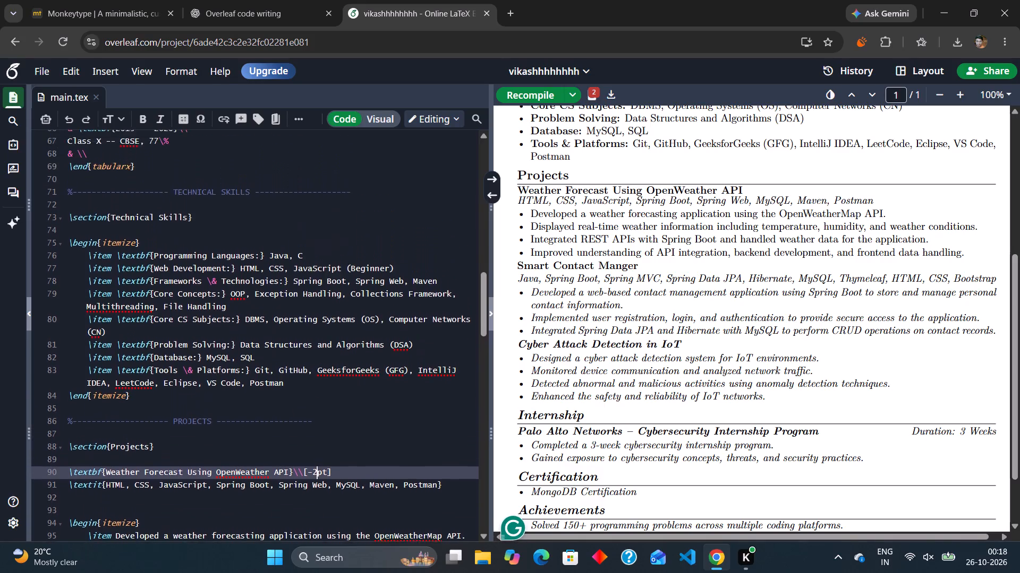
{"action": "scroll", "coordinate": [351, 446], "scroll_direction": "up", "scroll_amount": 5}
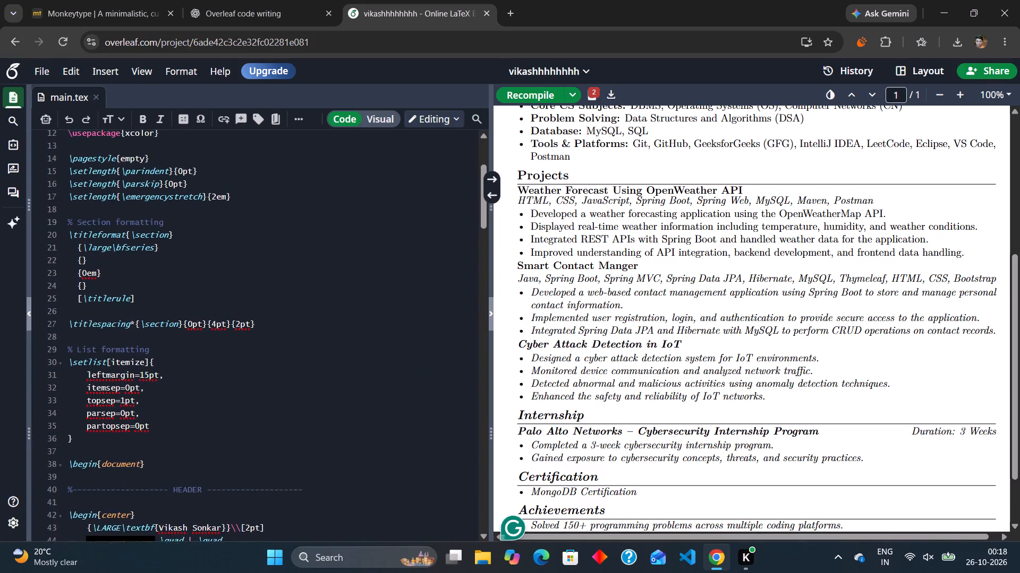
{"action": "scroll", "coordinate": [351, 446], "scroll_direction": "up", "scroll_amount": 2}
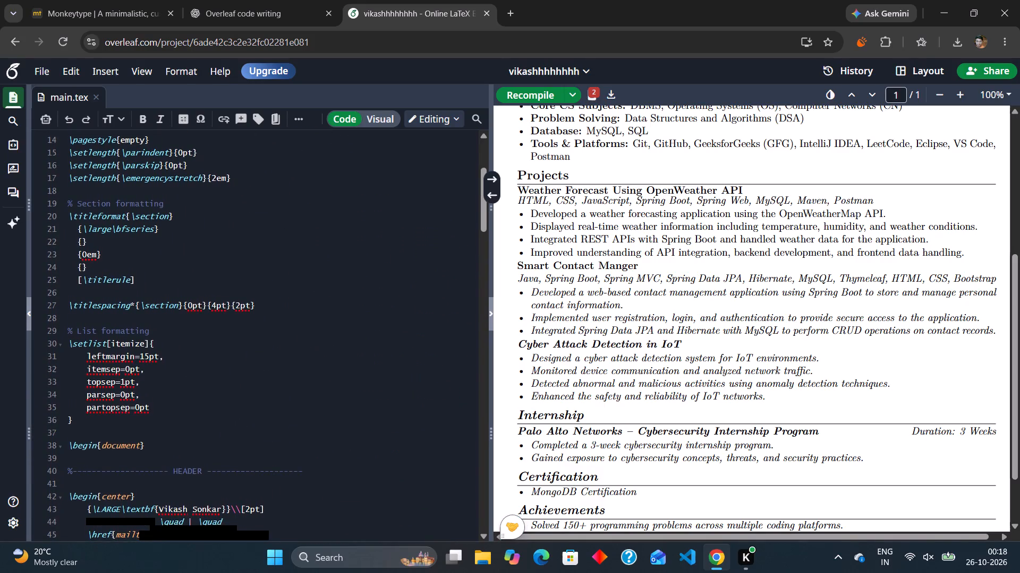
{"action": "scroll", "coordinate": [351, 446], "scroll_direction": "up", "scroll_amount": 1}
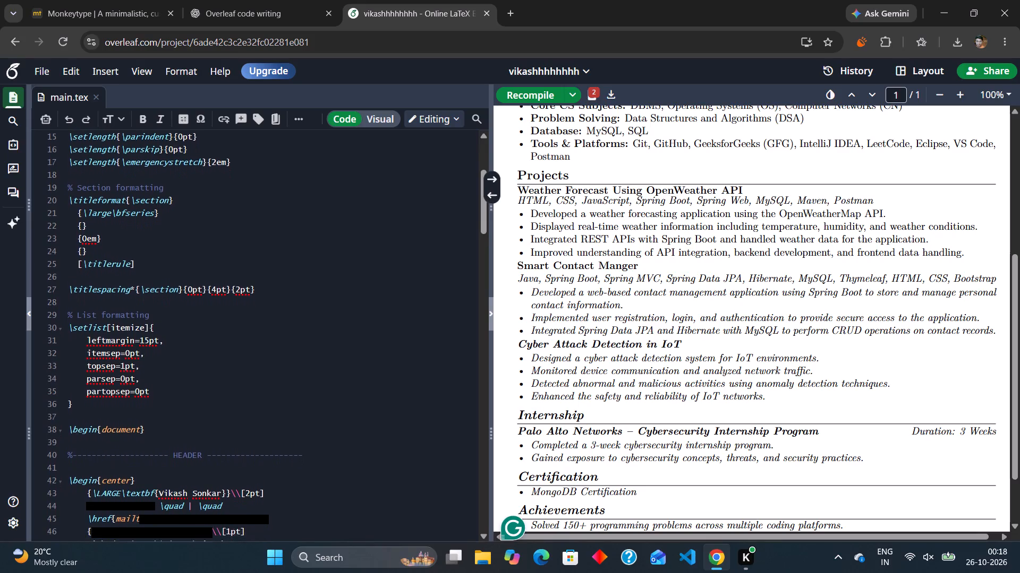
{"action": "scroll", "coordinate": [351, 446], "scroll_direction": "up", "scroll_amount": 1}
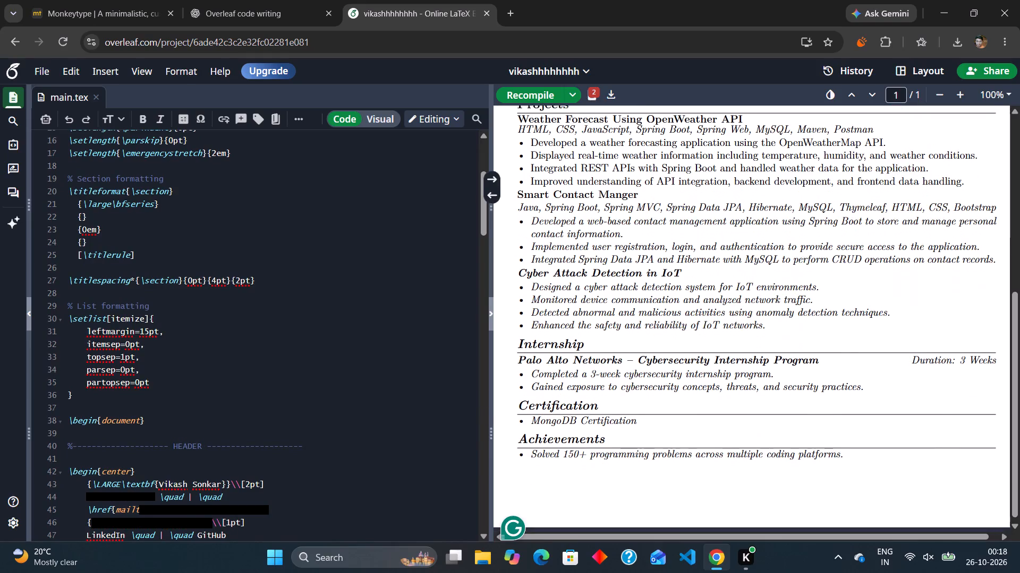
{"action": "scroll", "coordinate": [592, 393], "scroll_direction": "up", "scroll_amount": 1}
{"action": "scroll", "coordinate": [592, 393], "scroll_direction": "down", "scroll_amount": 1}
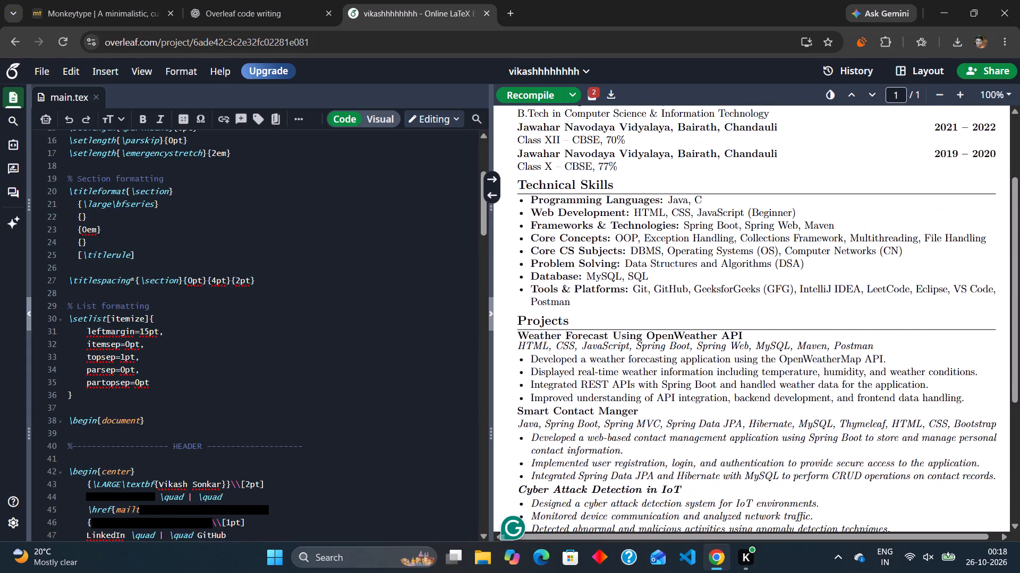
{"action": "scroll", "coordinate": [592, 393], "scroll_direction": "down", "scroll_amount": 2}
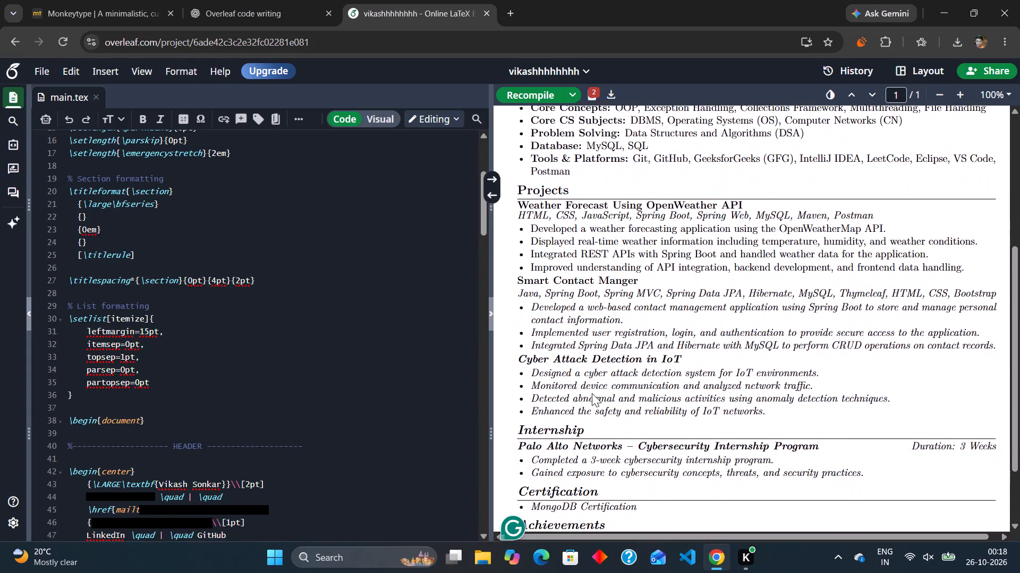
{"action": "scroll", "coordinate": [592, 393], "scroll_direction": "down", "scroll_amount": 1}
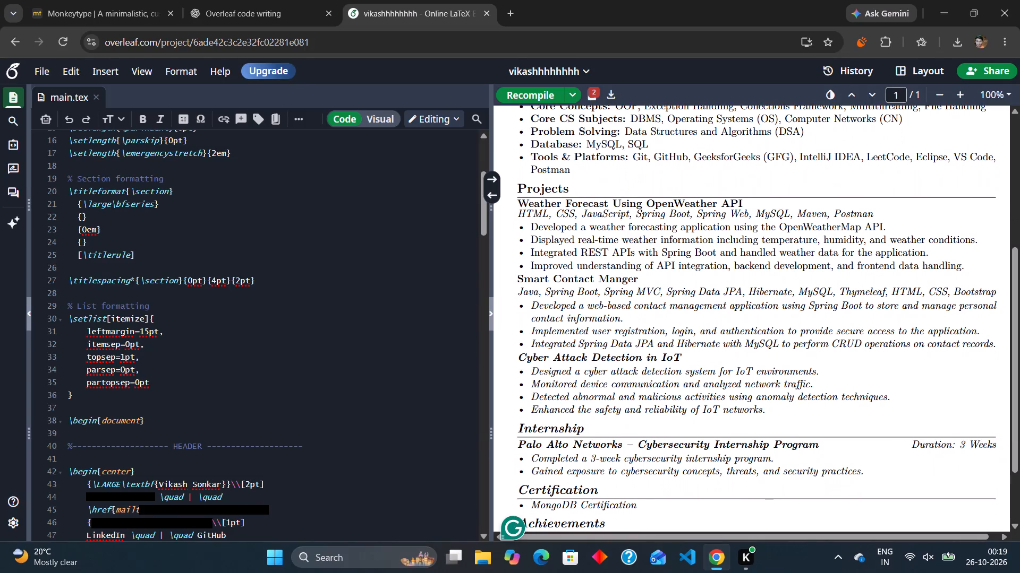
Download the compiled resume as a PDF, open the downloaded file and look over its page.
{"action": "left_click", "coordinate": [614, 98]}
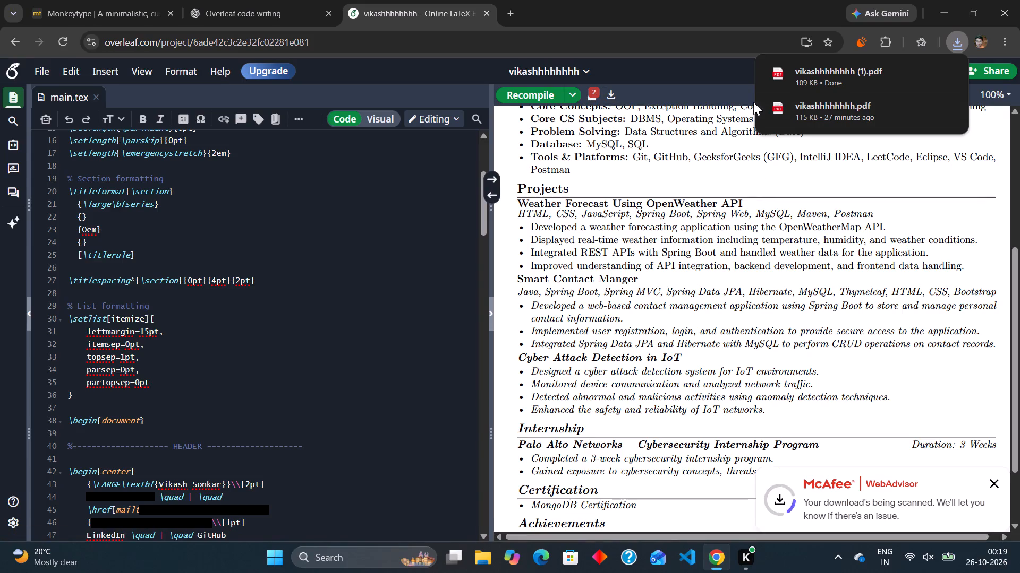
{"action": "right_click", "coordinate": [878, 74]}
{"action": "left_click", "coordinate": [904, 75]}
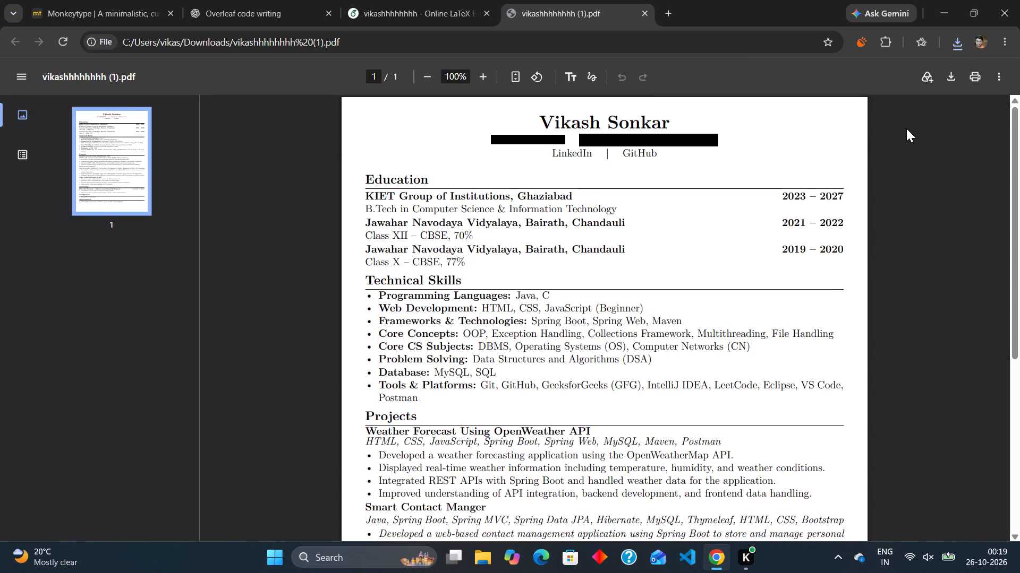
{"action": "scroll", "coordinate": [810, 206], "scroll_direction": "down", "scroll_amount": 6}
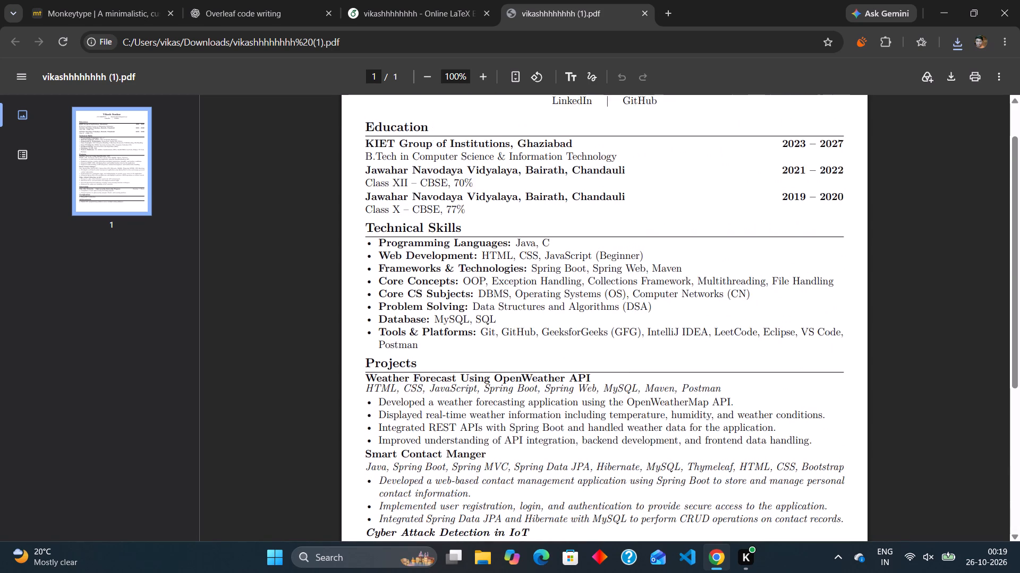
{"action": "scroll", "coordinate": [810, 206], "scroll_direction": "down", "scroll_amount": 5}
{"action": "scroll", "coordinate": [810, 206], "scroll_direction": "up", "scroll_amount": 6}
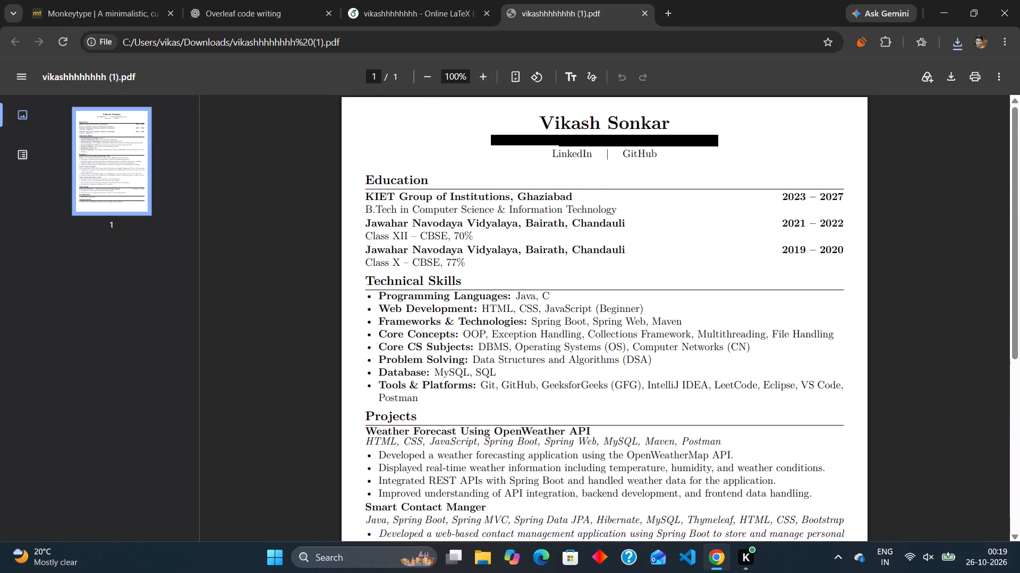
Save a copy of the opened resume as a PDF named "vks resume" in Downloads through Print, including all pages.
{"action": "left_click", "coordinate": [953, 81]}
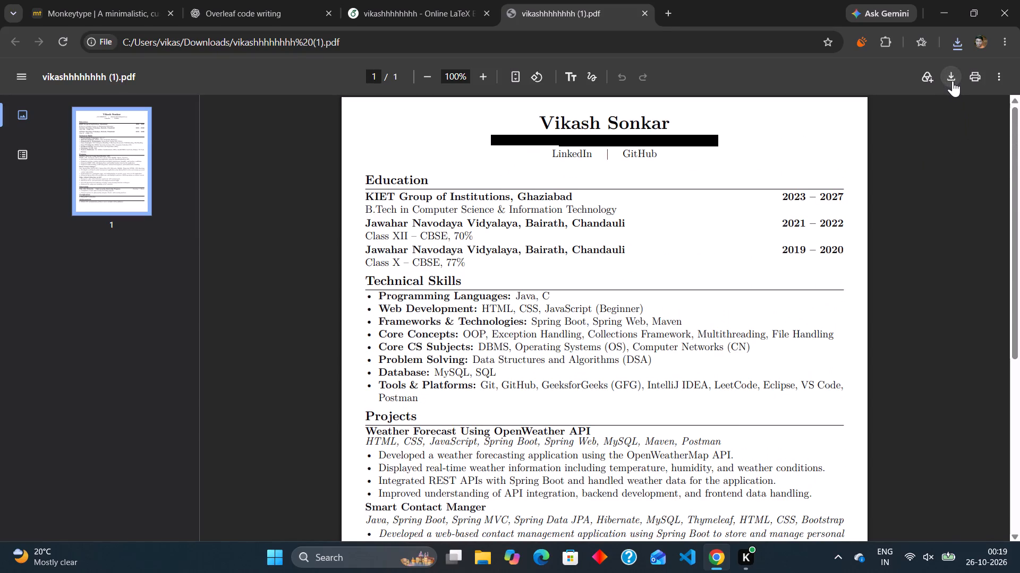
{"action": "left_click", "coordinate": [953, 81]}
{"action": "left_click", "coordinate": [979, 80]}
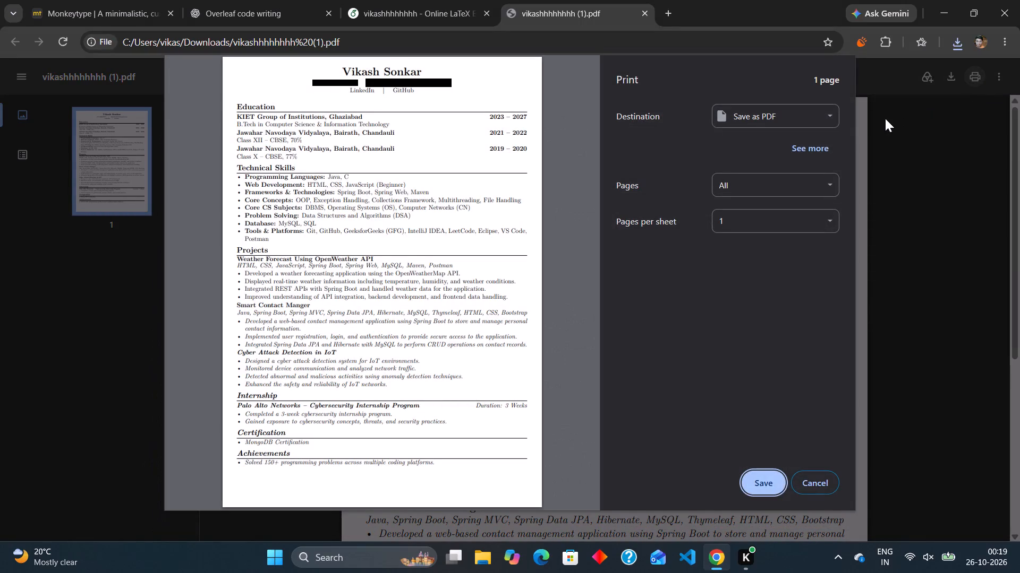
{"action": "left_click", "coordinate": [755, 483]}
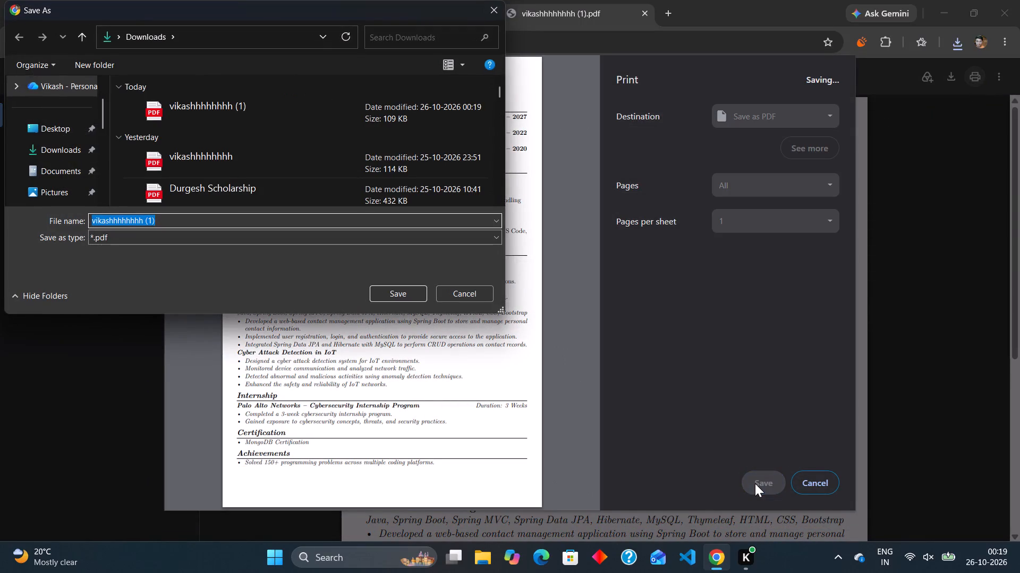
{"action": "key", "text": "BackSpace"}
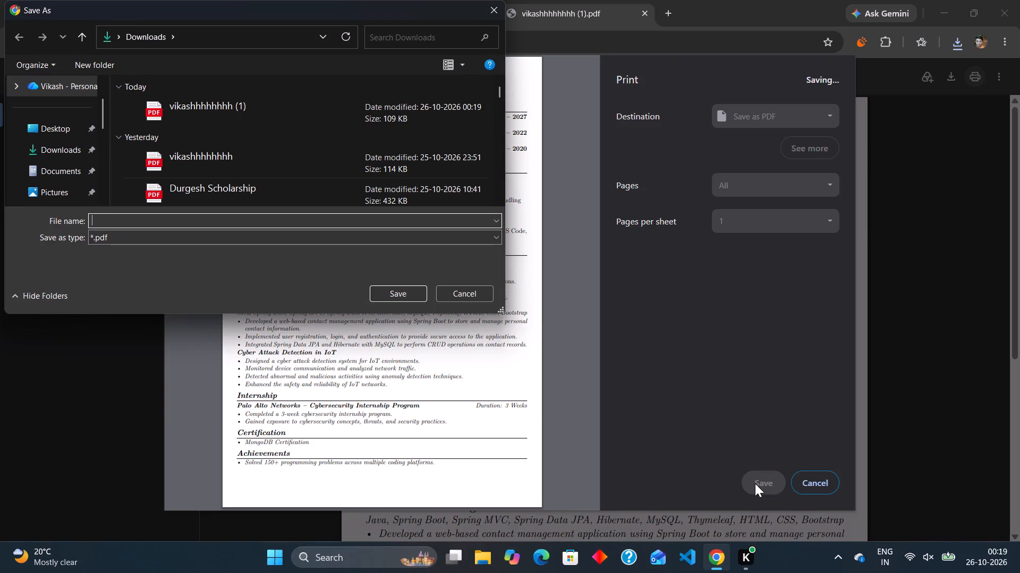
{"action": "key", "text": "v"}
{"action": "type", "text": "ks resume"}
{"action": "key", "text": "Return"}
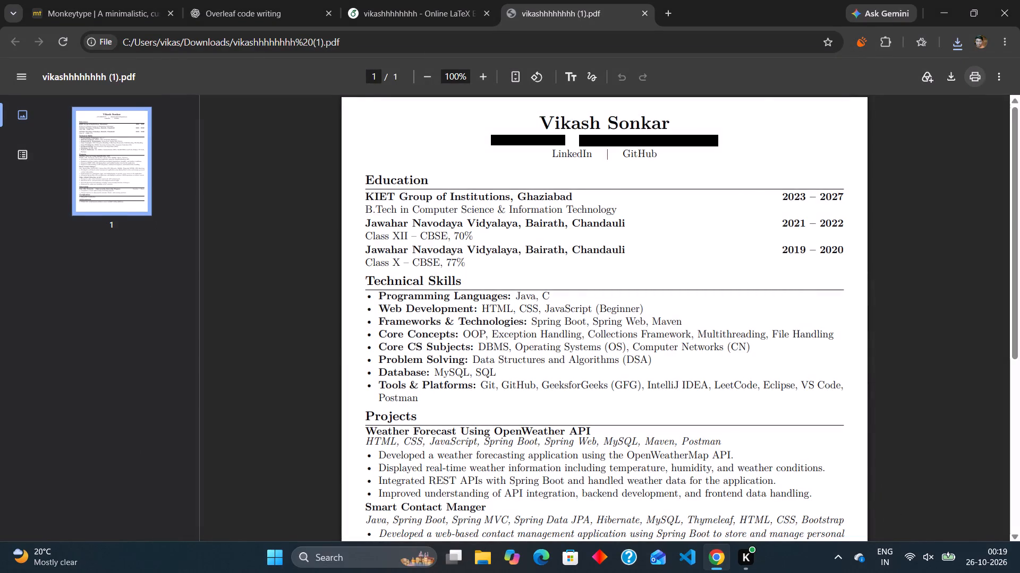
Switch to File Explorer and select the vks resume PDF among the recent files.
{"action": "left_click", "coordinate": [488, 554]}
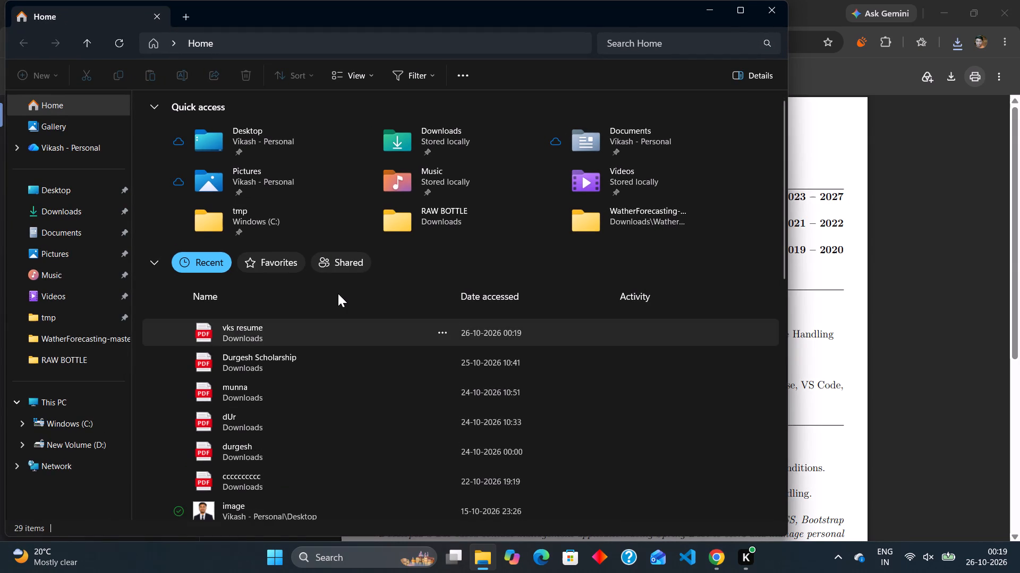
{"action": "left_click", "coordinate": [305, 329]}
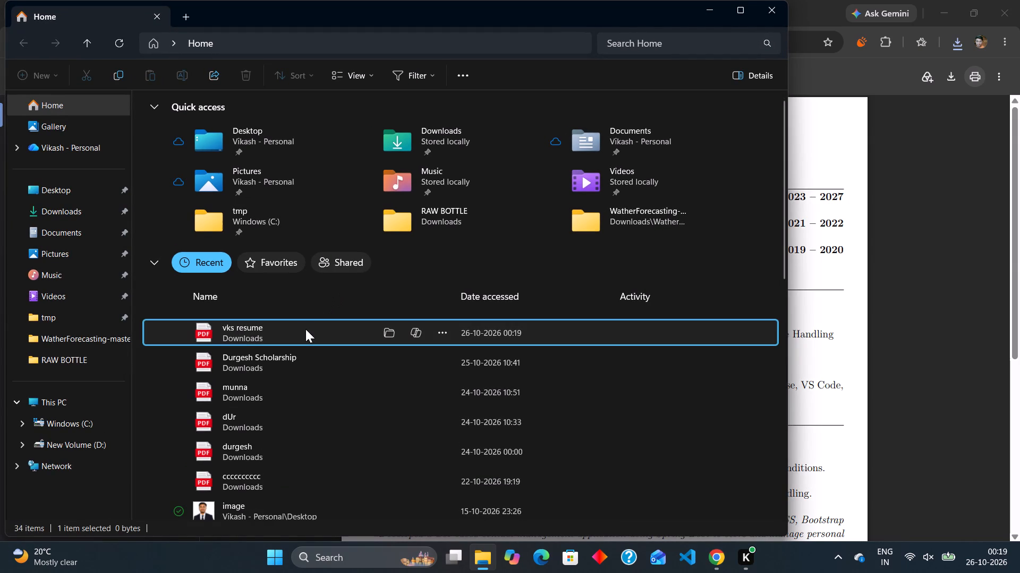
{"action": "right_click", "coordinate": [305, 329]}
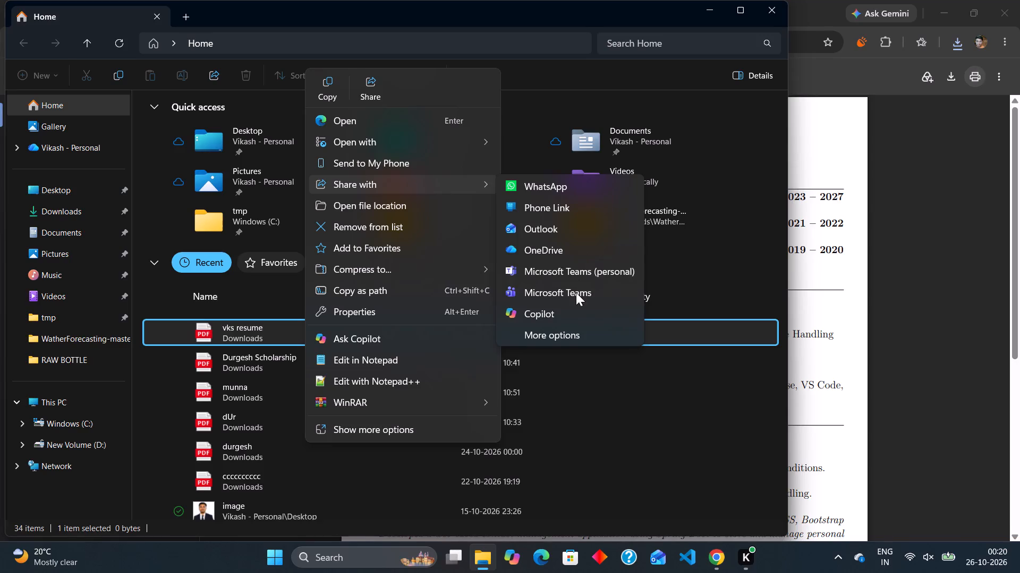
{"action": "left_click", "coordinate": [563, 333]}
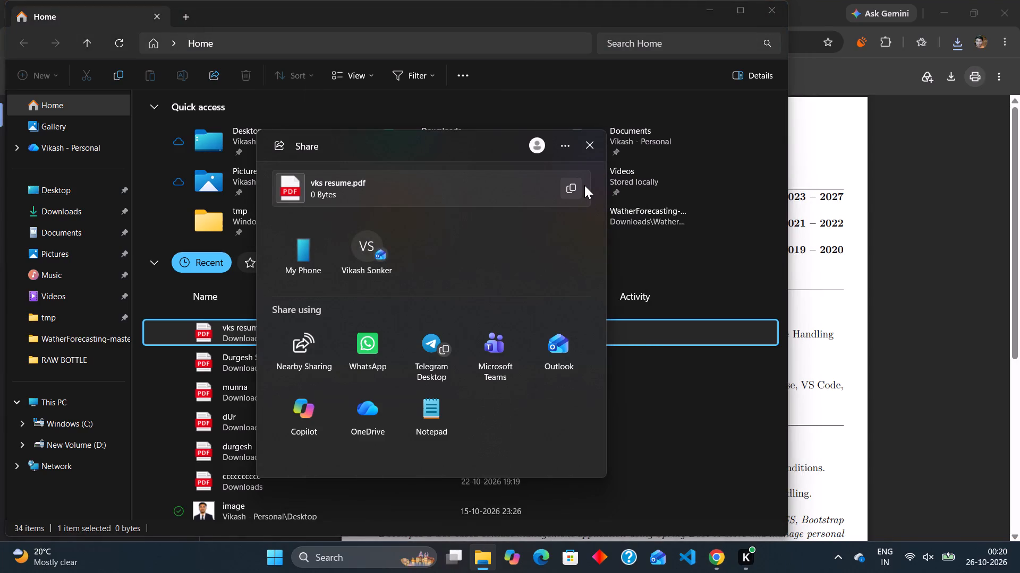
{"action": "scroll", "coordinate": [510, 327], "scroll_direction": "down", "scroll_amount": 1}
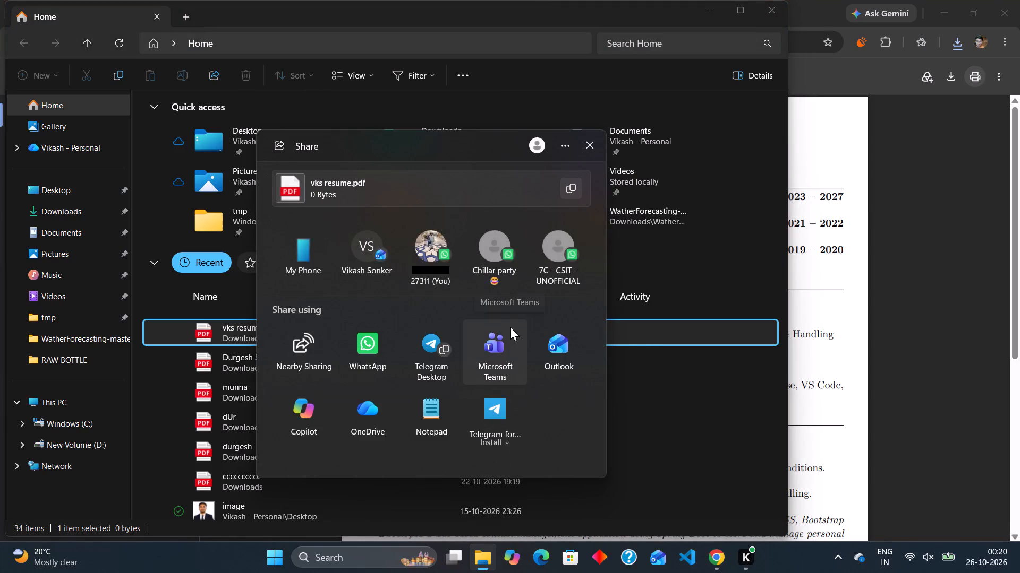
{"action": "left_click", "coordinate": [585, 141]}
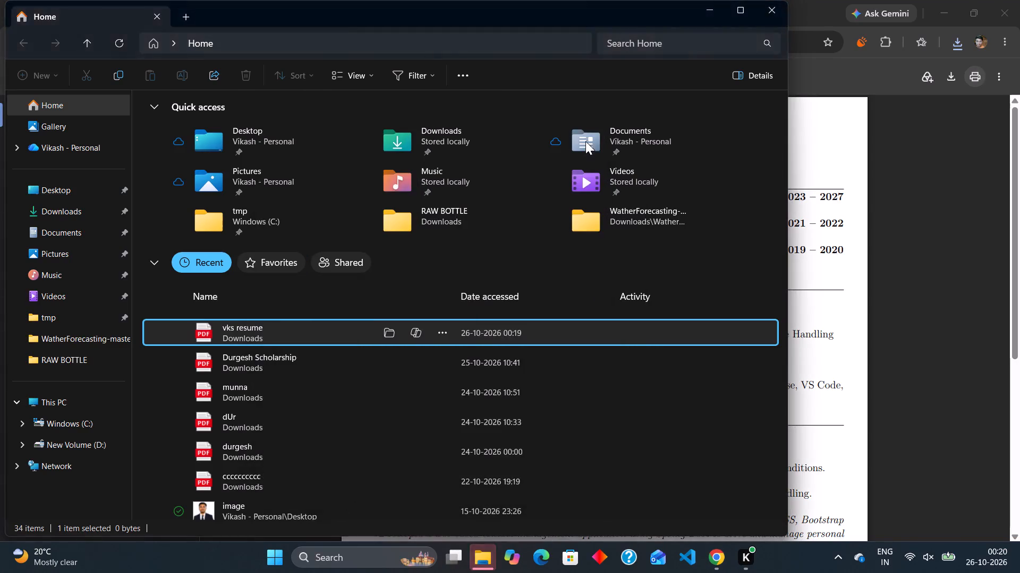
Bring up the choice of apps for opening the vks resume PDF.
{"action": "right_click", "coordinate": [354, 333]}
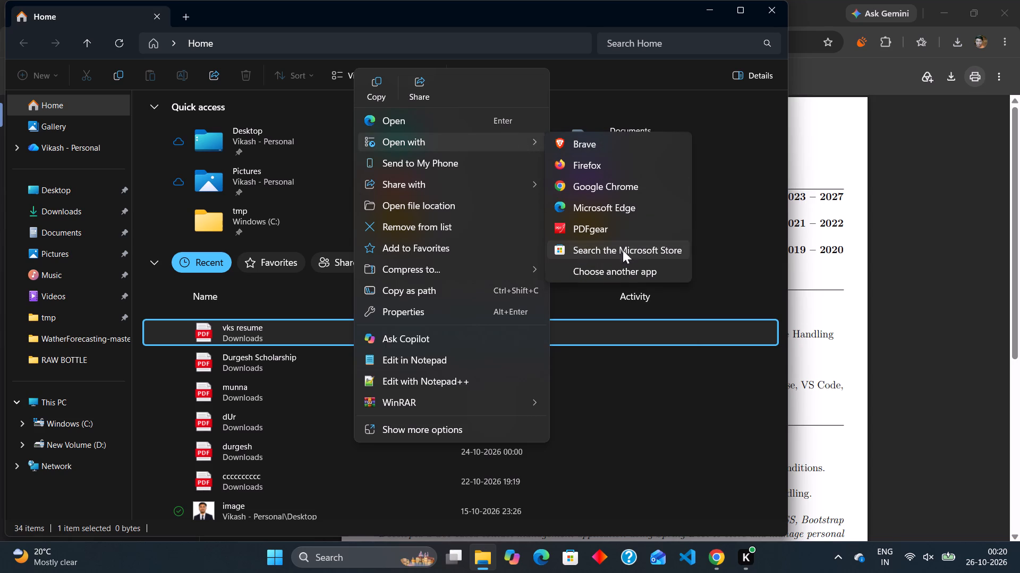
Open the "vks resume" PDF from Downloads with Word, just this once.
{"action": "left_click", "coordinate": [608, 273]}
{"action": "scroll", "coordinate": [608, 273], "scroll_direction": "down", "scroll_amount": 1}
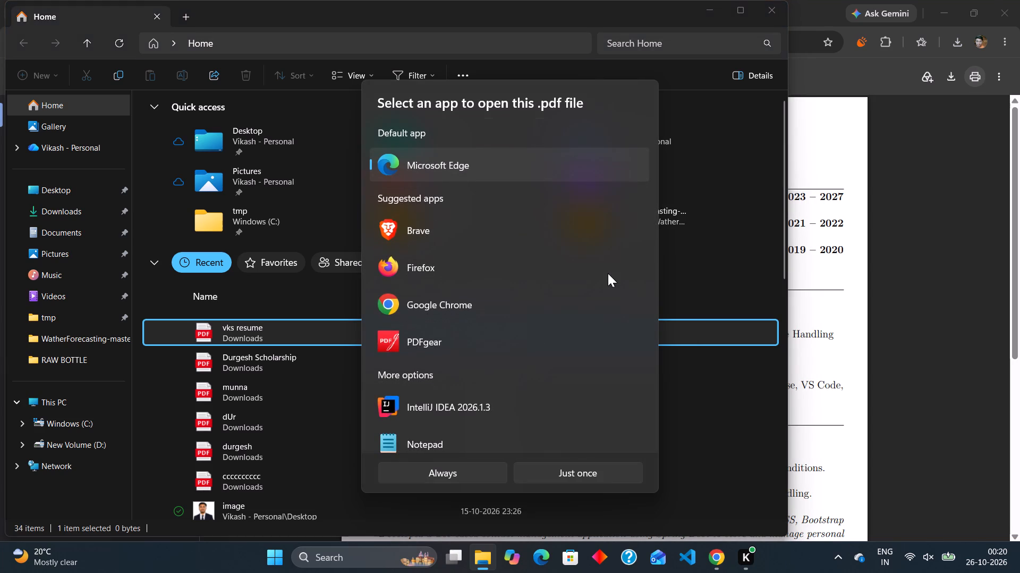
{"action": "scroll", "coordinate": [608, 273], "scroll_direction": "down", "scroll_amount": 4}
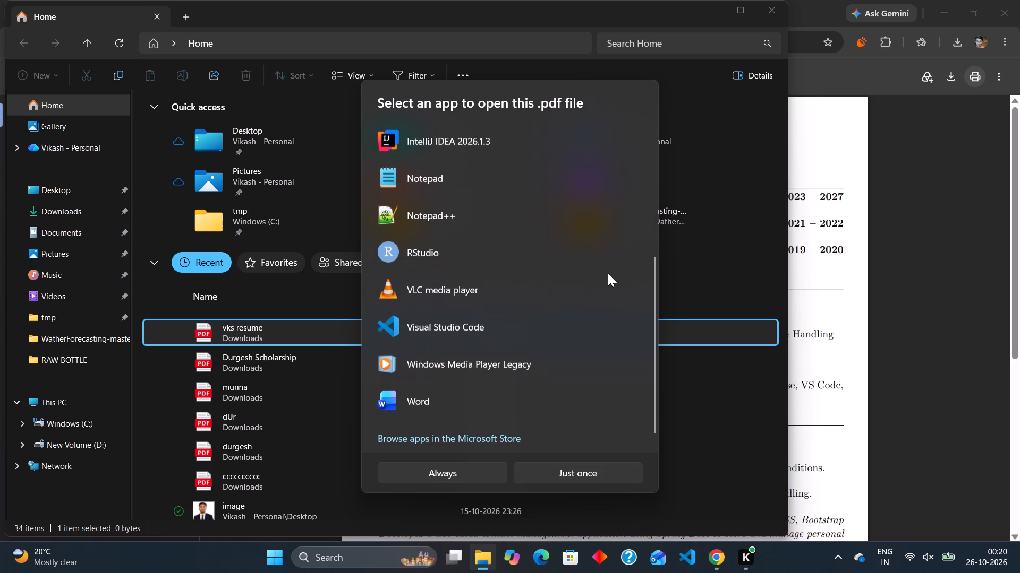
{"action": "scroll", "coordinate": [608, 273], "scroll_direction": "down", "scroll_amount": 1}
{"action": "left_click", "coordinate": [456, 362]}
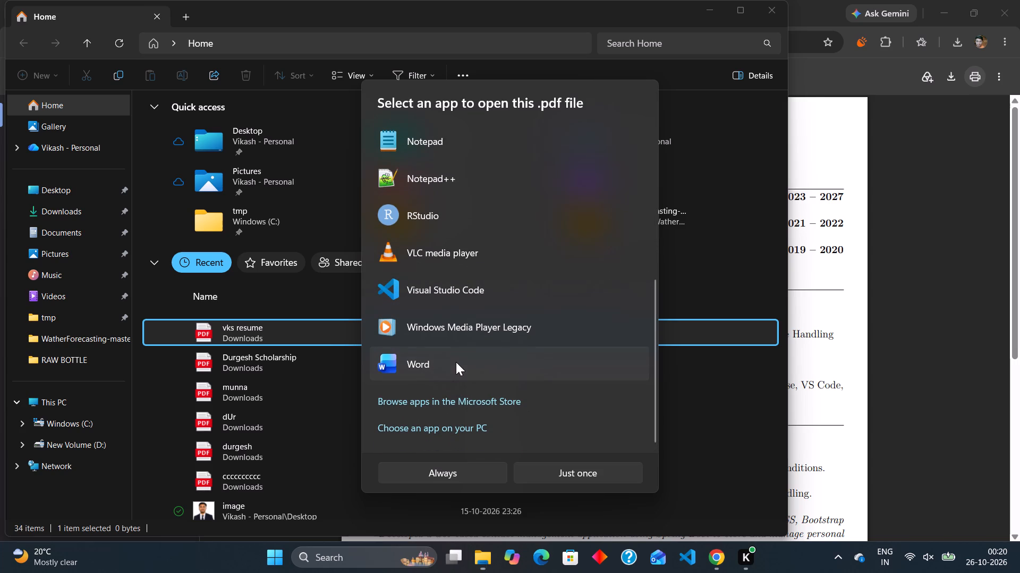
{"action": "left_click", "coordinate": [557, 472]}
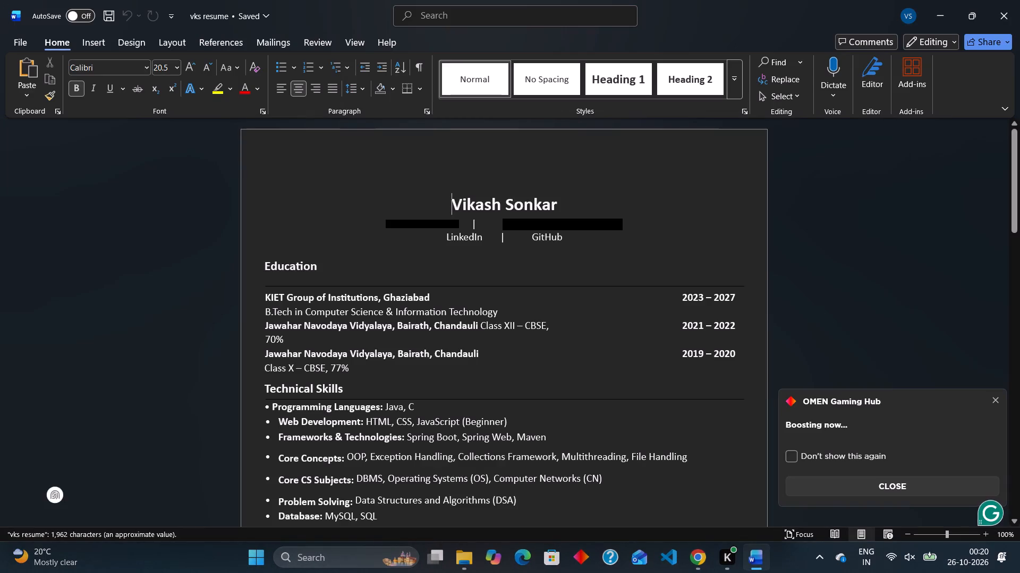
Examine the layout of the converted resume across its pages in Word, from the header to Achievements, and close the document.
{"action": "scroll", "coordinate": [557, 472], "scroll_direction": "up", "scroll_amount": 1}
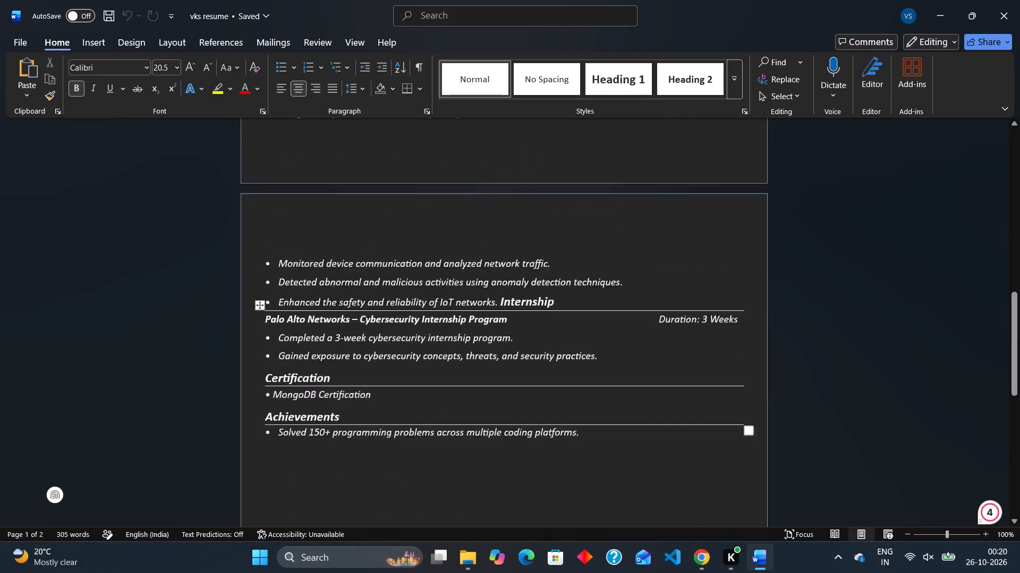
{"action": "scroll", "coordinate": [557, 472], "scroll_direction": "up", "scroll_amount": 2}
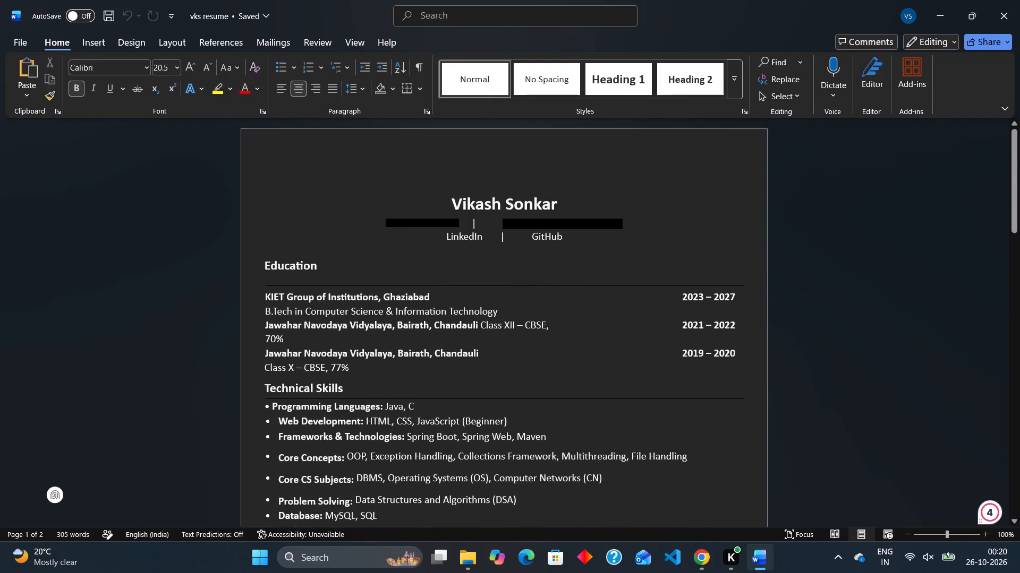
{"action": "scroll", "coordinate": [557, 472], "scroll_direction": "up", "scroll_amount": 1}
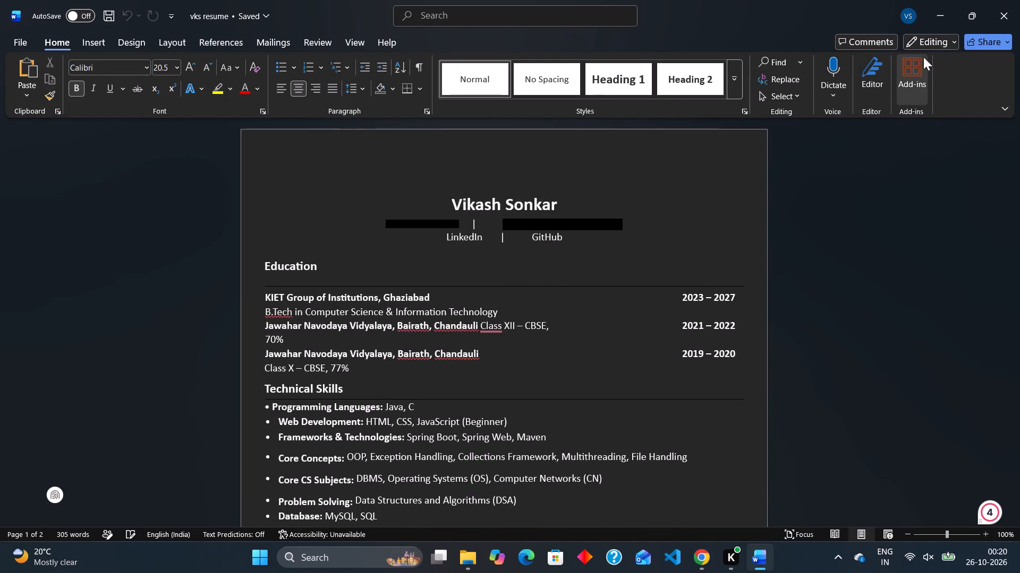
{"action": "scroll", "coordinate": [698, 207], "scroll_direction": "up", "scroll_amount": 1}
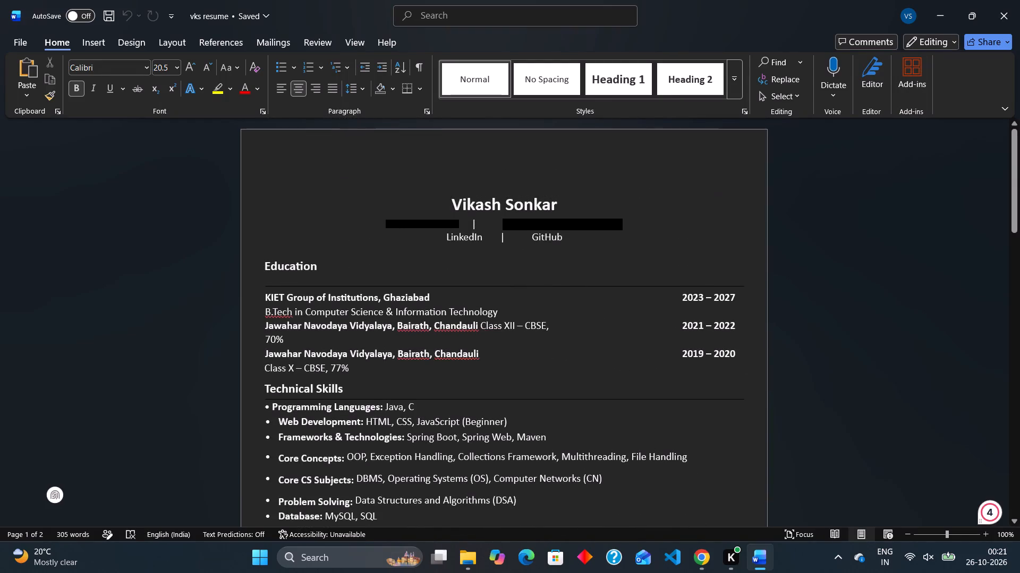
{"action": "scroll", "coordinate": [698, 207], "scroll_direction": "up", "scroll_amount": 1}
{"action": "scroll", "coordinate": [698, 207], "scroll_direction": "down", "scroll_amount": 1}
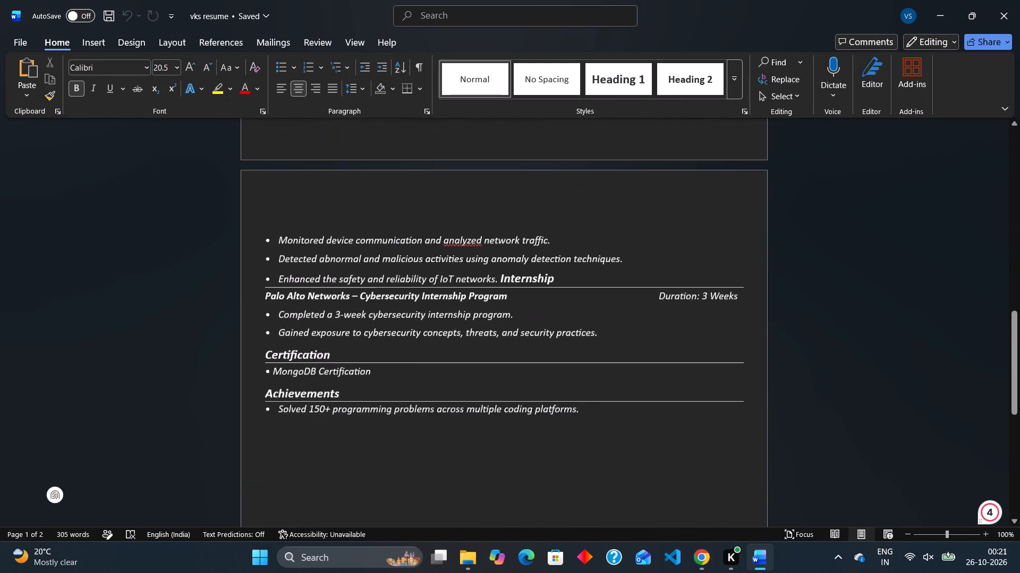
{"action": "scroll", "coordinate": [698, 207], "scroll_direction": "down", "scroll_amount": 2}
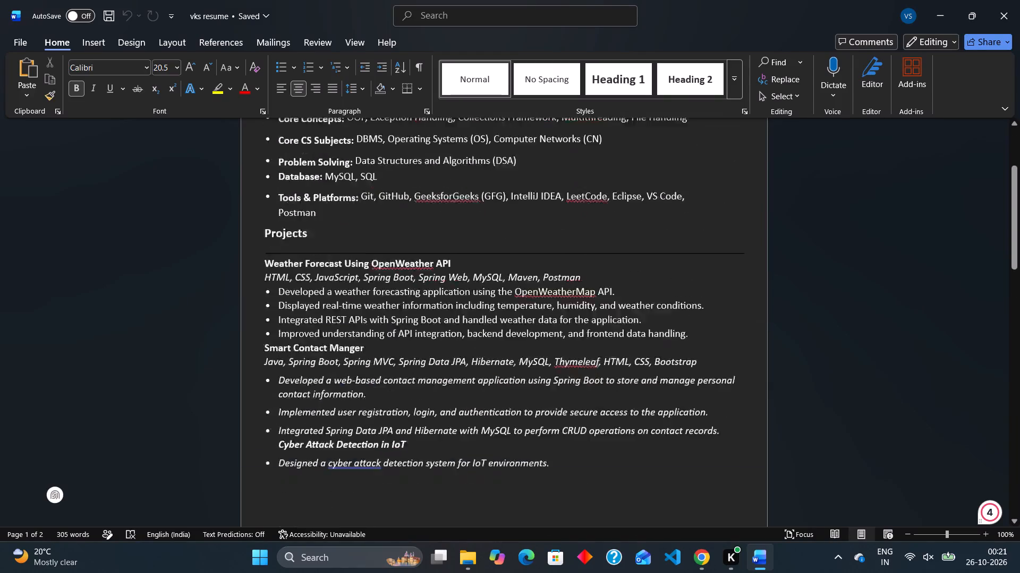
{"action": "scroll", "coordinate": [698, 207], "scroll_direction": "down", "scroll_amount": 1}
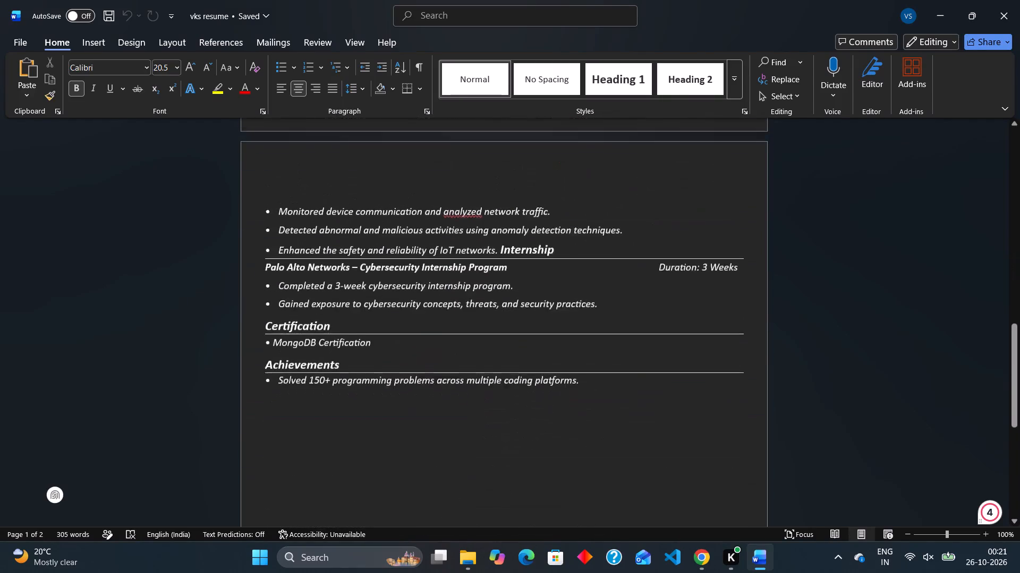
{"action": "scroll", "coordinate": [698, 207], "scroll_direction": "up", "scroll_amount": 1}
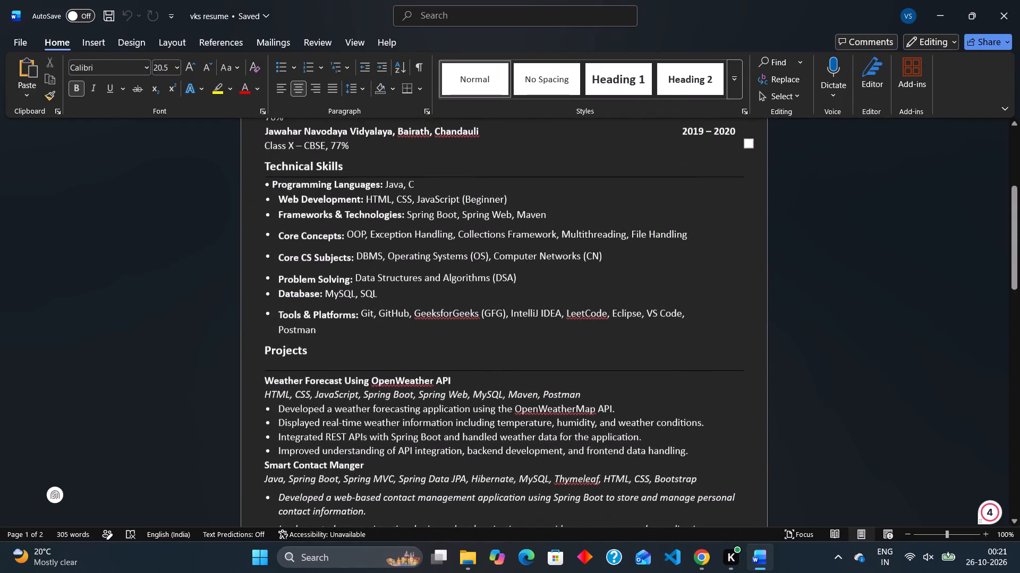
{"action": "scroll", "coordinate": [698, 207], "scroll_direction": "up", "scroll_amount": 2}
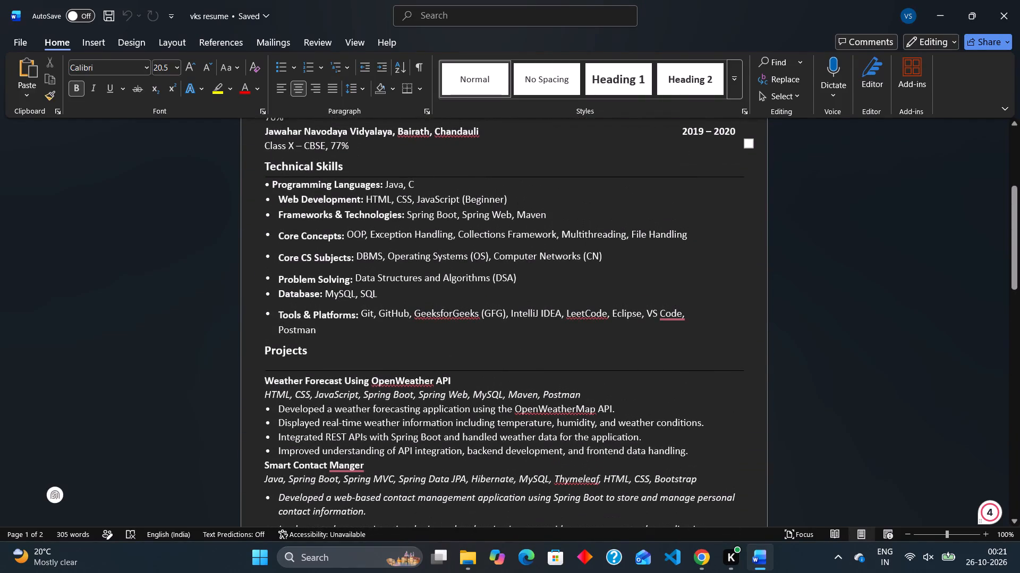
{"action": "scroll", "coordinate": [698, 207], "scroll_direction": "up", "scroll_amount": 3}
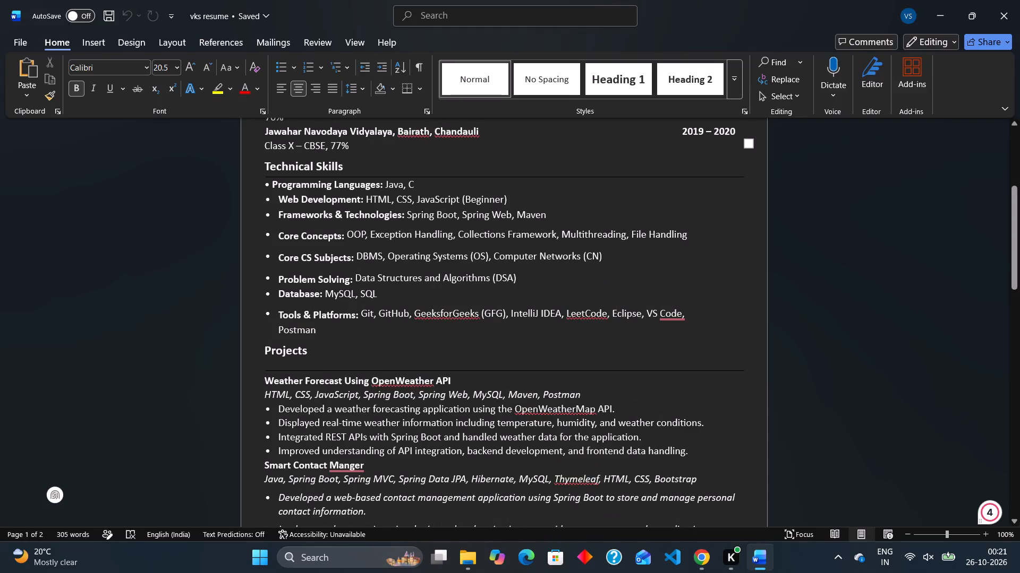
{"action": "scroll", "coordinate": [654, 201], "scroll_direction": "down", "scroll_amount": 1}
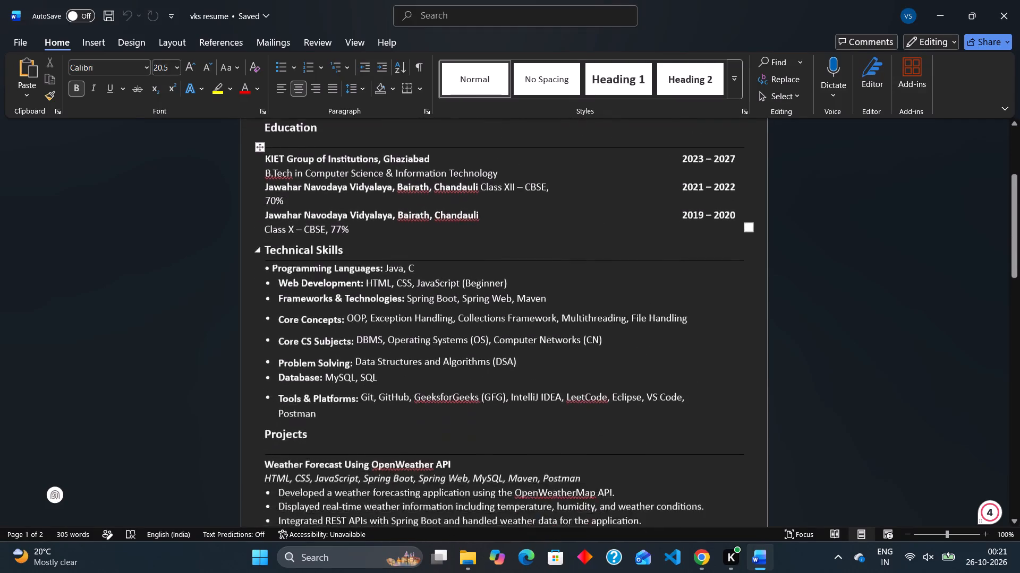
{"action": "scroll", "coordinate": [654, 201], "scroll_direction": "down", "scroll_amount": 1}
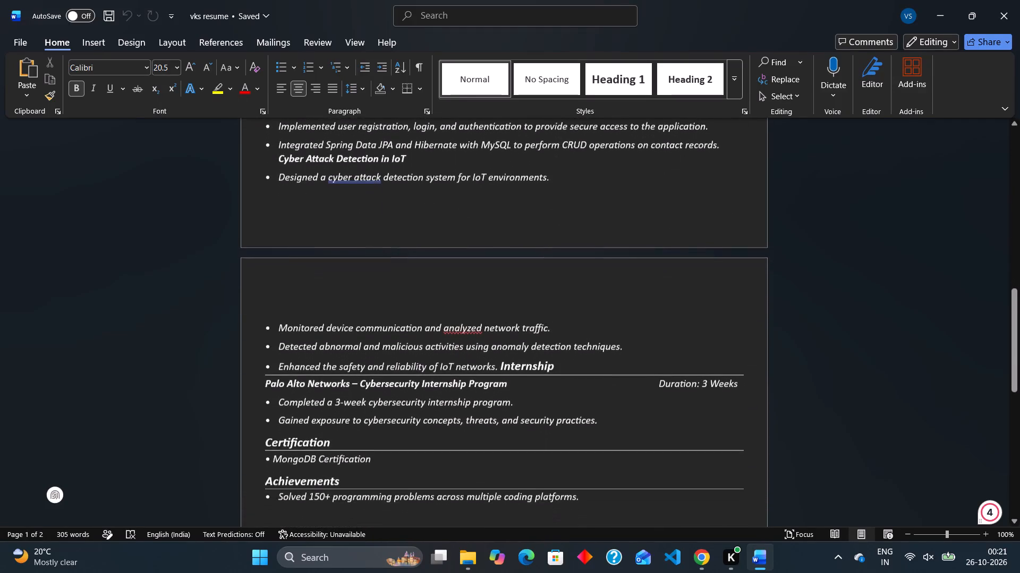
{"action": "scroll", "coordinate": [654, 201], "scroll_direction": "down", "scroll_amount": 1}
{"action": "scroll", "coordinate": [654, 201], "scroll_direction": "up", "scroll_amount": 1}
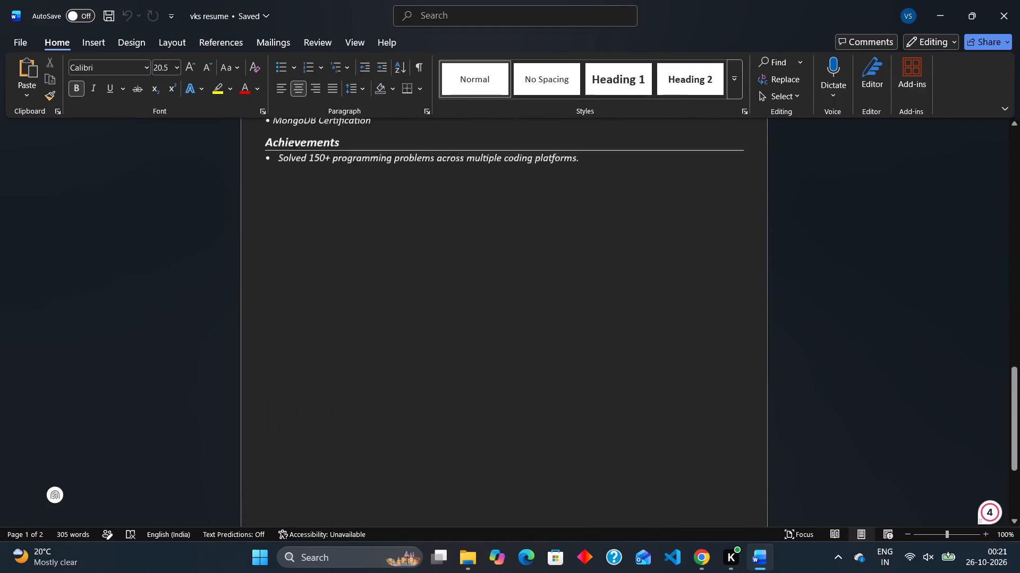
{"action": "scroll", "coordinate": [654, 201], "scroll_direction": "up", "scroll_amount": 1}
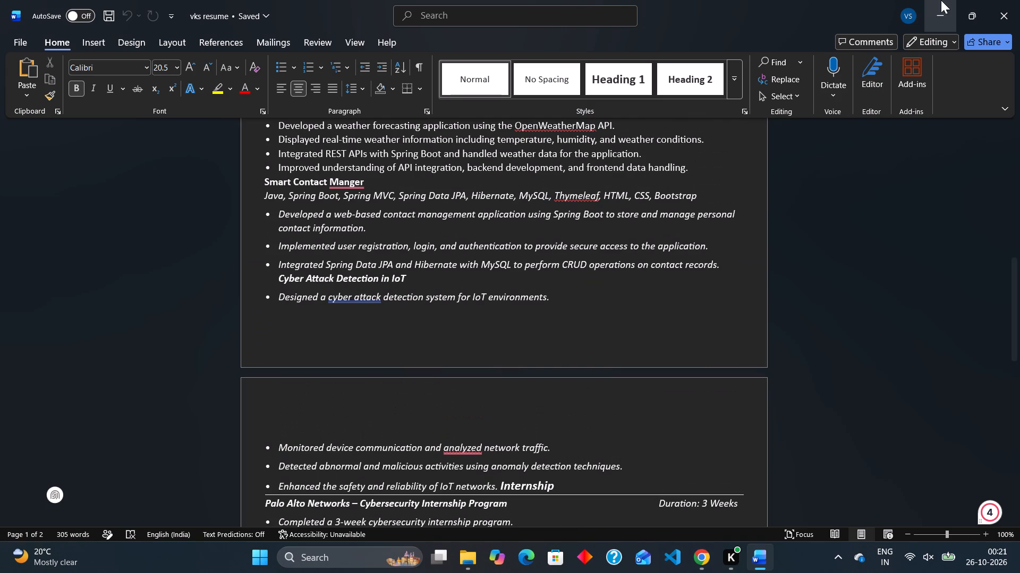
{"action": "left_click", "coordinate": [994, 8]}
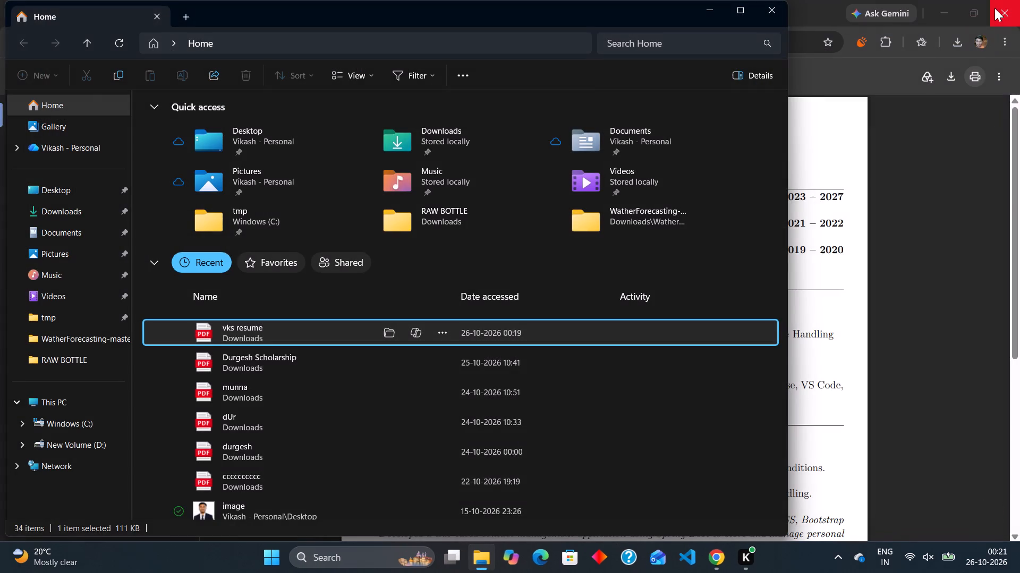
Open the "vks resume" PDF in Microsoft Edge and check its layout from Education to Achievements.
{"action": "double_click", "coordinate": [341, 328]}
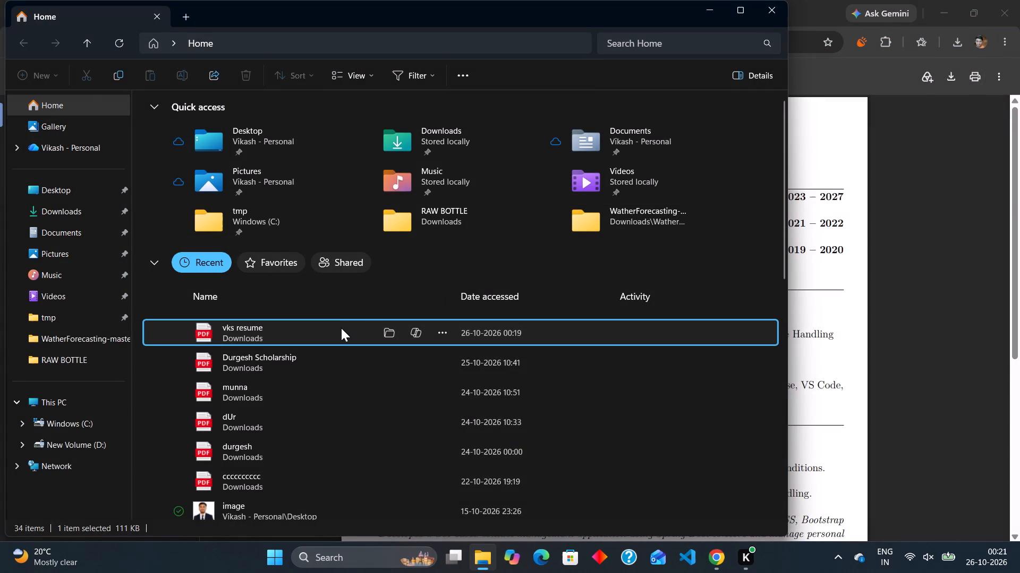
{"action": "scroll", "coordinate": [341, 328], "scroll_direction": "down", "scroll_amount": 3}
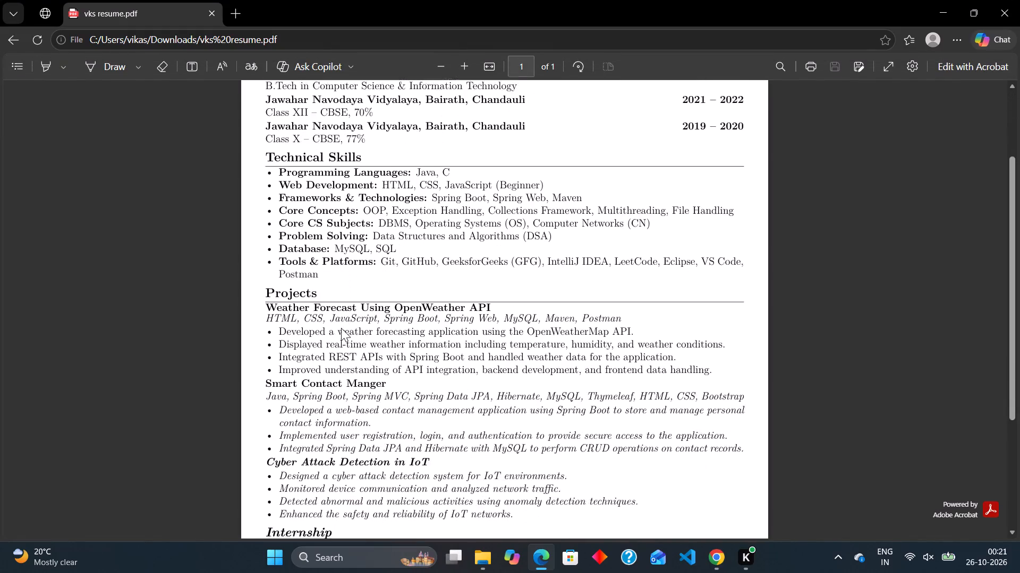
{"action": "scroll", "coordinate": [341, 328], "scroll_direction": "down", "scroll_amount": 4}
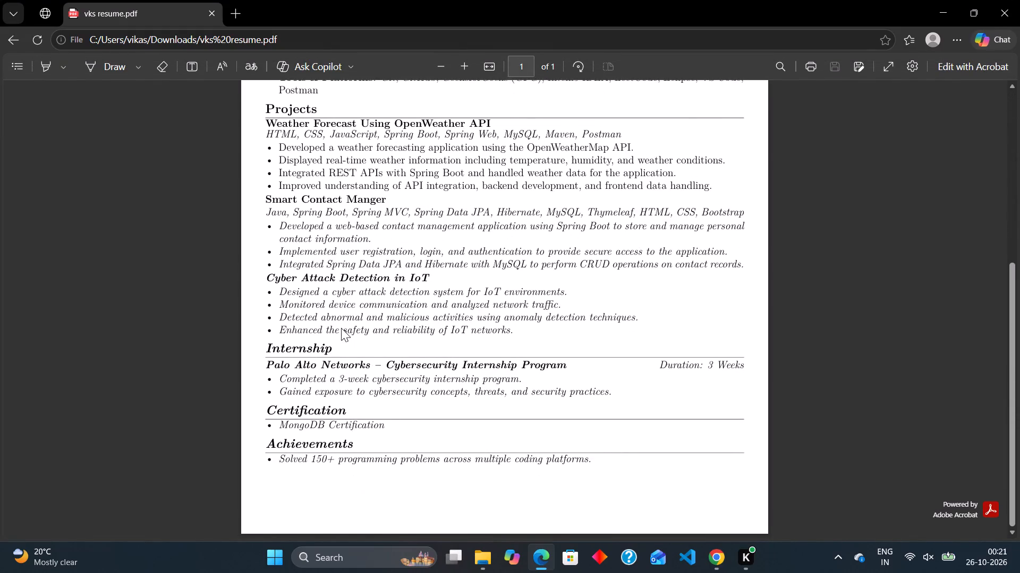
{"action": "scroll", "coordinate": [341, 328], "scroll_direction": "up", "scroll_amount": 3}
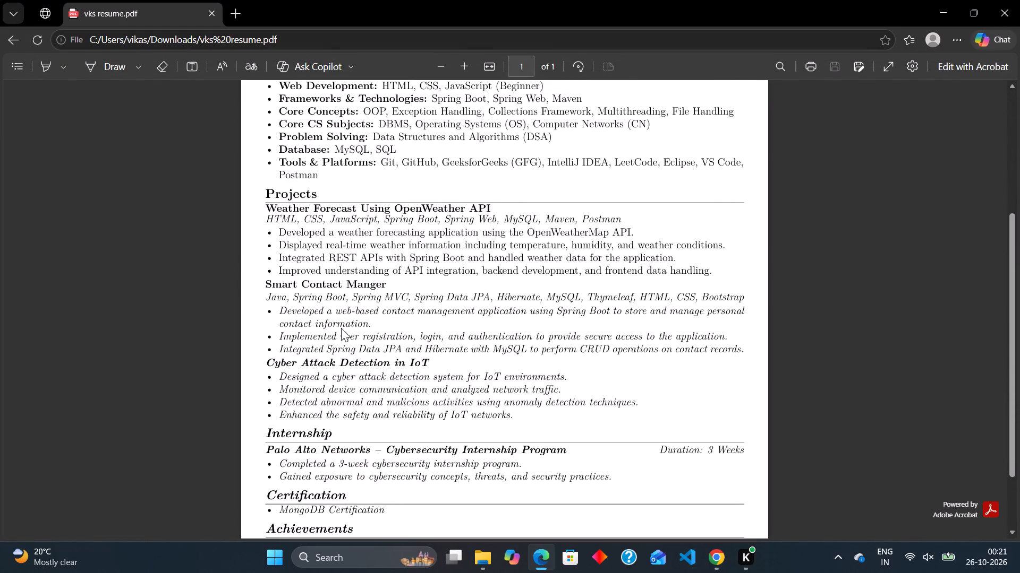
{"action": "scroll", "coordinate": [341, 328], "scroll_direction": "up", "scroll_amount": 1}
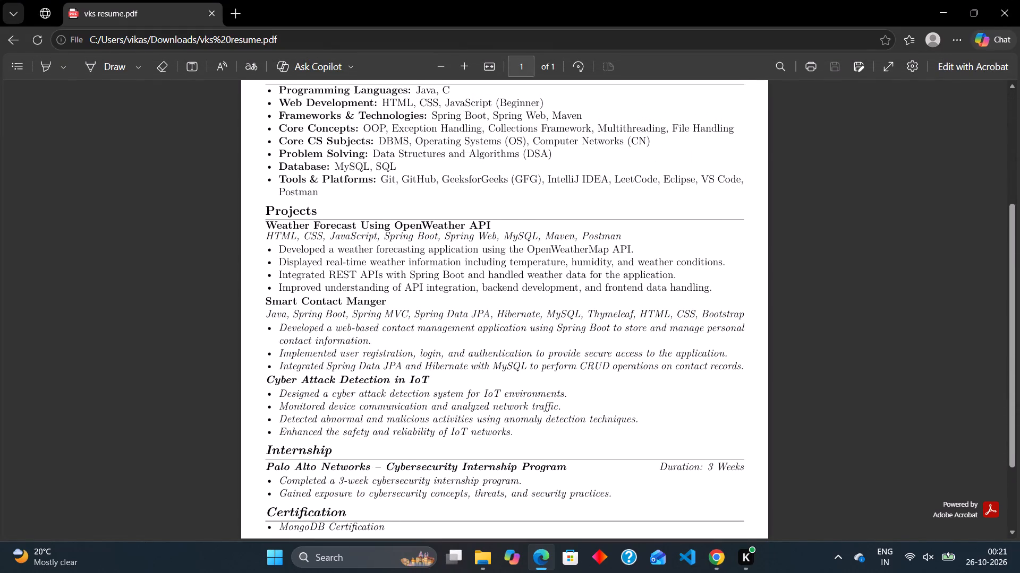
{"action": "left_click", "coordinate": [623, 240]}
{"action": "double_click", "coordinate": [623, 240]}
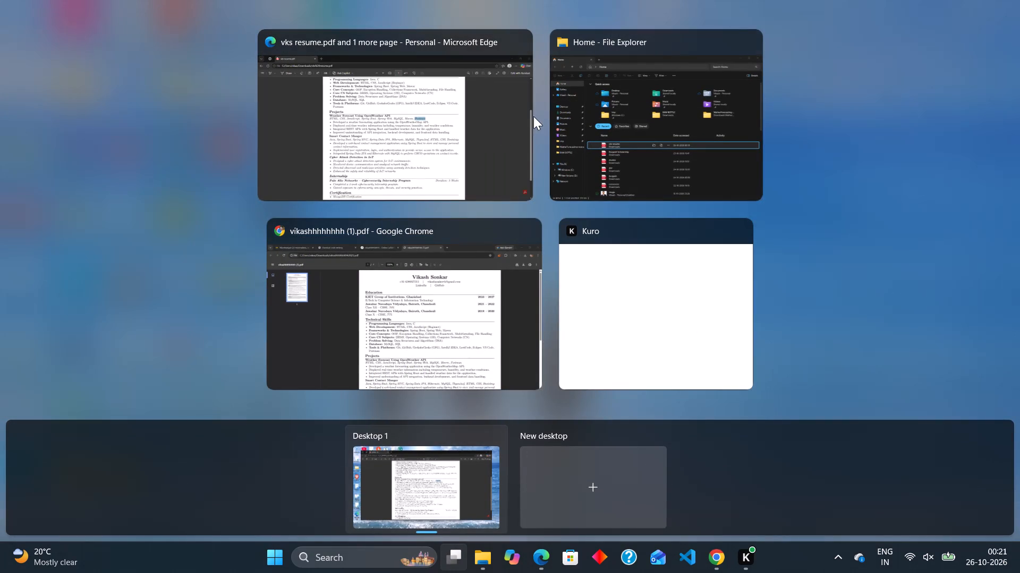
Switch to the Overleaf project in Chrome and review main.tex from section formatting to the Projects entries alongside the compiled preview.
{"action": "left_click", "coordinate": [456, 313]}
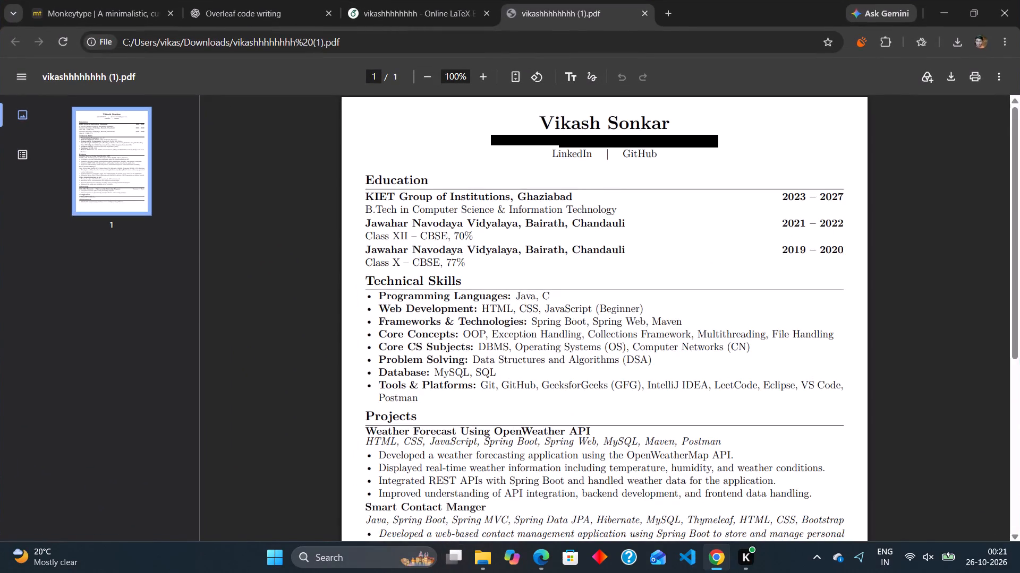
{"action": "scroll", "coordinate": [456, 313], "scroll_direction": "down", "scroll_amount": 1}
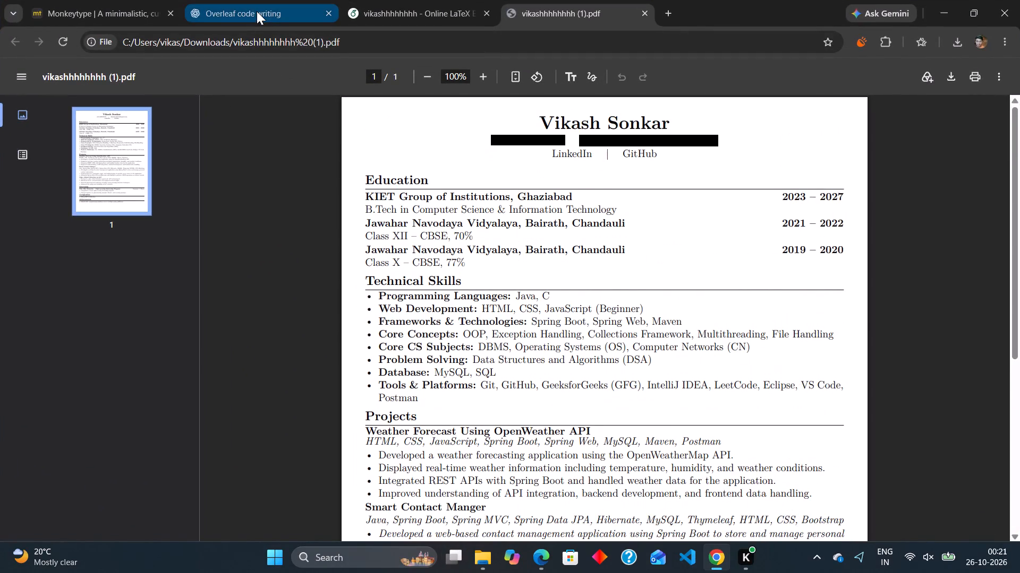
{"action": "left_click", "coordinate": [257, 11]}
{"action": "left_click", "coordinate": [401, 13]}
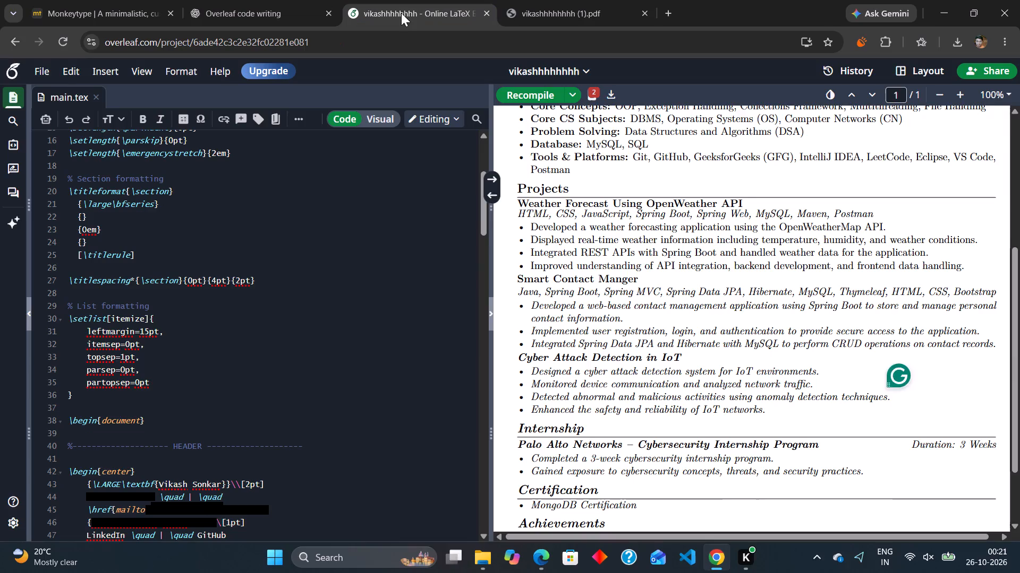
{"action": "scroll", "coordinate": [394, 280], "scroll_direction": "down", "scroll_amount": 1}
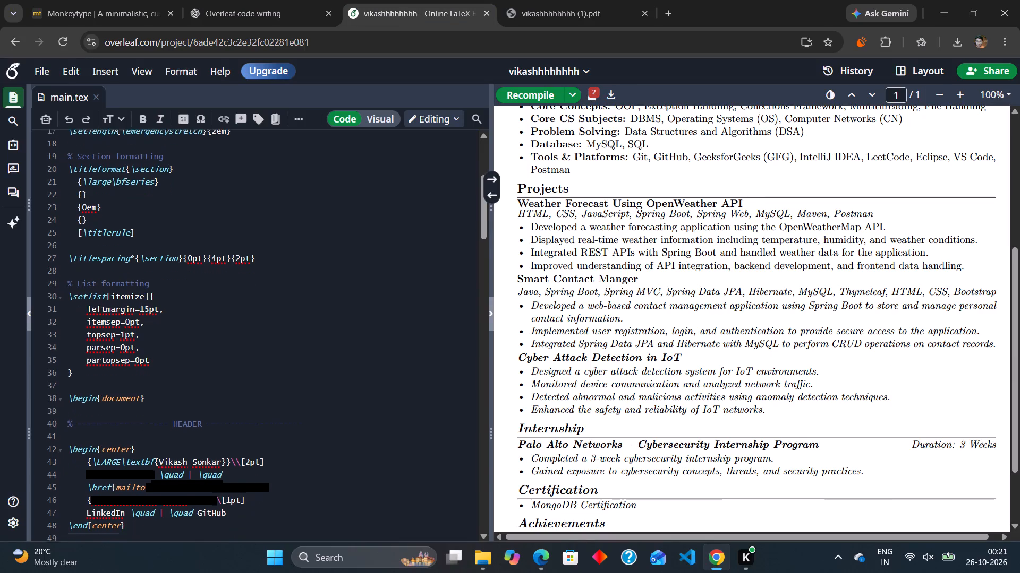
{"action": "scroll", "coordinate": [394, 280], "scroll_direction": "down", "scroll_amount": 1}
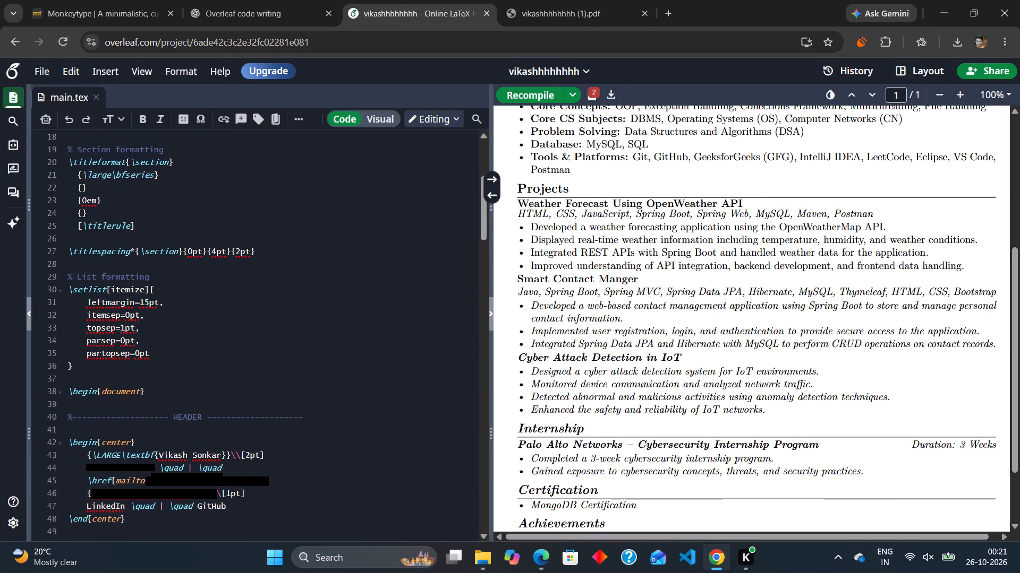
{"action": "scroll", "coordinate": [394, 280], "scroll_direction": "down", "scroll_amount": 5}
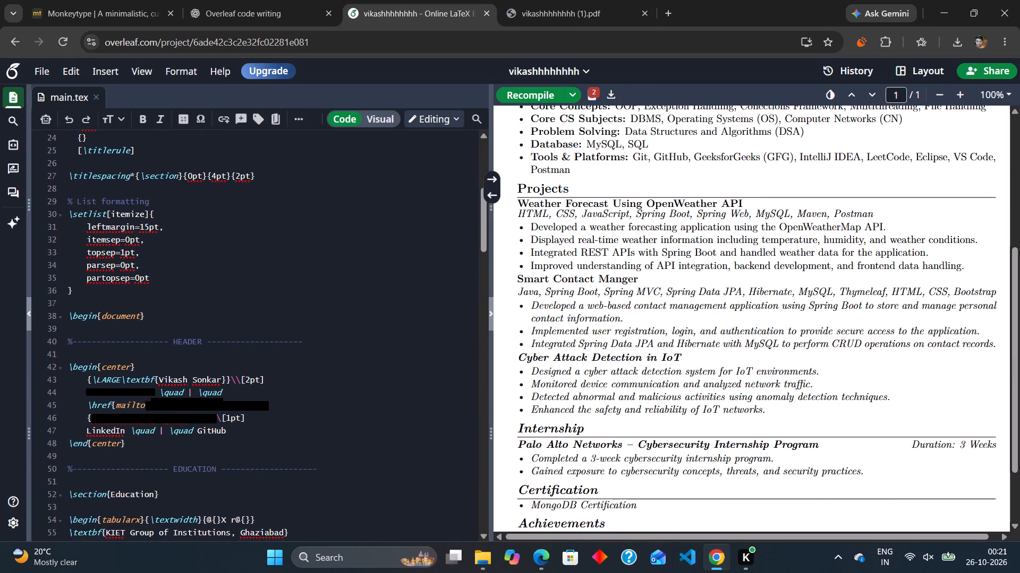
{"action": "scroll", "coordinate": [394, 280], "scroll_direction": "down", "scroll_amount": 3}
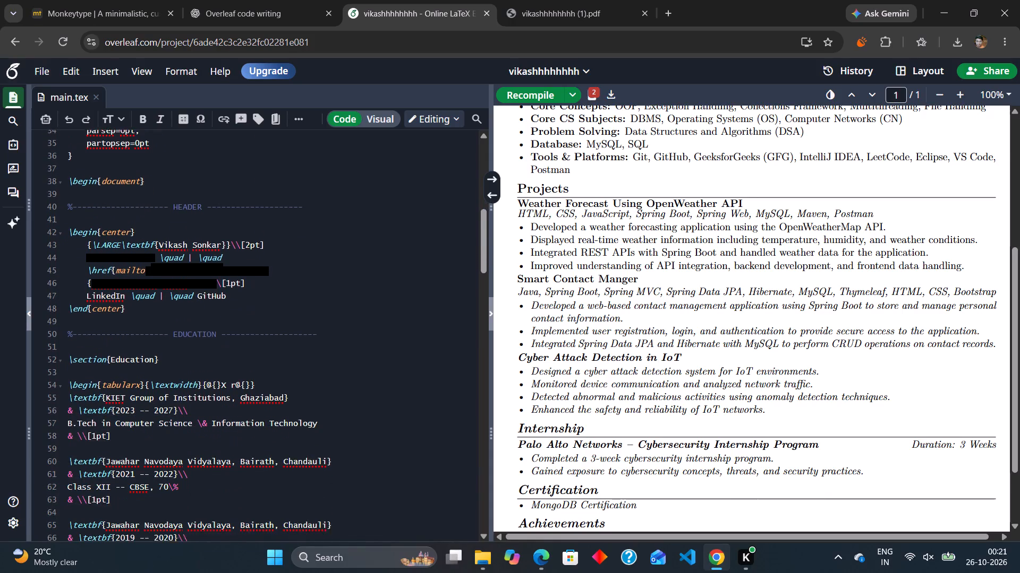
{"action": "scroll", "coordinate": [394, 280], "scroll_direction": "down", "scroll_amount": 6}
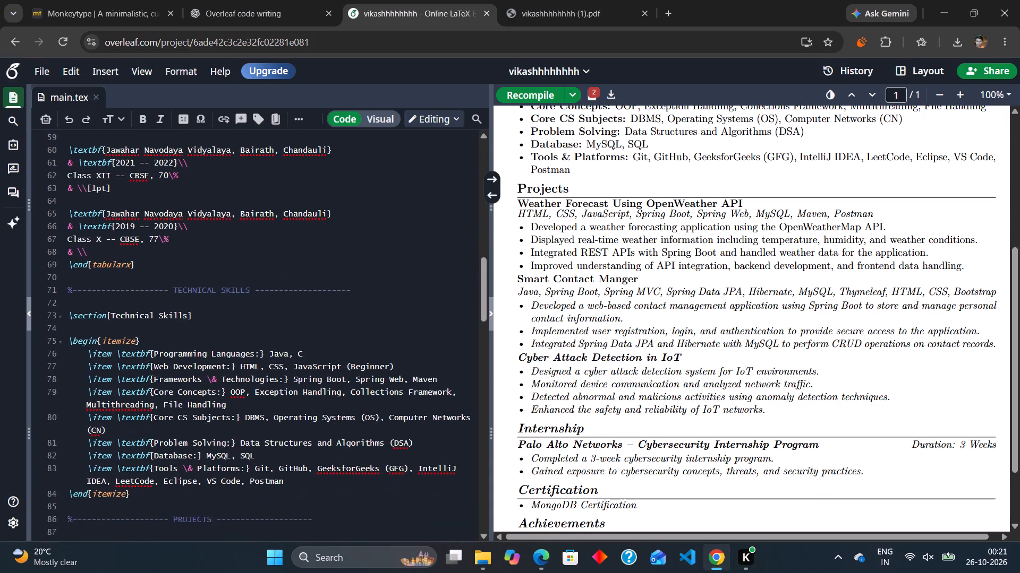
{"action": "scroll", "coordinate": [394, 280], "scroll_direction": "down", "scroll_amount": 1}
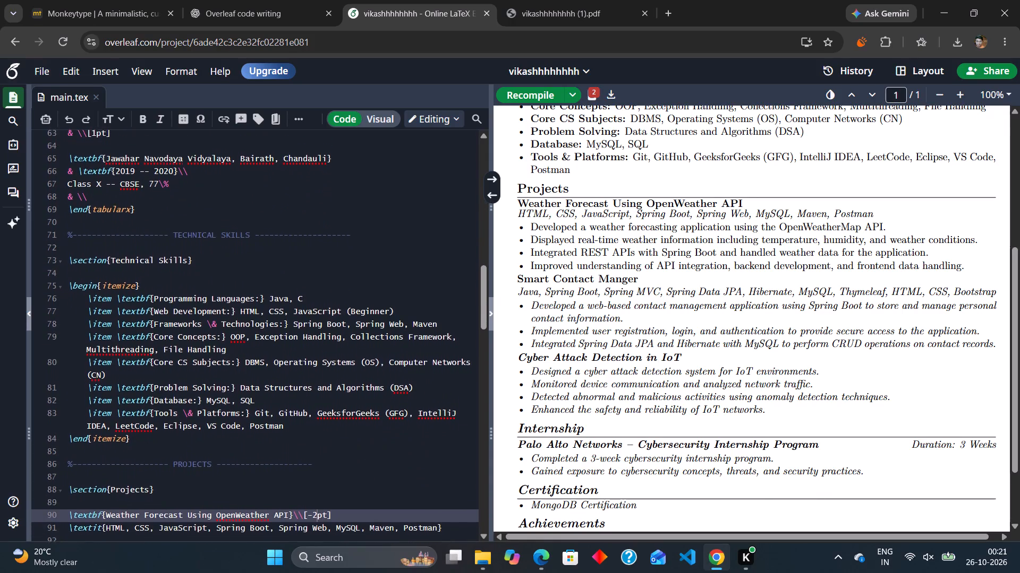
{"action": "scroll", "coordinate": [394, 280], "scroll_direction": "down", "scroll_amount": 1}
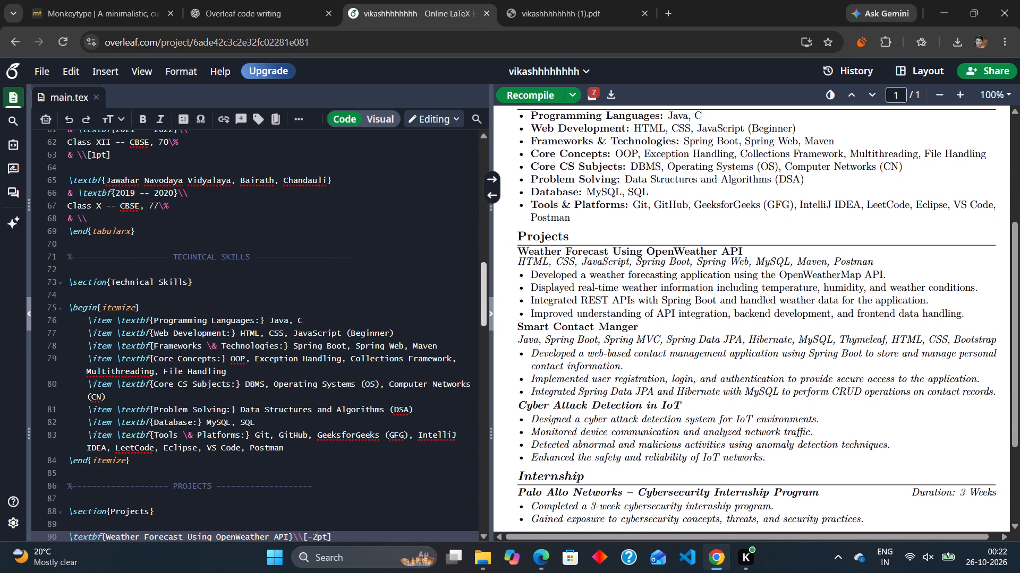
{"action": "scroll", "coordinate": [325, 358], "scroll_direction": "down", "scroll_amount": 5}
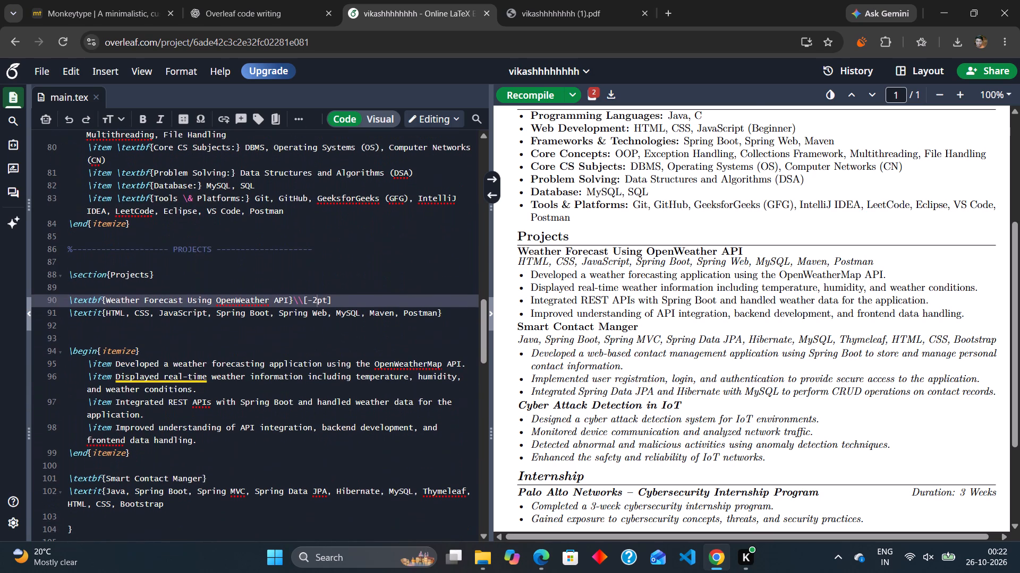
{"action": "scroll", "coordinate": [325, 358], "scroll_direction": "down", "scroll_amount": 1}
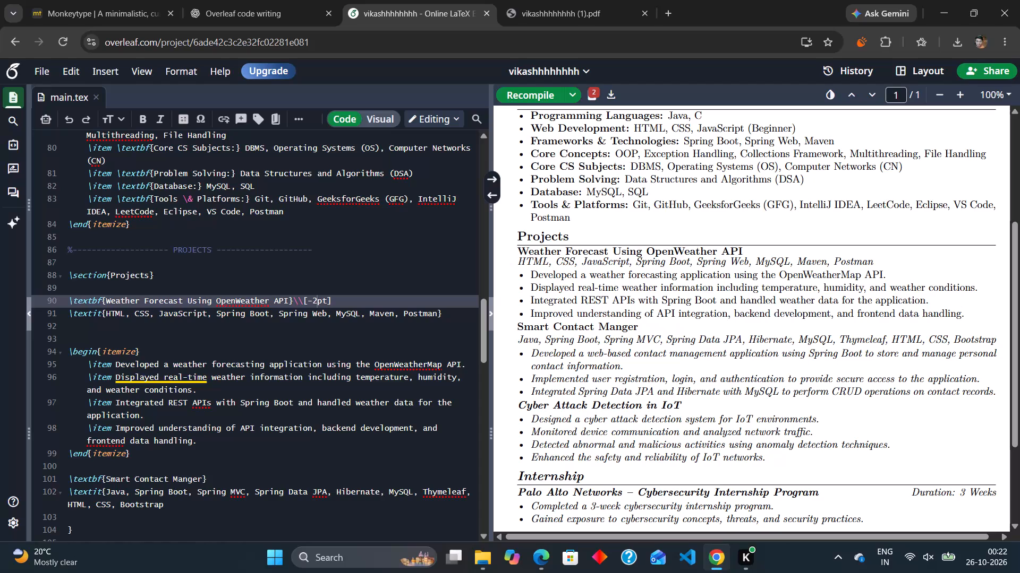
{"action": "scroll", "coordinate": [325, 358], "scroll_direction": "down", "scroll_amount": 4}
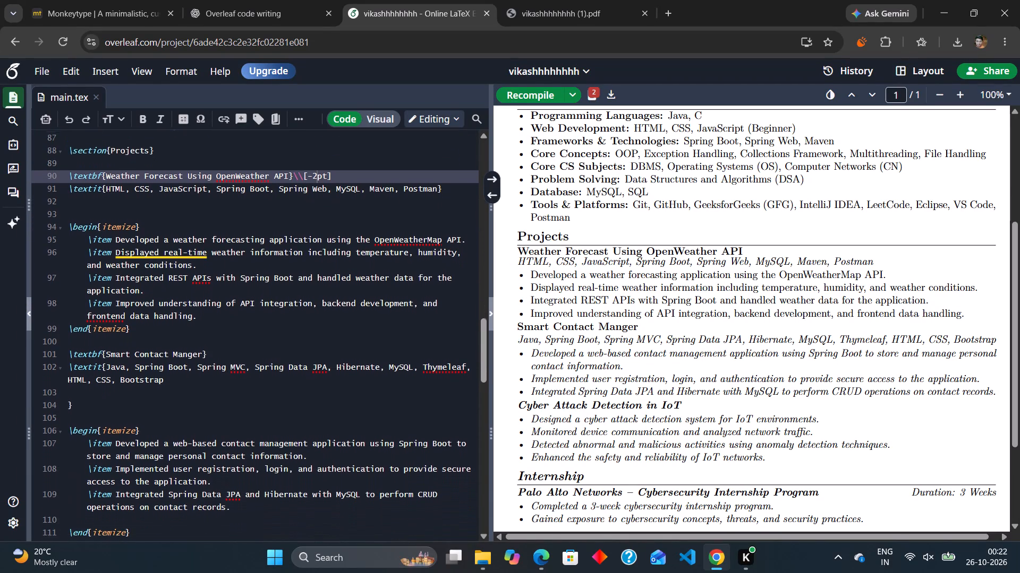
{"action": "scroll", "coordinate": [325, 358], "scroll_direction": "down", "scroll_amount": 1}
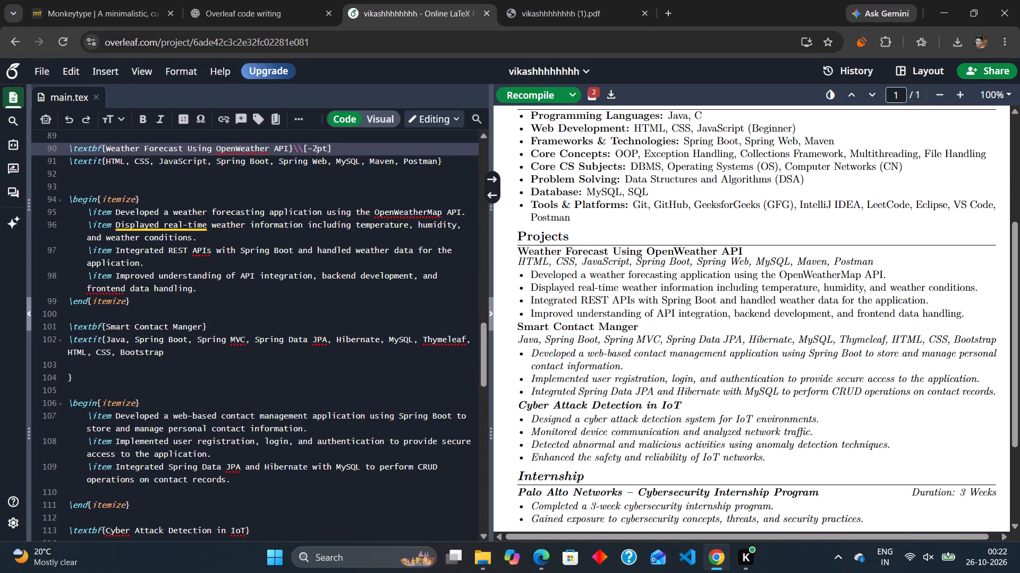
{"action": "scroll", "coordinate": [583, 431], "scroll_direction": "up", "scroll_amount": 1}
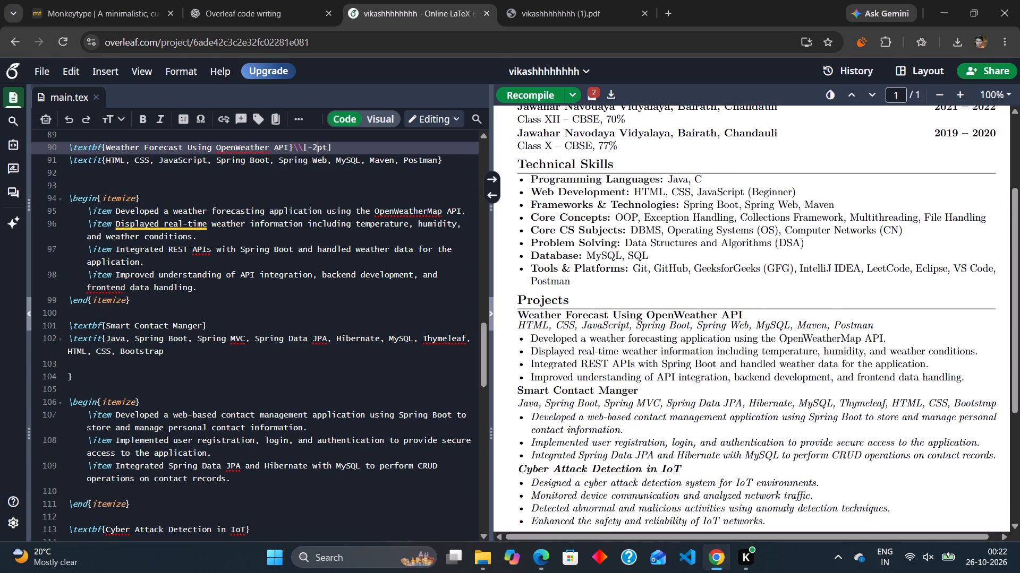
{"action": "scroll", "coordinate": [583, 431], "scroll_direction": "up", "scroll_amount": 1}
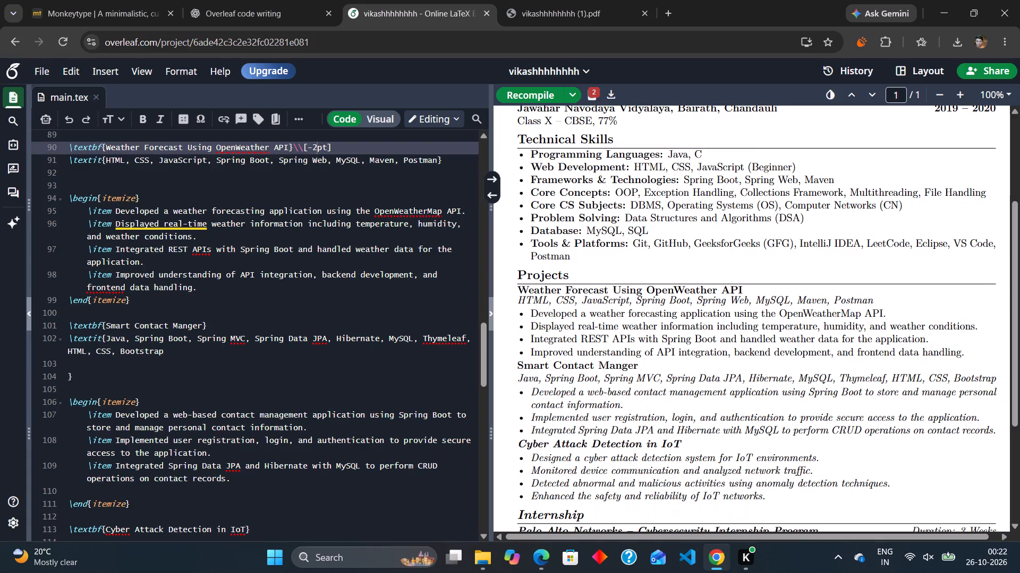
{"action": "scroll", "coordinate": [405, 406], "scroll_direction": "up", "scroll_amount": 1}
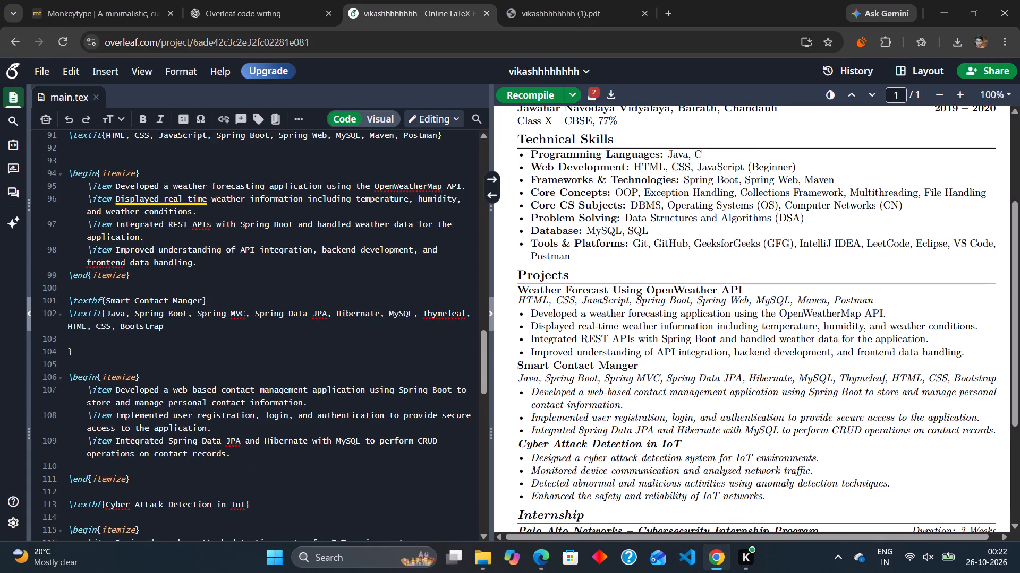
{"action": "scroll", "coordinate": [405, 406], "scroll_direction": "up", "scroll_amount": 6}
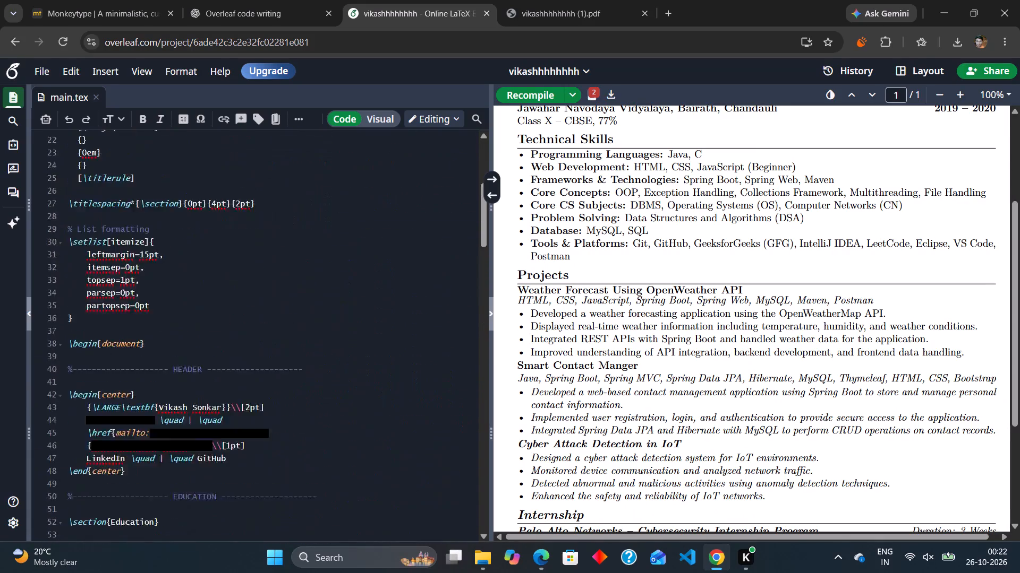
{"action": "scroll", "coordinate": [405, 406], "scroll_direction": "up", "scroll_amount": 4}
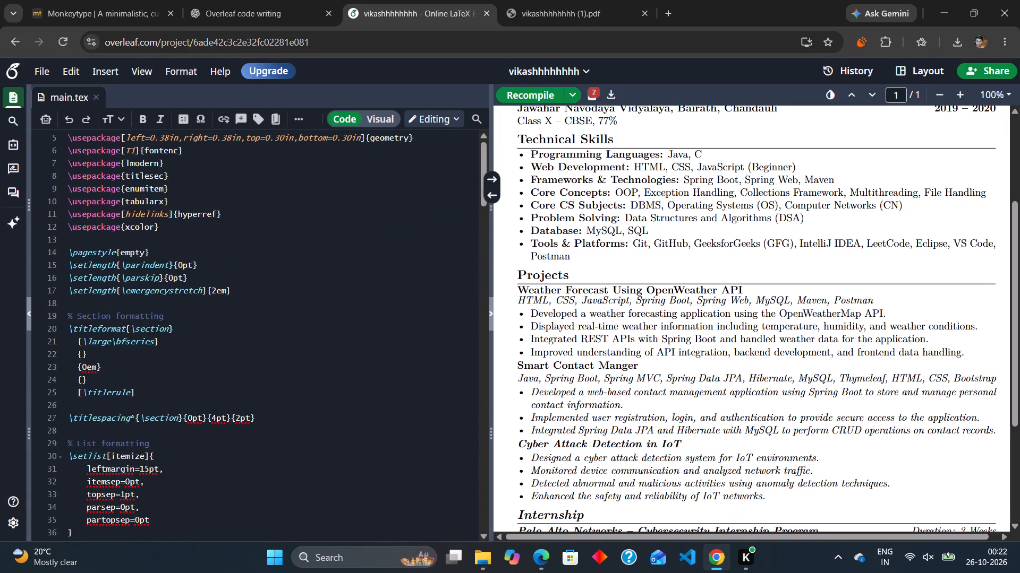
{"action": "left_click", "coordinate": [62, 164]}
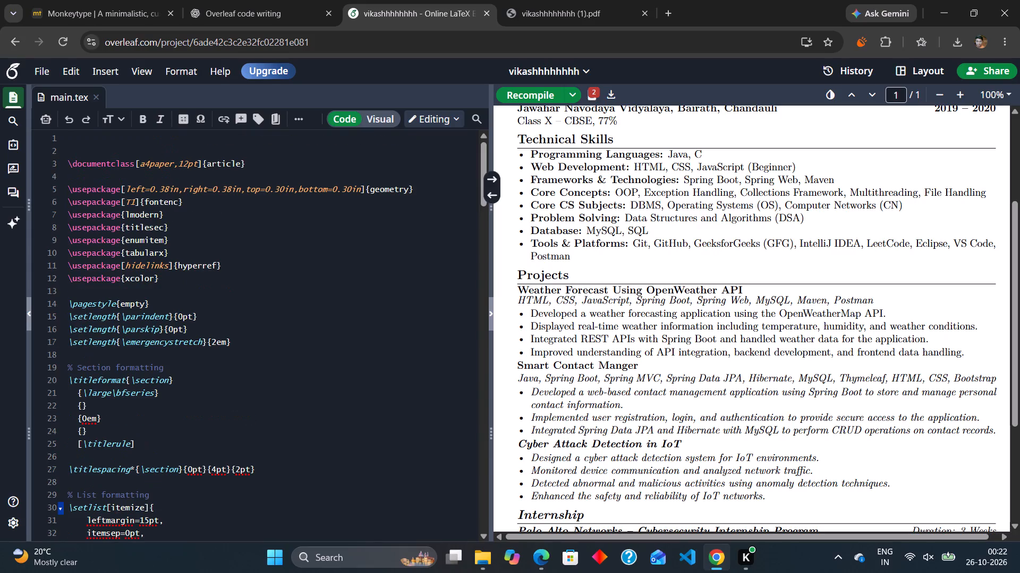
{"action": "left_click_drag", "start_coordinate": [65, 162], "coordinate": [139, 431]}
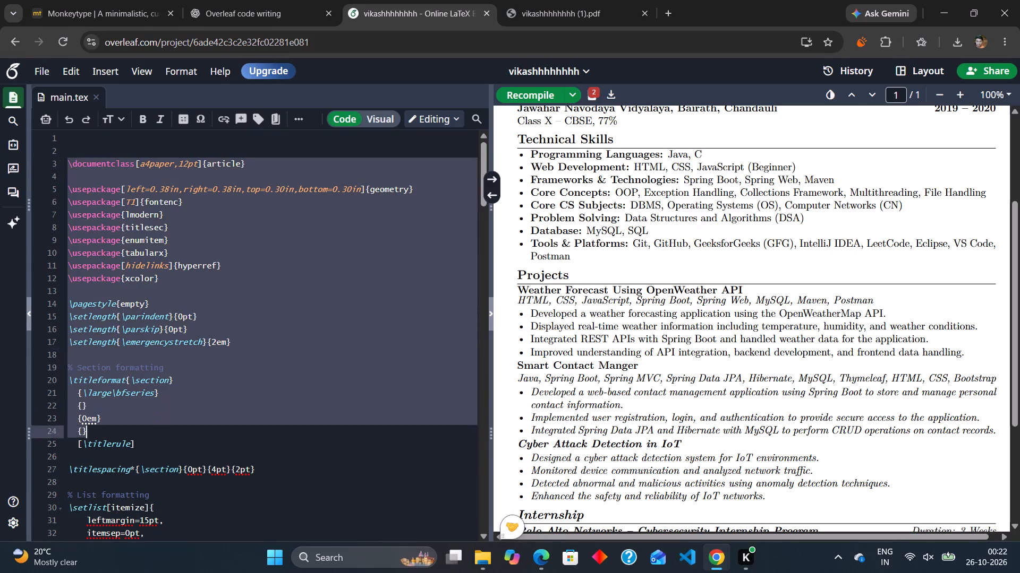
{"action": "left_click_drag", "start_coordinate": [139, 431], "coordinate": [141, 572]}
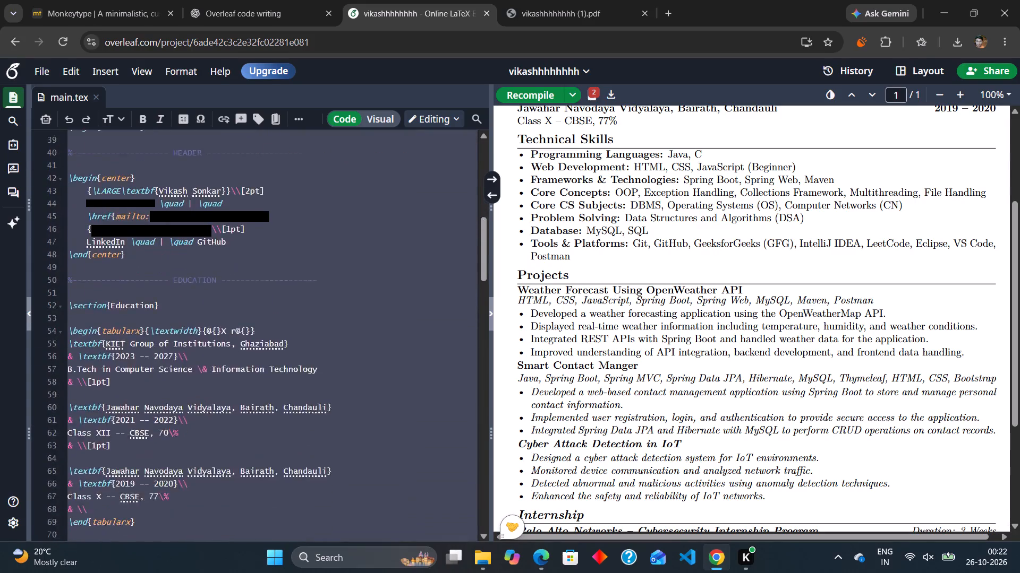
{"action": "left_click_drag", "start_coordinate": [141, 572], "coordinate": [140, 572]}
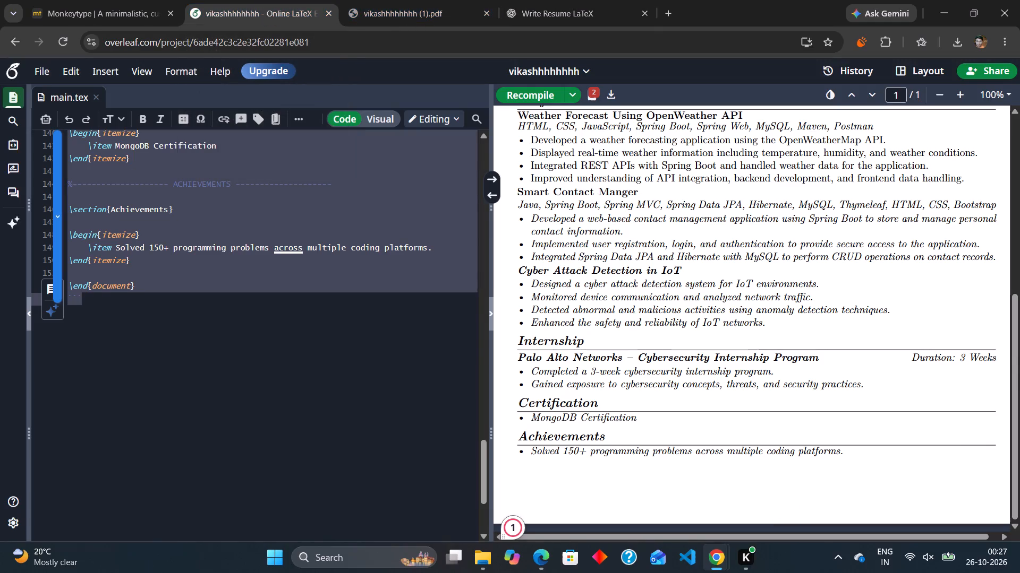
{"action": "key", "text": "BackSpace"}
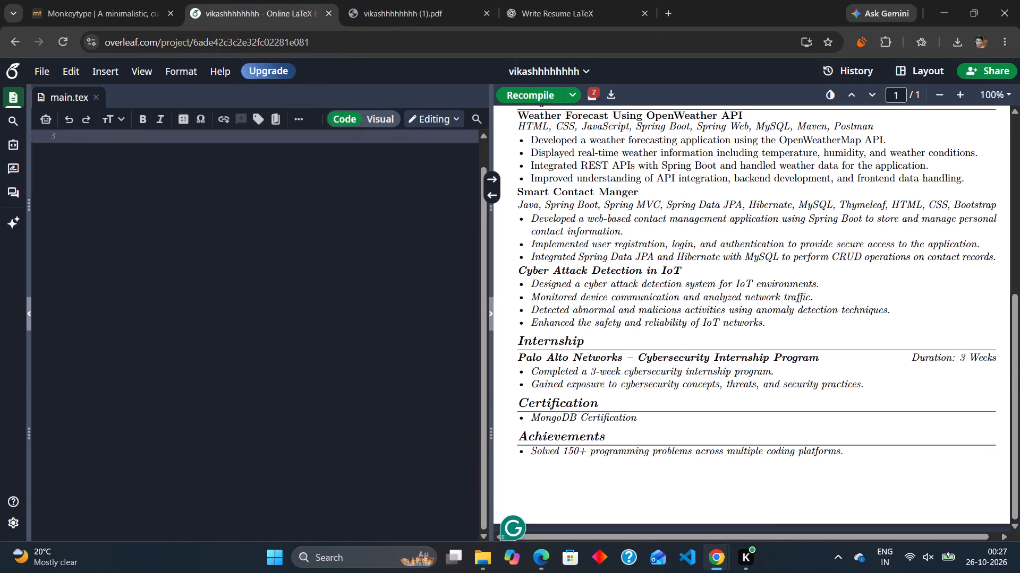
{"action": "key", "text": "ctrl+v"}
{"action": "scroll", "coordinate": [304, 189], "scroll_direction": "up", "scroll_amount": 14}
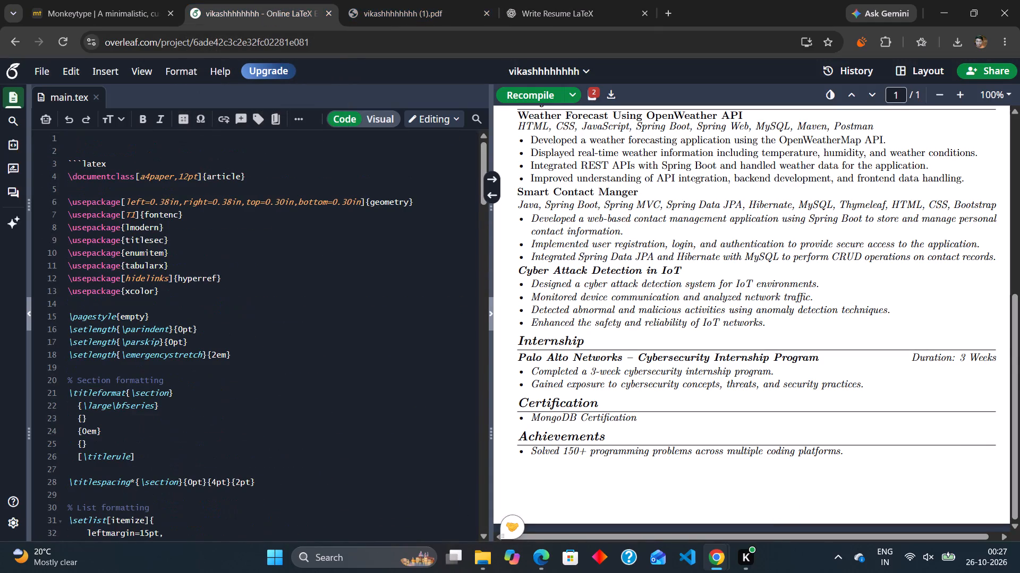
Delete the stray "```latex" text above the \documentclass line in main.tex and recompile the resume.
{"action": "left_click", "coordinate": [108, 167]}
{"action": "key", "text": "BackSpace"}
{"action": "key", "text": "BackSpace"}
{"action": "key", "text": "BackSpace"}
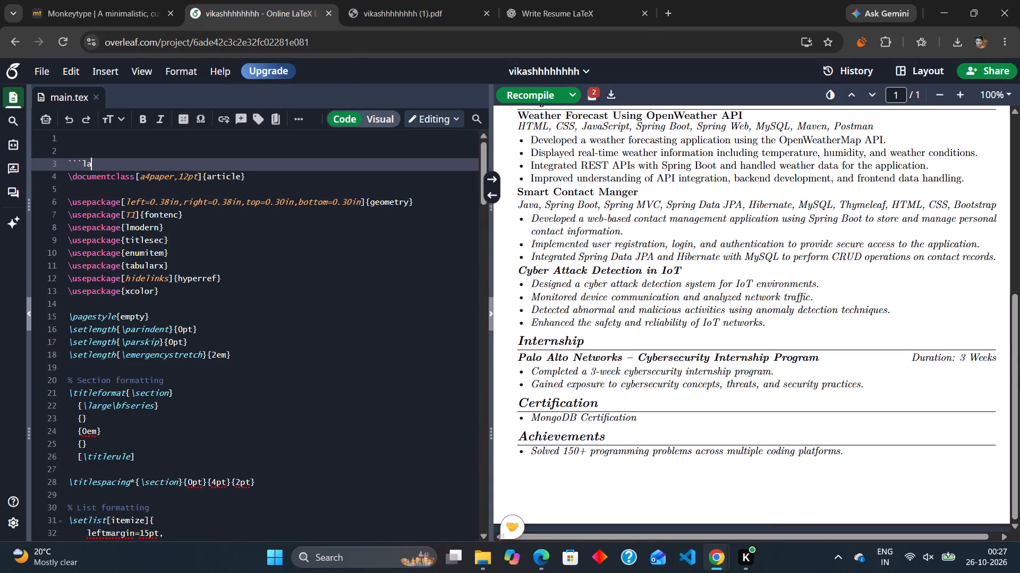
{"action": "key", "text": "BackSpace"}
{"action": "key", "text": "BackSpace"}
{"action": "key", "text": "BackSpace"}
{"action": "key", "text": "BackSpace"}
{"action": "key", "text": "BackSpace"}
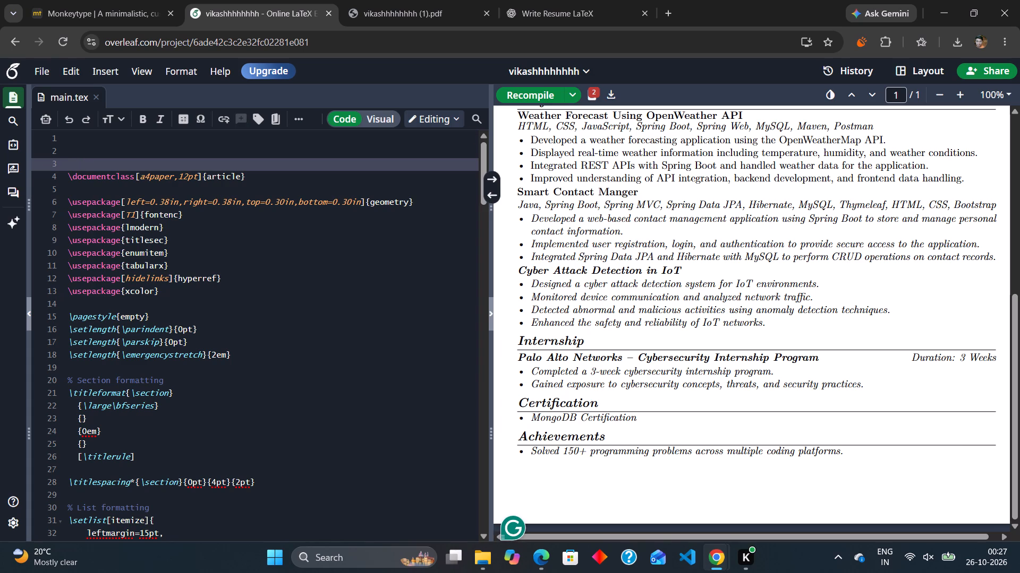
{"action": "left_click", "coordinate": [534, 87]}
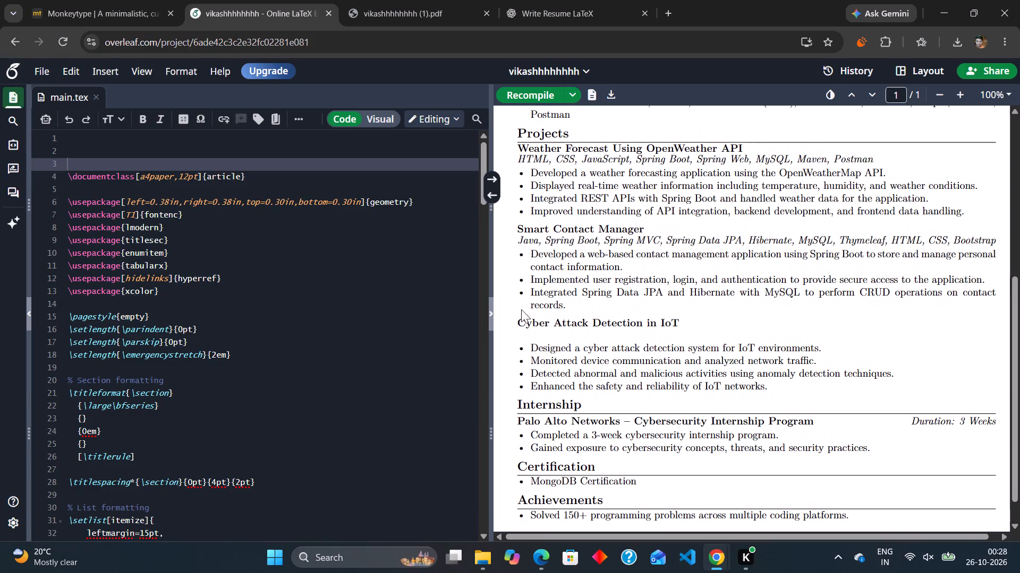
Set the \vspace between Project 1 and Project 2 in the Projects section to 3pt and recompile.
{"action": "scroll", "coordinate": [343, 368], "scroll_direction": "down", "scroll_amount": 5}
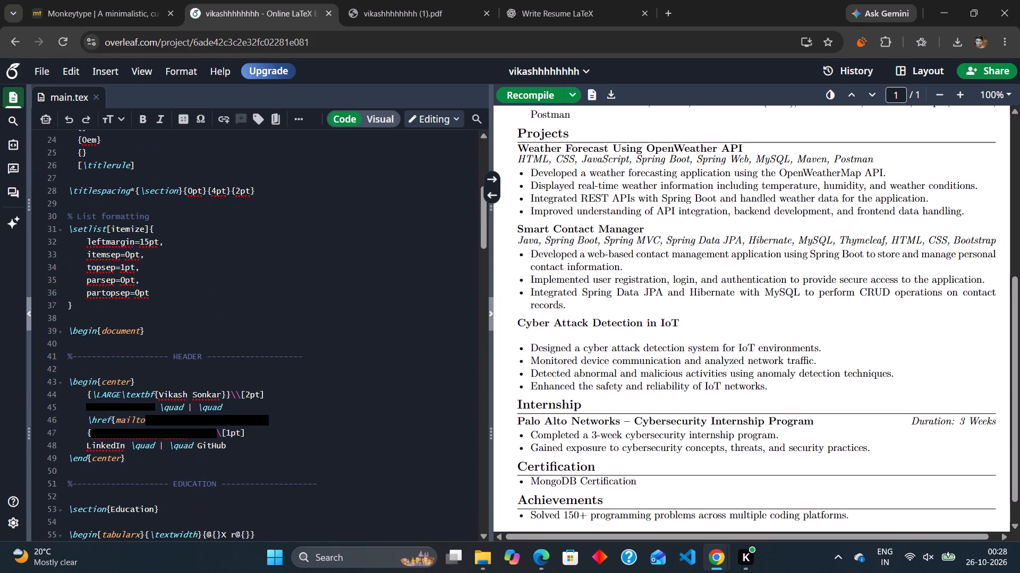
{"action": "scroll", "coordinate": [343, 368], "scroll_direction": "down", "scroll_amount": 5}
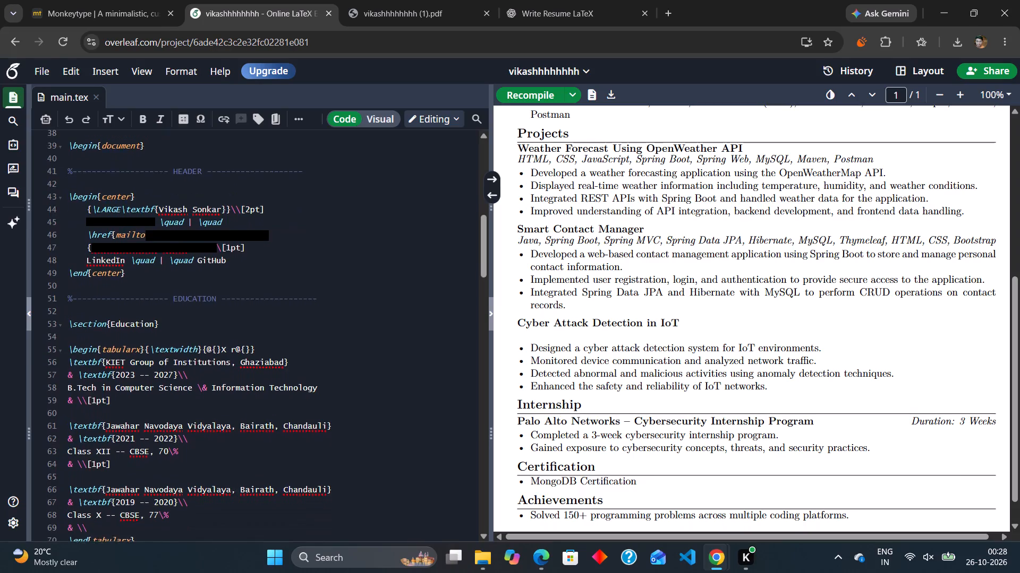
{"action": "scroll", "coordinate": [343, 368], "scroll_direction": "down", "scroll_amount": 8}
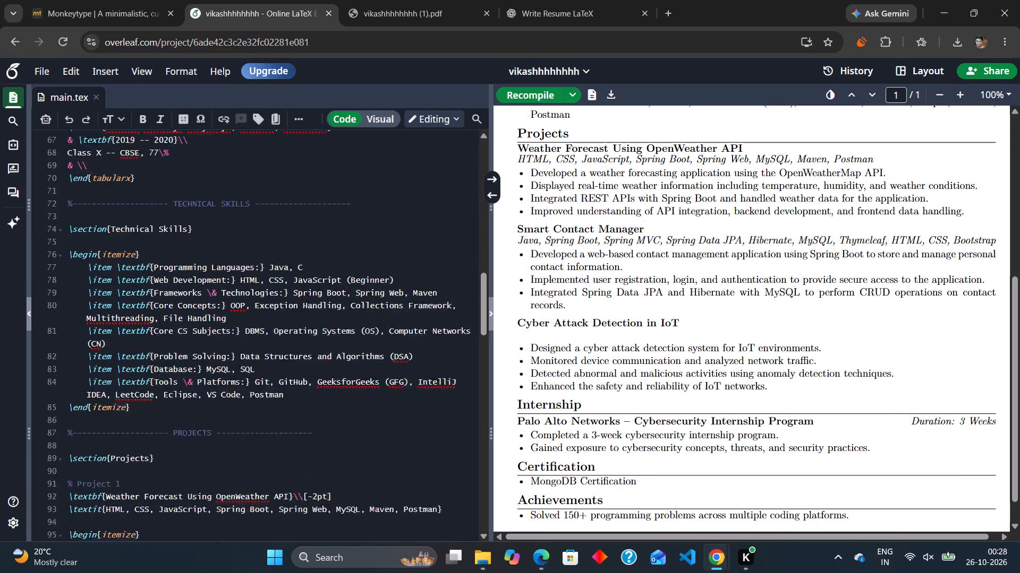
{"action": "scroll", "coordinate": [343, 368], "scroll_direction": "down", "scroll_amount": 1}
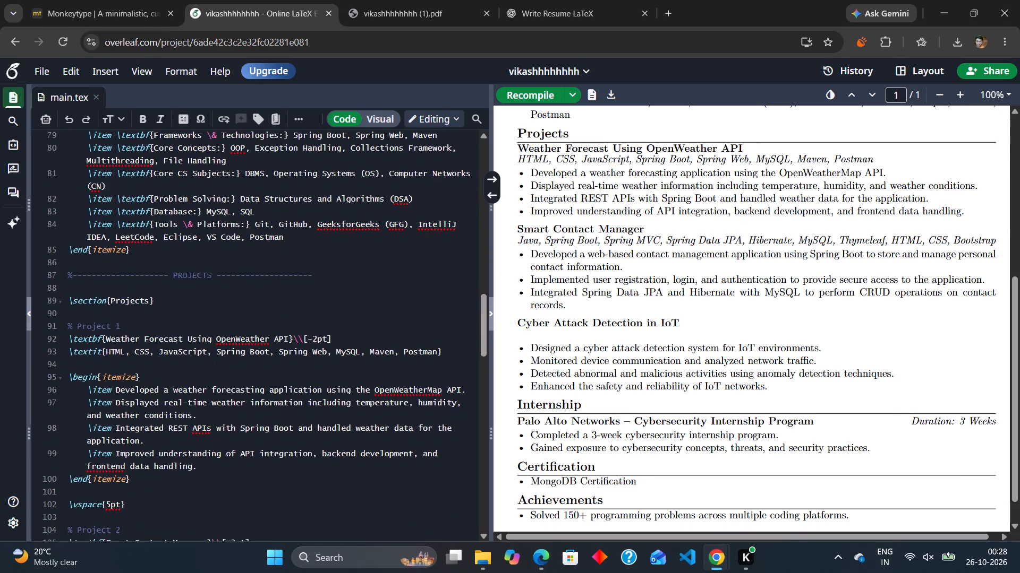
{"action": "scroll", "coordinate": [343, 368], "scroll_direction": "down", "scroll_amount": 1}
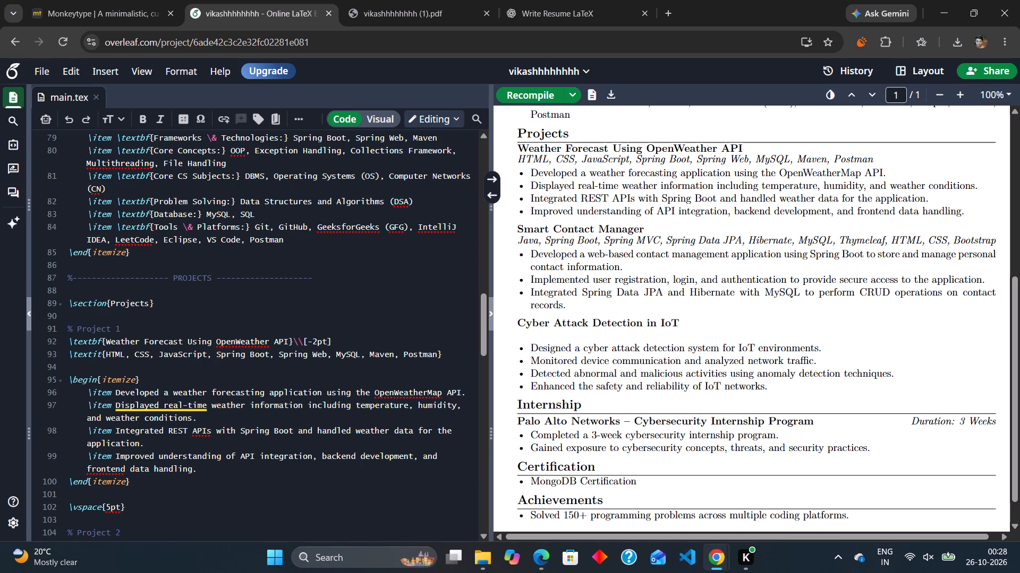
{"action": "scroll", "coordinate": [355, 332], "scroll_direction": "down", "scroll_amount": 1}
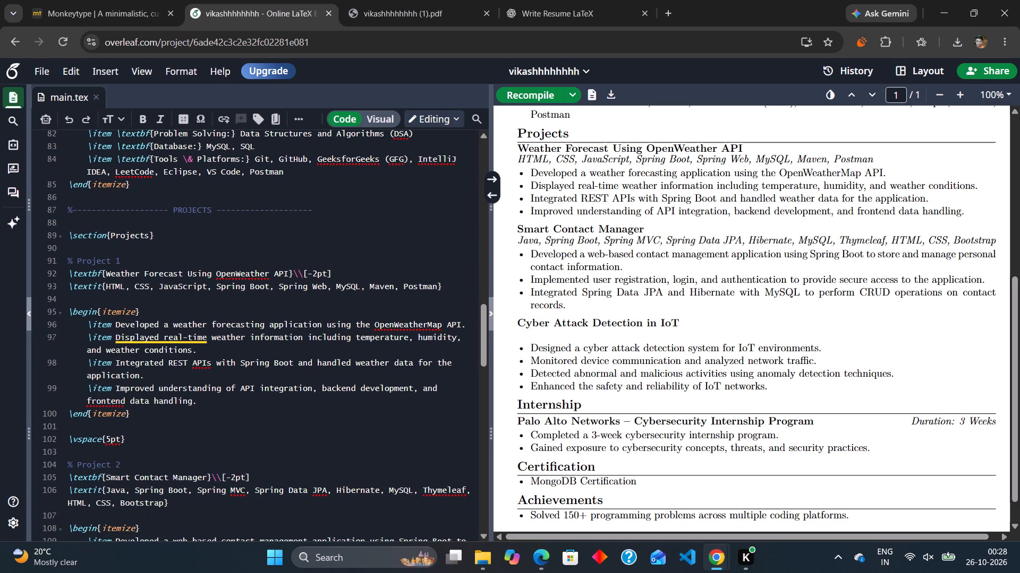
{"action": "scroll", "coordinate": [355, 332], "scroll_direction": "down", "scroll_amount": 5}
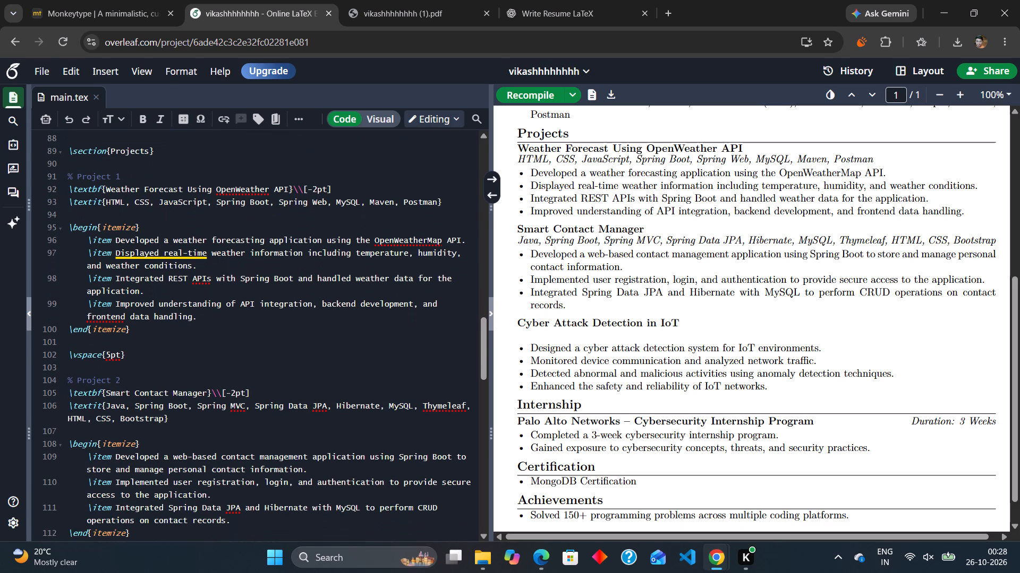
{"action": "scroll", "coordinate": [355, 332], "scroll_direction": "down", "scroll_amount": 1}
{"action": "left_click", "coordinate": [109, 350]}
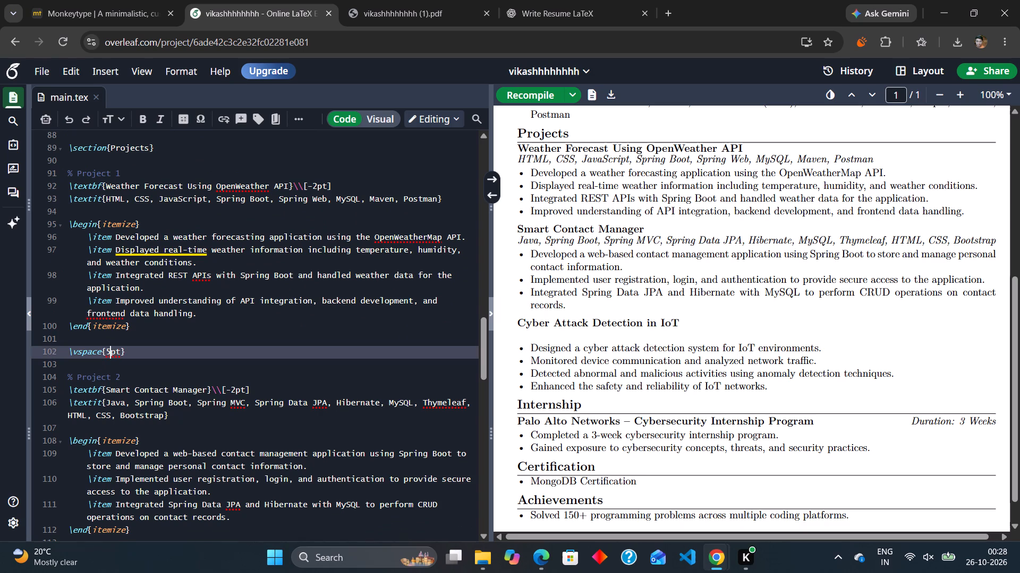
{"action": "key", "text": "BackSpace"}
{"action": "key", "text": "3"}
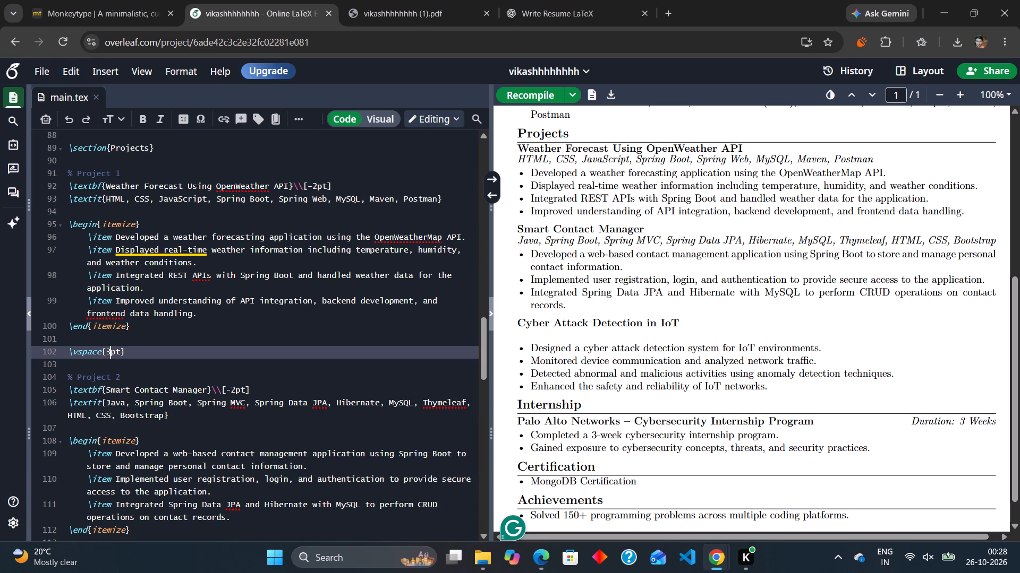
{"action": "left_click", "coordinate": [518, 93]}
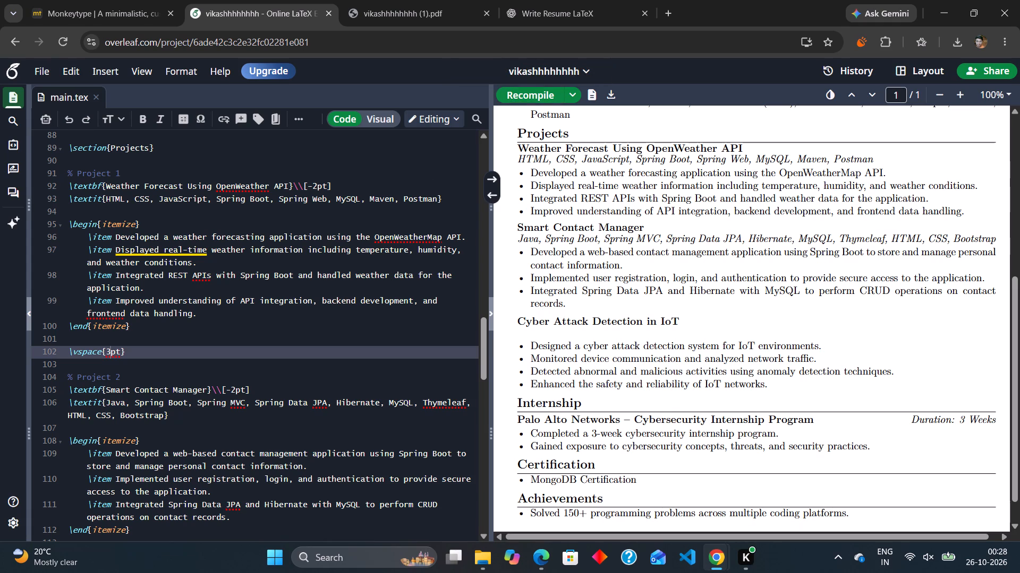
Set the \vspace between Project 1 and Project 2 to 2pt and recompile the resume.
{"action": "scroll", "coordinate": [318, 347], "scroll_direction": "down", "scroll_amount": 1}
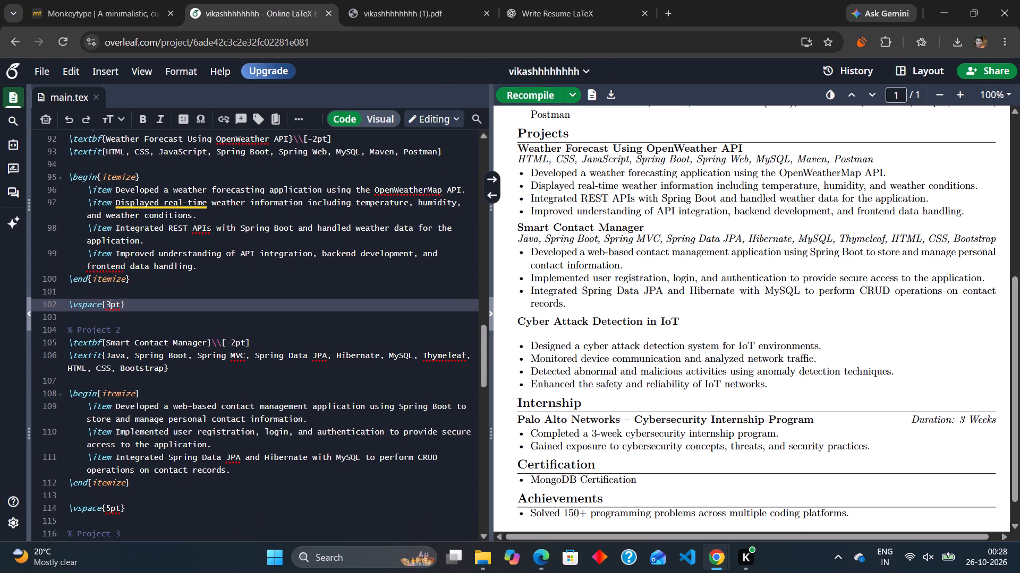
{"action": "scroll", "coordinate": [318, 347], "scroll_direction": "down", "scroll_amount": 1}
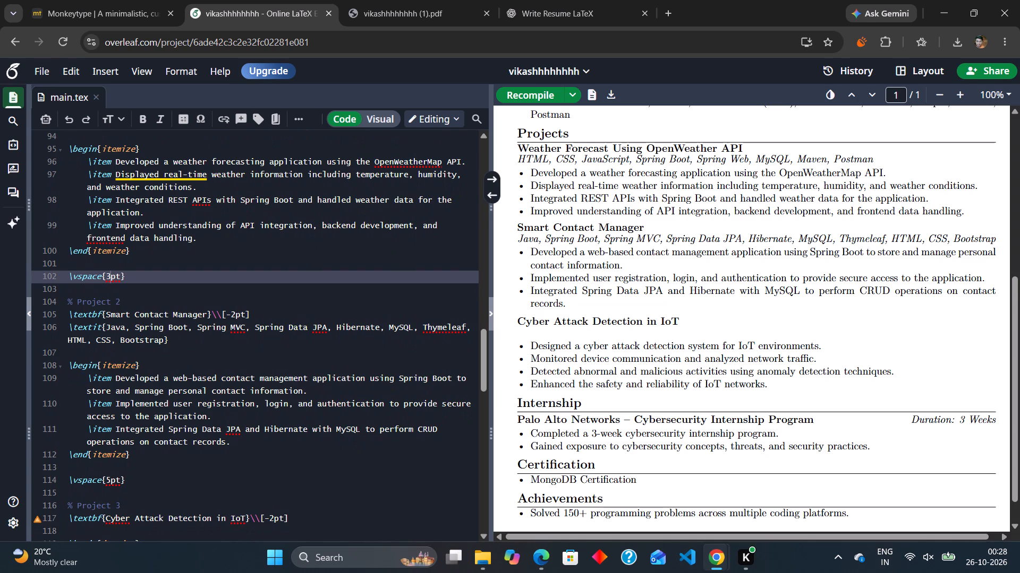
{"action": "scroll", "coordinate": [318, 347], "scroll_direction": "down", "scroll_amount": 1}
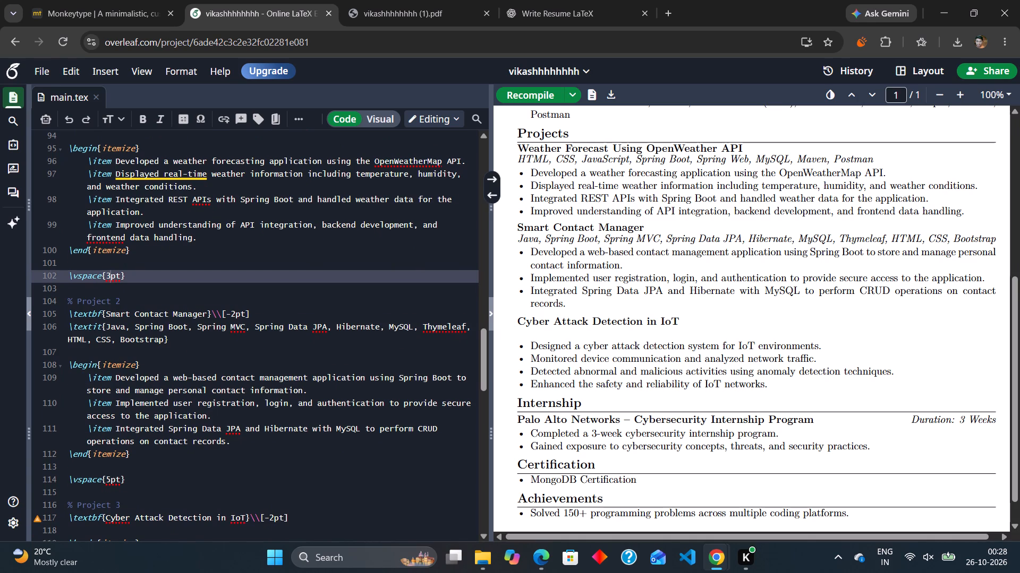
{"action": "left_click", "coordinate": [112, 276]}
{"action": "key", "text": "BackSpace"}
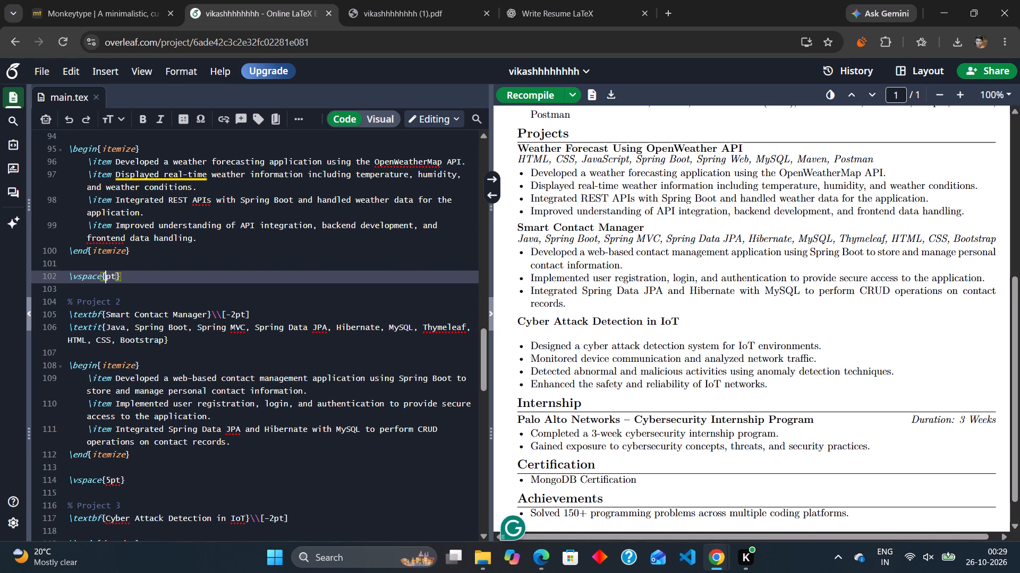
{"action": "key", "text": "2"}
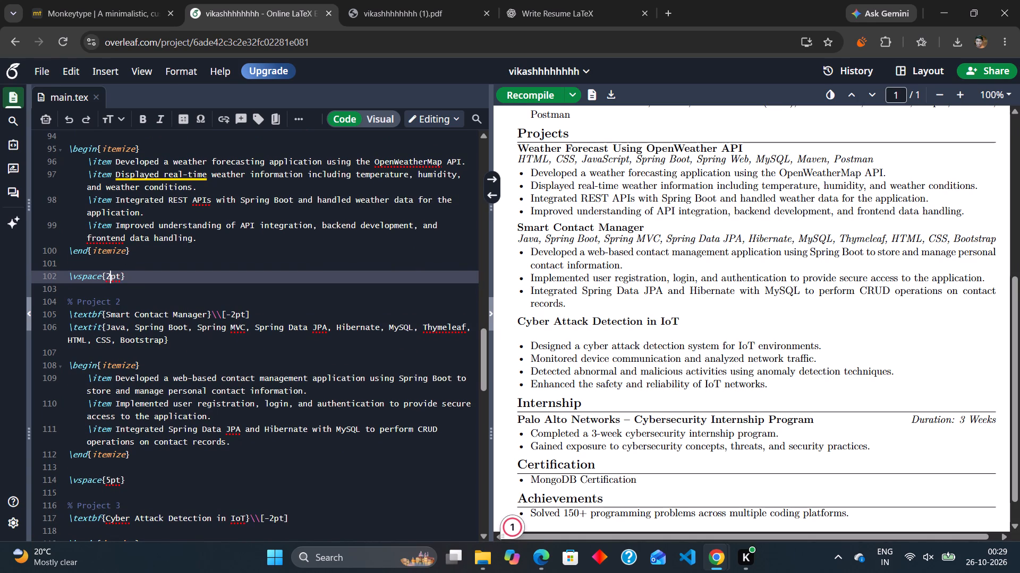
{"action": "left_click", "coordinate": [515, 93]}
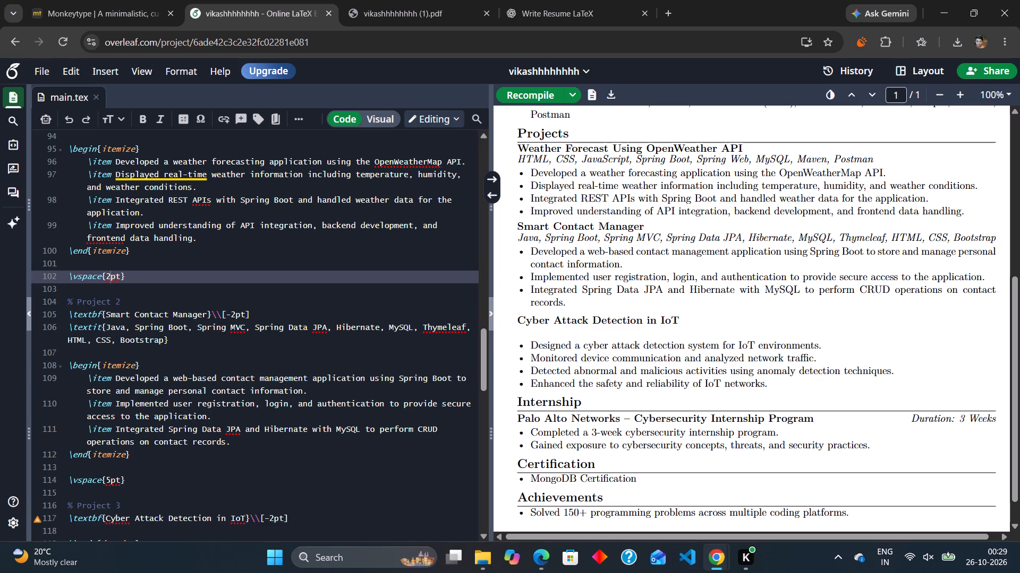
Set the \vspace between Project 2 and Project 3 to 2pt and recompile the resume.
{"action": "scroll", "coordinate": [135, 306], "scroll_direction": "down", "scroll_amount": 1}
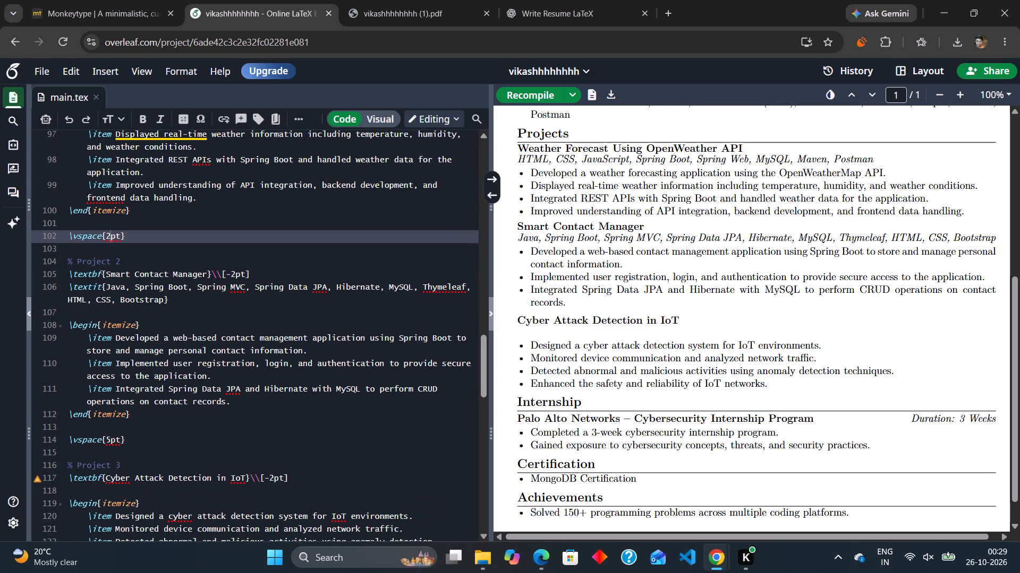
{"action": "left_click", "coordinate": [110, 437]}
{"action": "key", "text": "BackSpace"}
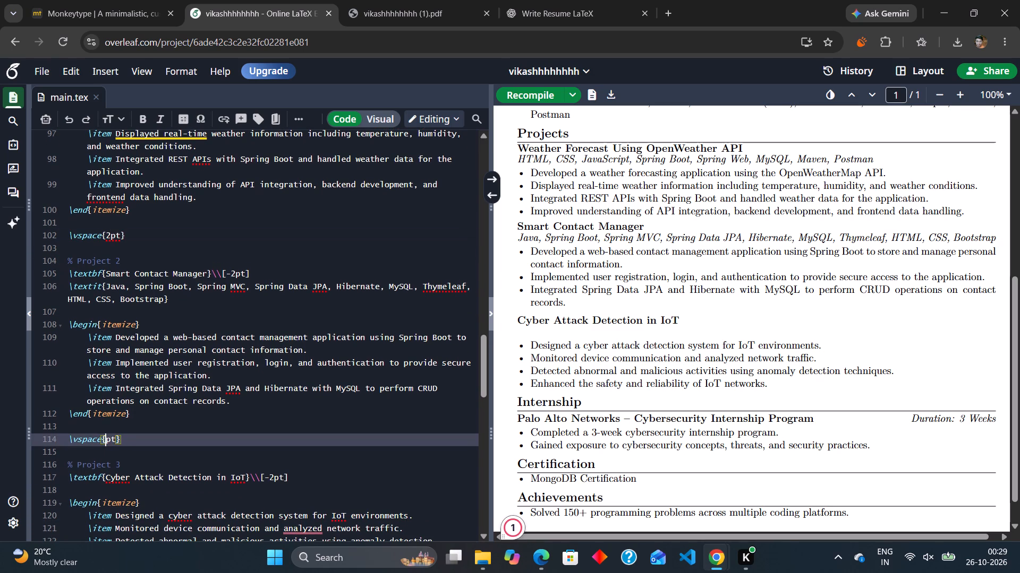
{"action": "key", "text": "2"}
{"action": "left_click", "coordinate": [526, 95]}
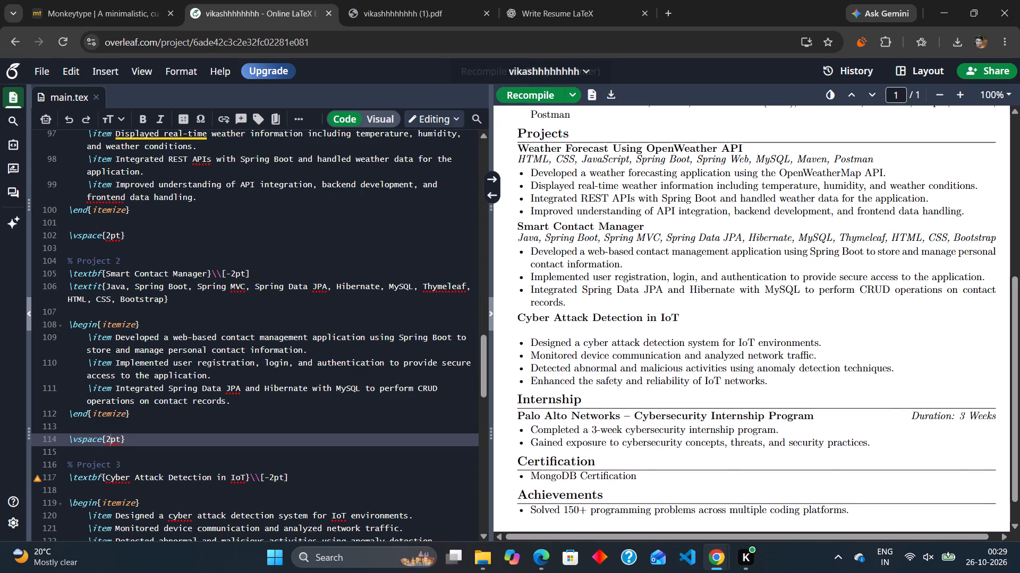
Look over the Project 3 and Internship code in main.tex, checking its spacing against the compiled resume.
{"action": "scroll", "coordinate": [351, 409], "scroll_direction": "down", "scroll_amount": 1}
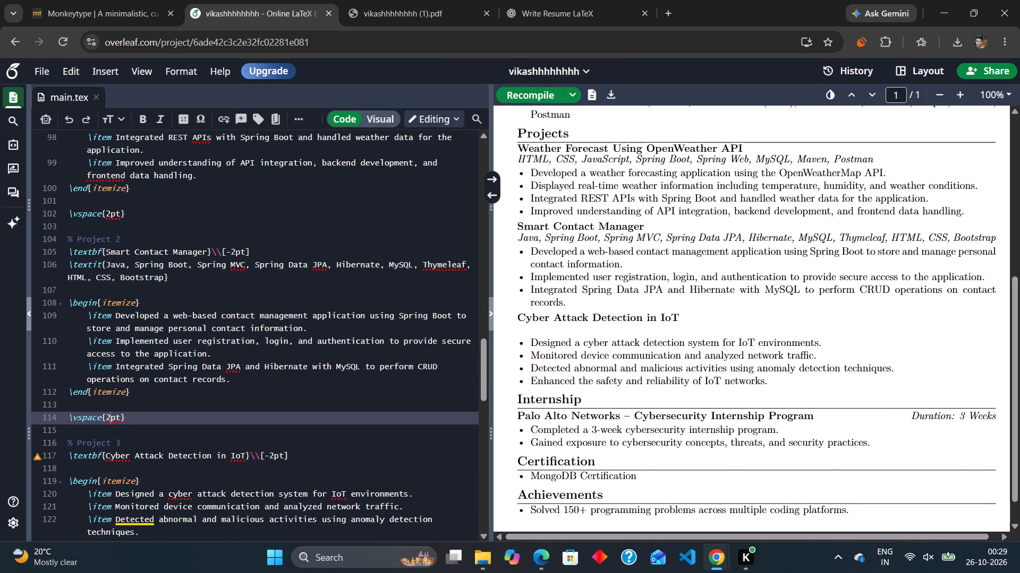
{"action": "scroll", "coordinate": [351, 409], "scroll_direction": "down", "scroll_amount": 1}
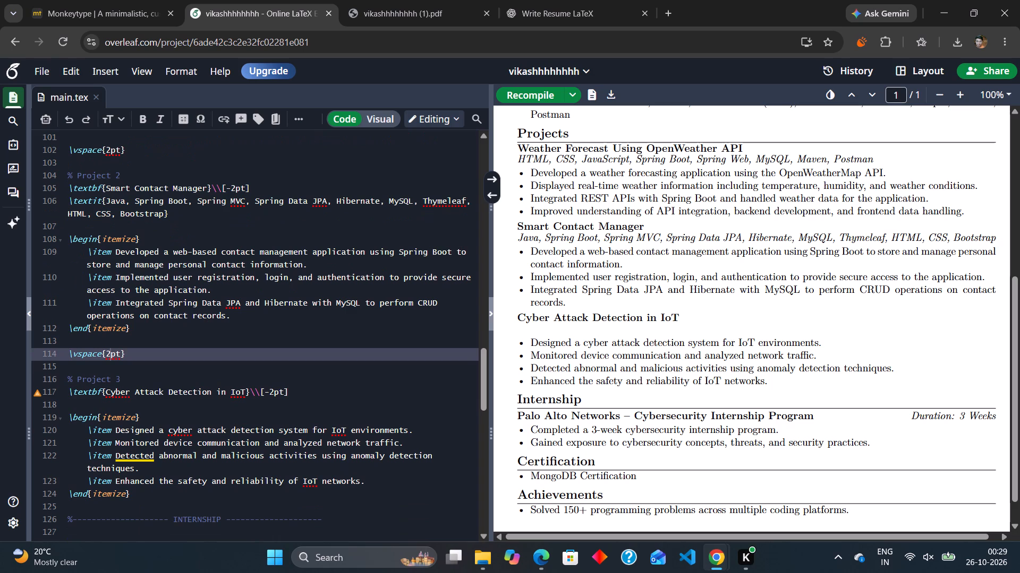
{"action": "scroll", "coordinate": [351, 409], "scroll_direction": "down", "scroll_amount": 1}
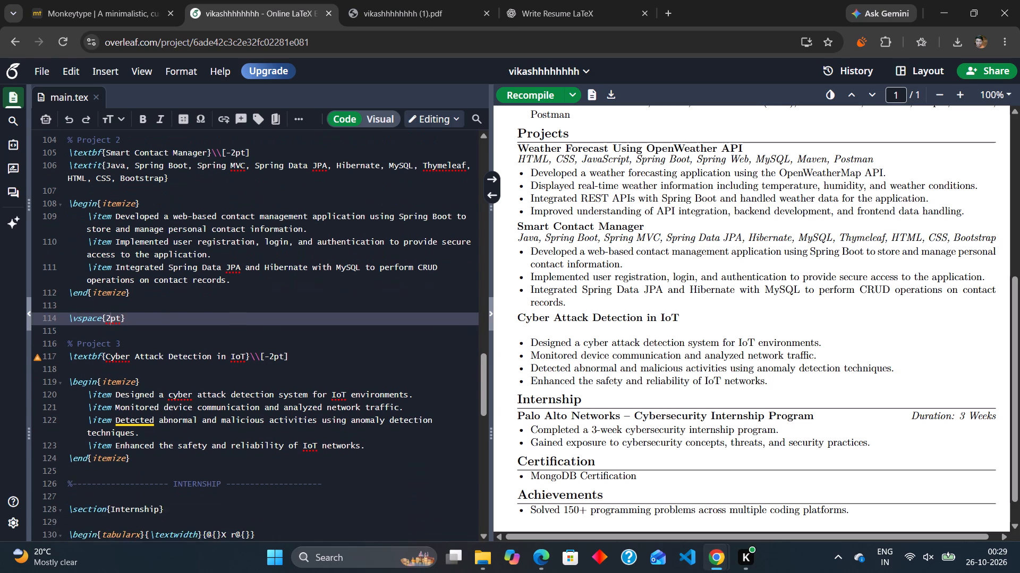
{"action": "scroll", "coordinate": [351, 409], "scroll_direction": "down", "scroll_amount": 1}
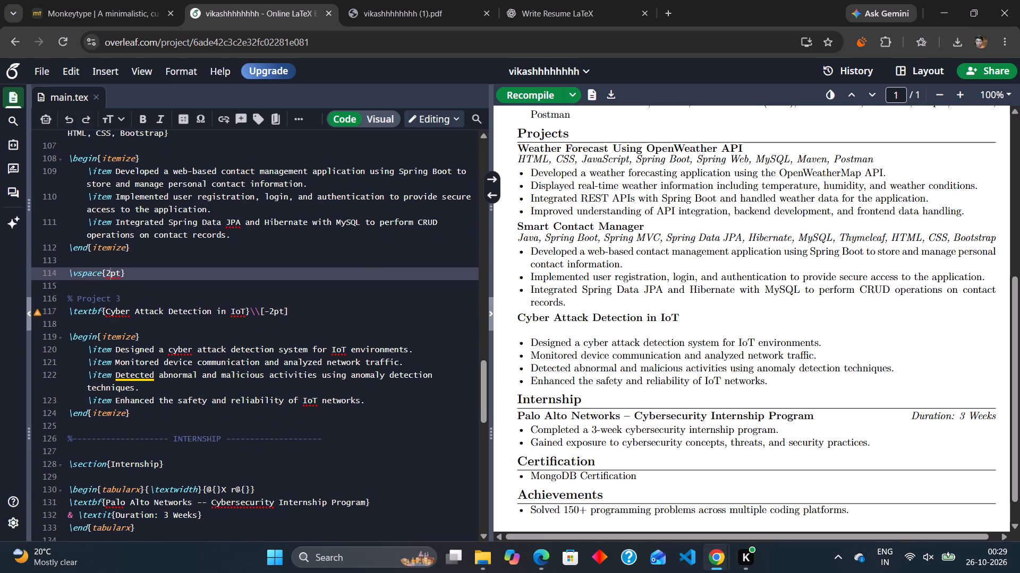
{"action": "scroll", "coordinate": [351, 409], "scroll_direction": "down", "scroll_amount": 6}
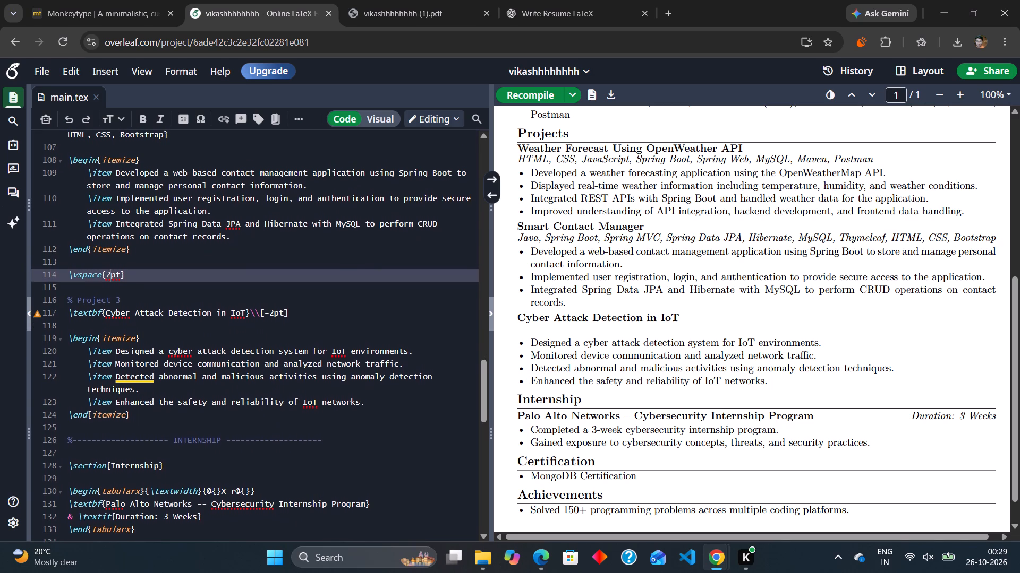
{"action": "scroll", "coordinate": [351, 409], "scroll_direction": "down", "scroll_amount": 1}
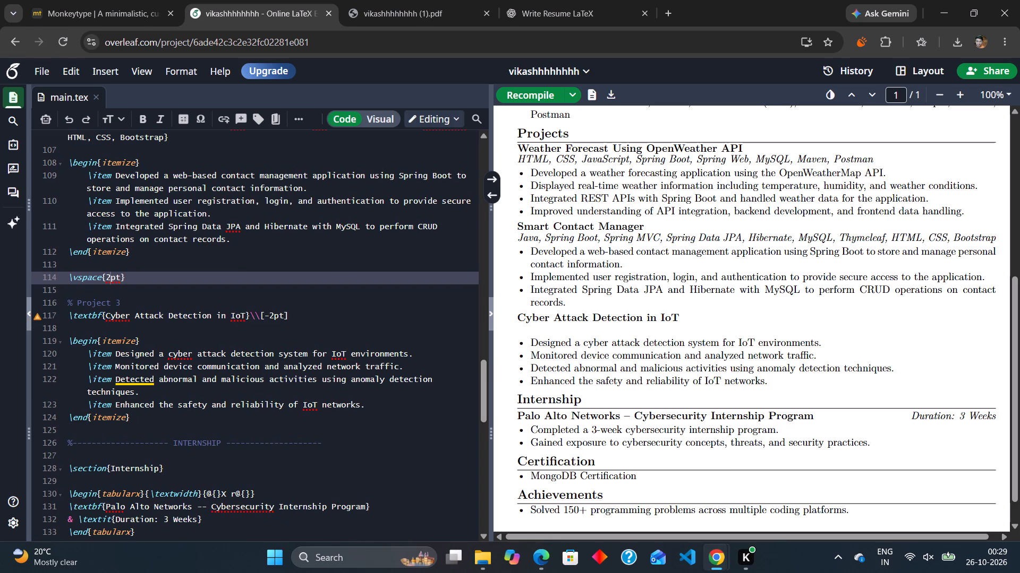
Examine the Project 3 code in main.tex against the spacing under its title in the compiled resume.
{"action": "scroll", "coordinate": [351, 409], "scroll_direction": "down", "scroll_amount": 3}
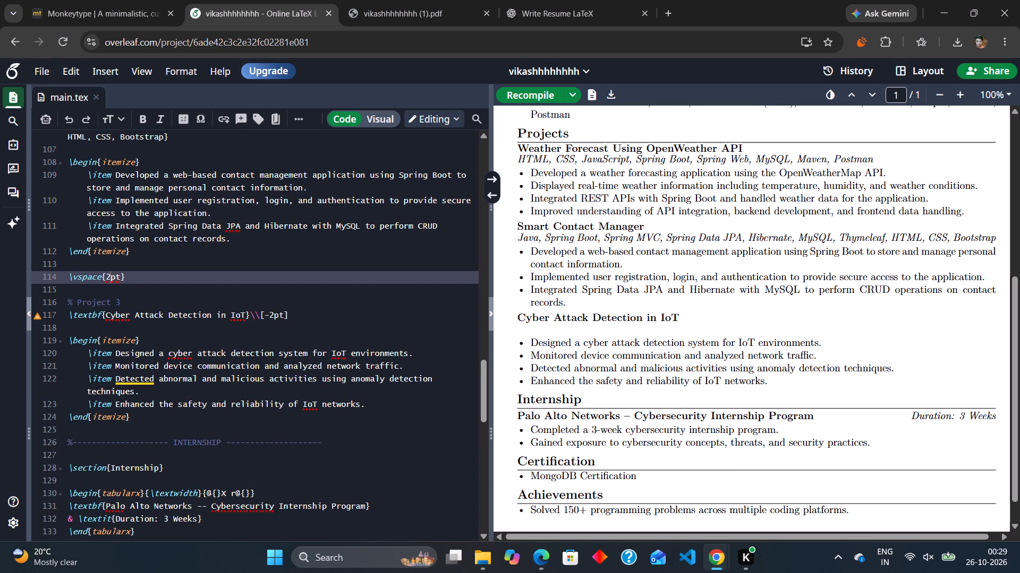
{"action": "scroll", "coordinate": [351, 409], "scroll_direction": "down", "scroll_amount": 3}
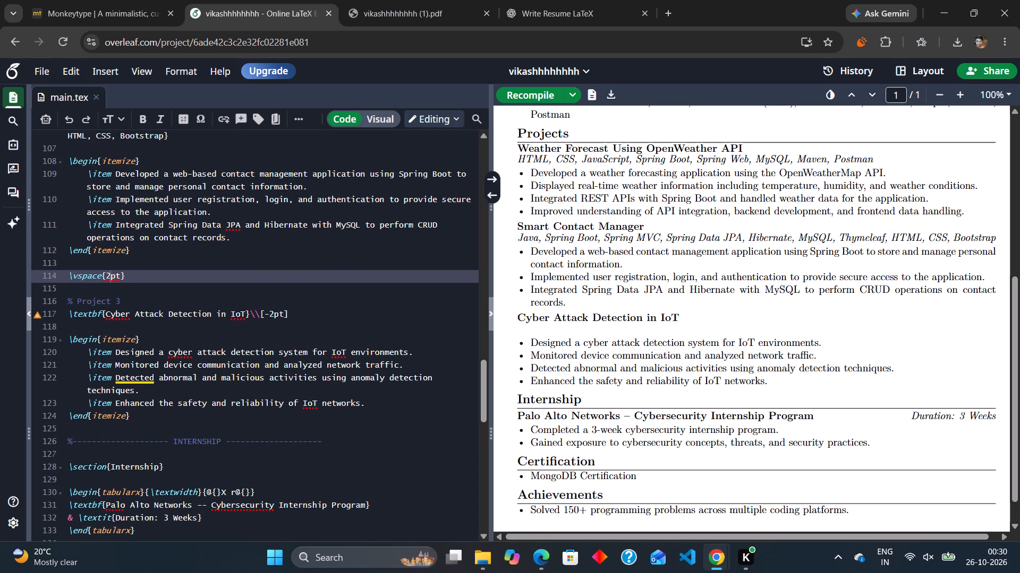
{"action": "scroll", "coordinate": [351, 409], "scroll_direction": "down", "scroll_amount": 7}
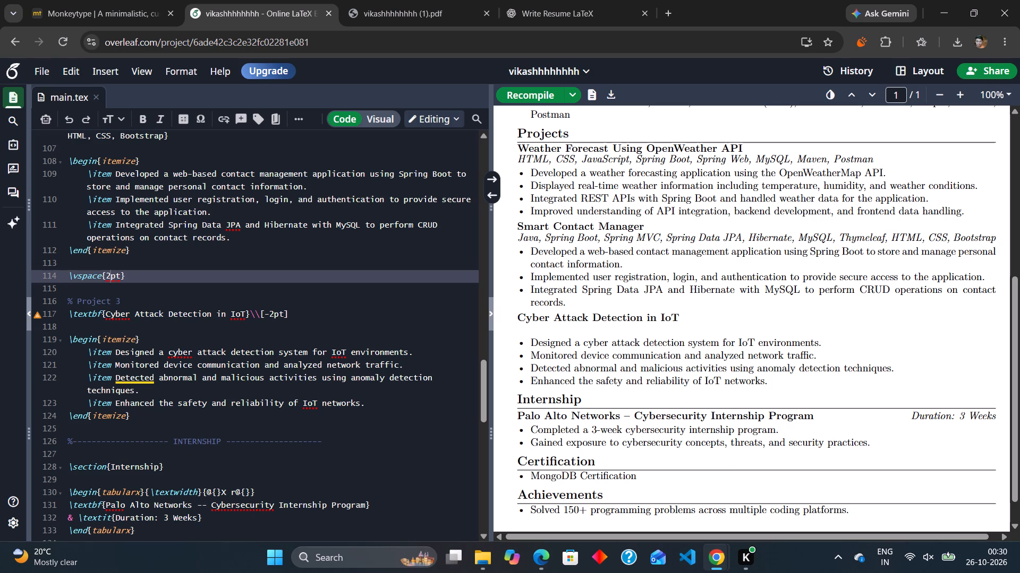
{"action": "scroll", "coordinate": [351, 409], "scroll_direction": "down", "scroll_amount": 1}
{"action": "scroll", "coordinate": [351, 409], "scroll_direction": "up", "scroll_amount": 2}
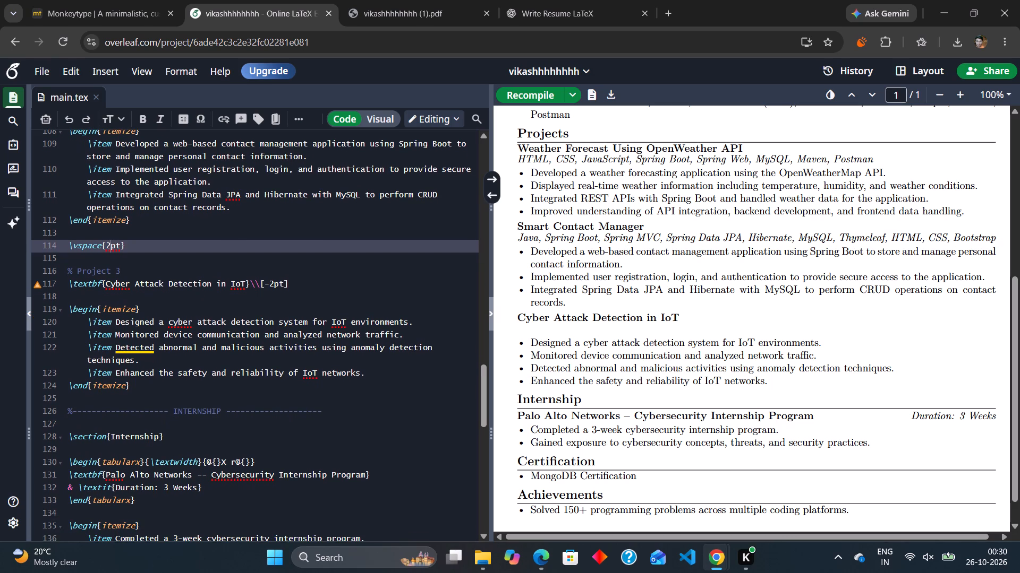
{"action": "scroll", "coordinate": [351, 409], "scroll_direction": "up", "scroll_amount": 1}
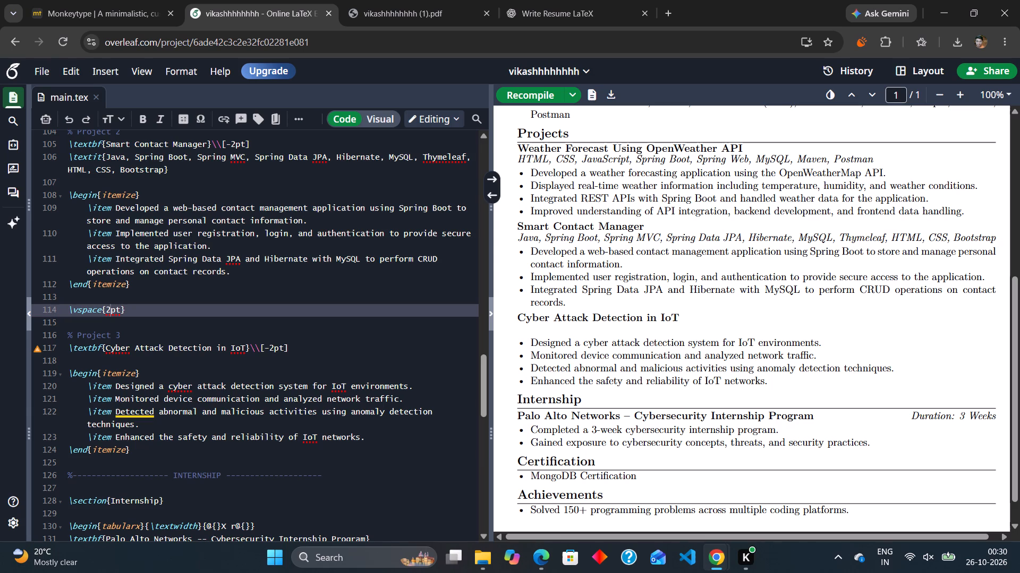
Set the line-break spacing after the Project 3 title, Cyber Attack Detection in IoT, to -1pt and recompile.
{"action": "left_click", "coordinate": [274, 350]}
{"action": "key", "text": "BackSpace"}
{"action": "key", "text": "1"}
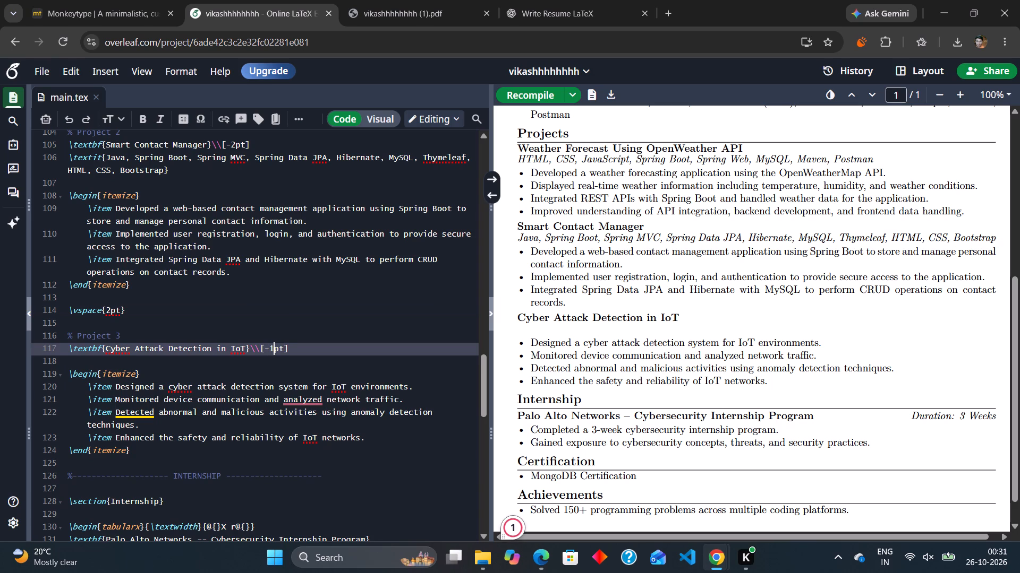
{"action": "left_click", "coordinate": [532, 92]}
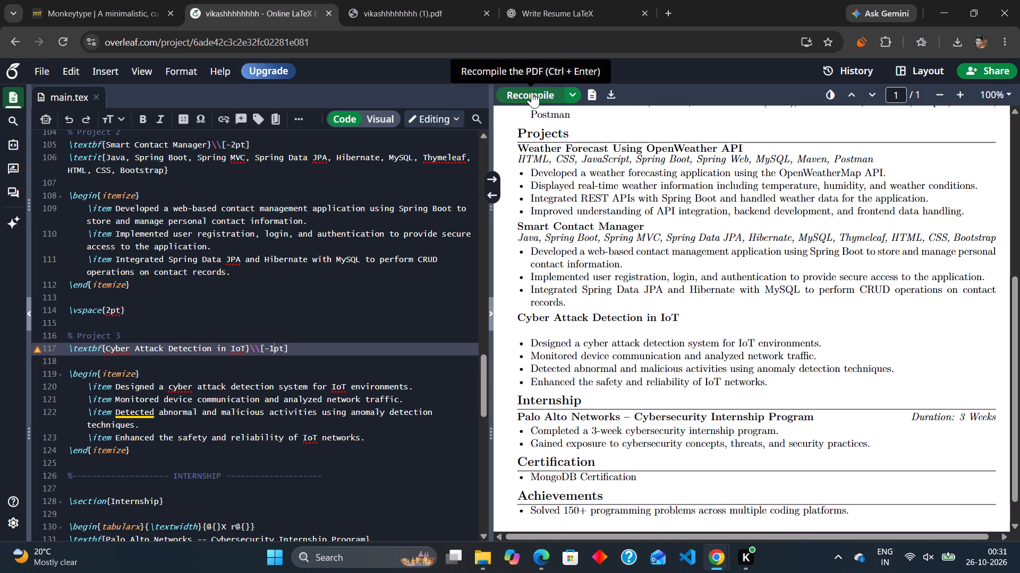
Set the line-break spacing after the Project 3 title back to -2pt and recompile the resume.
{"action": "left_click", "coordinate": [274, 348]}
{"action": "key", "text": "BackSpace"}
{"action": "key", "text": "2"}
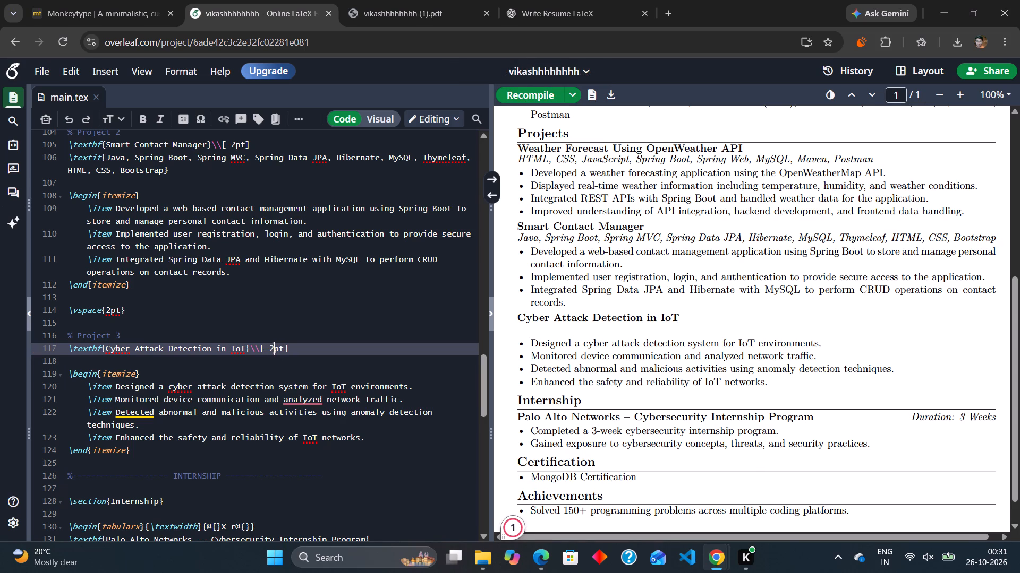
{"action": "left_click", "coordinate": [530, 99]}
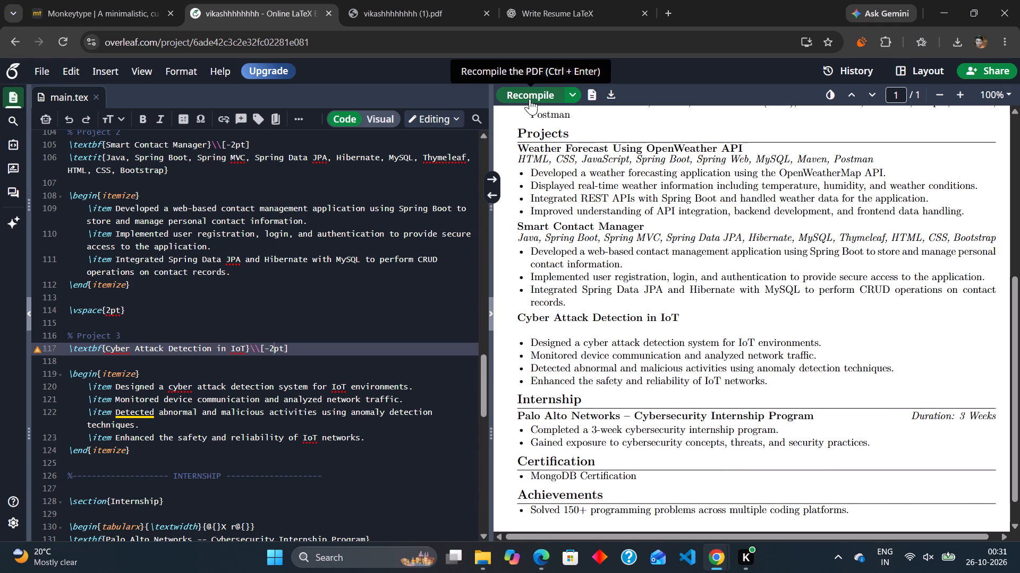
Review the main.tex code from Project 3 back through Projects 2 and 1 to the Technical Skills section.
{"action": "scroll", "coordinate": [387, 318], "scroll_direction": "up", "scroll_amount": 1}
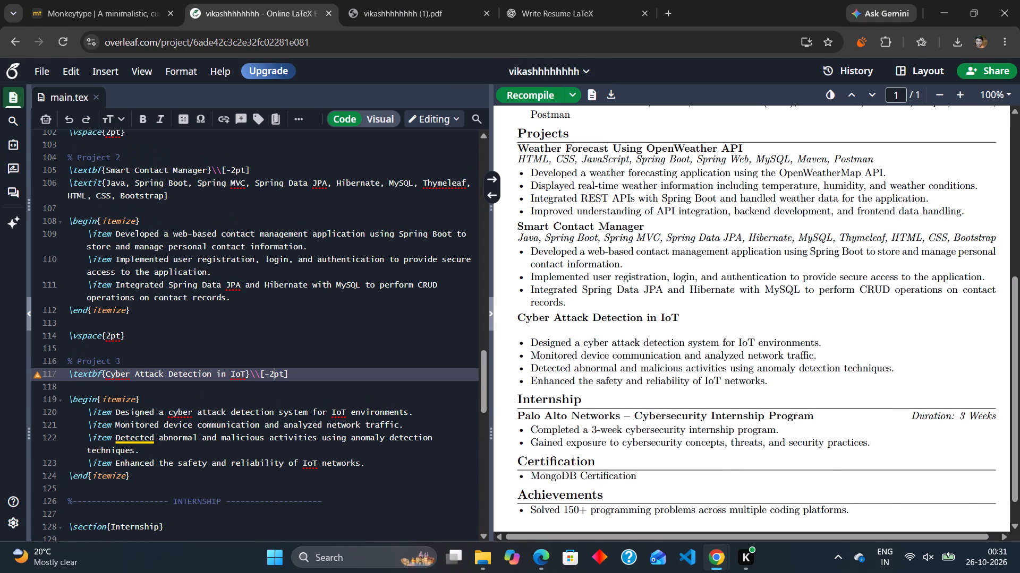
{"action": "scroll", "coordinate": [387, 318], "scroll_direction": "up", "scroll_amount": 2}
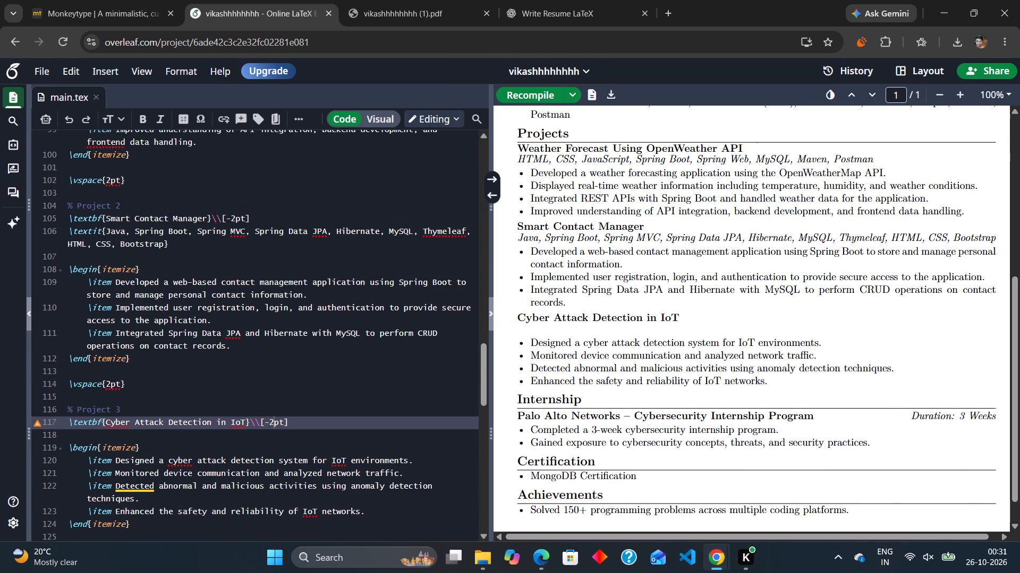
{"action": "scroll", "coordinate": [387, 318], "scroll_direction": "up", "scroll_amount": 2}
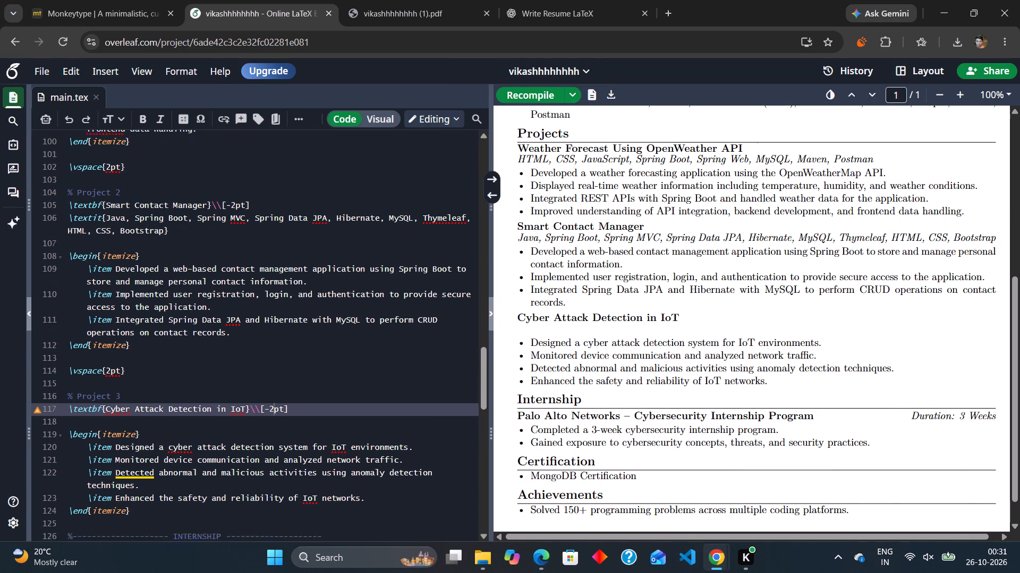
{"action": "scroll", "coordinate": [387, 318], "scroll_direction": "up", "scroll_amount": 2}
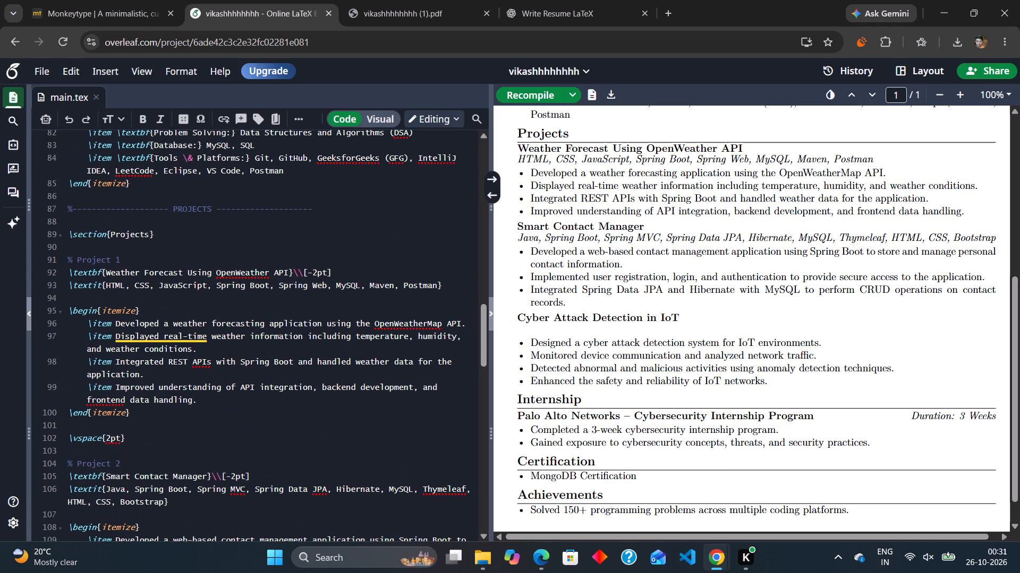
{"action": "scroll", "coordinate": [387, 318], "scroll_direction": "up", "scroll_amount": 1}
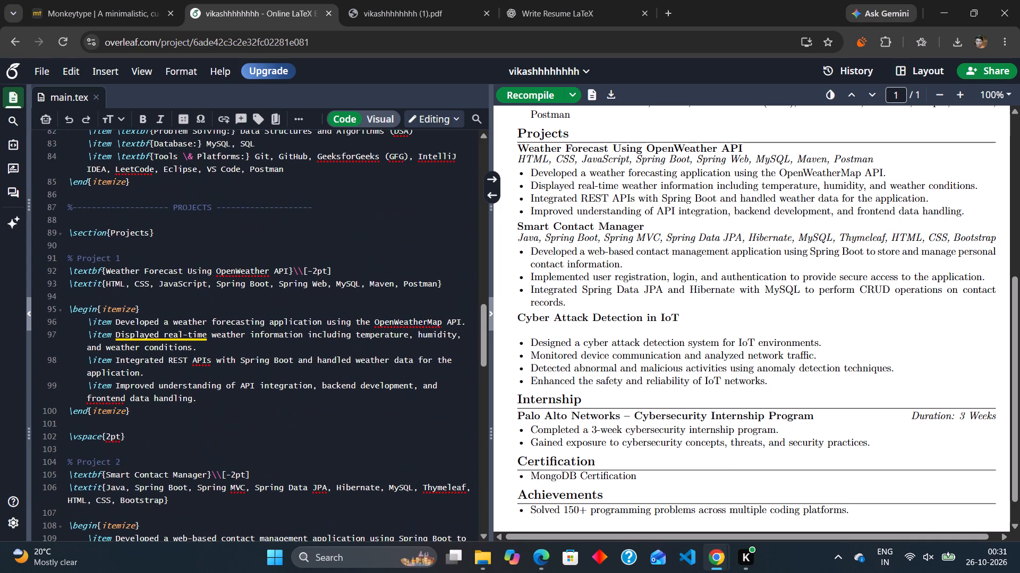
{"action": "scroll", "coordinate": [387, 318], "scroll_direction": "up", "scroll_amount": 2}
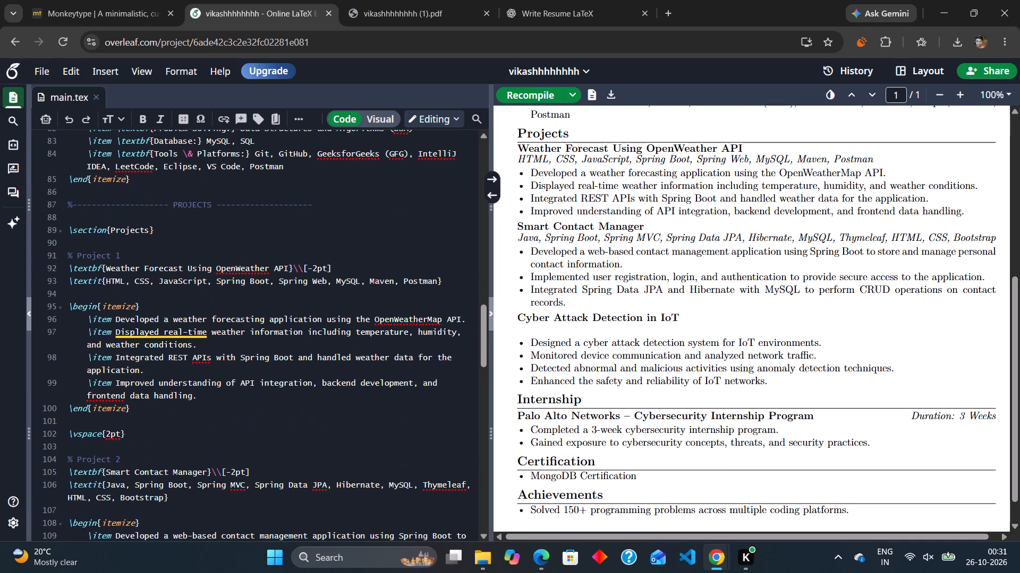
{"action": "scroll", "coordinate": [387, 318], "scroll_direction": "up", "scroll_amount": 1}
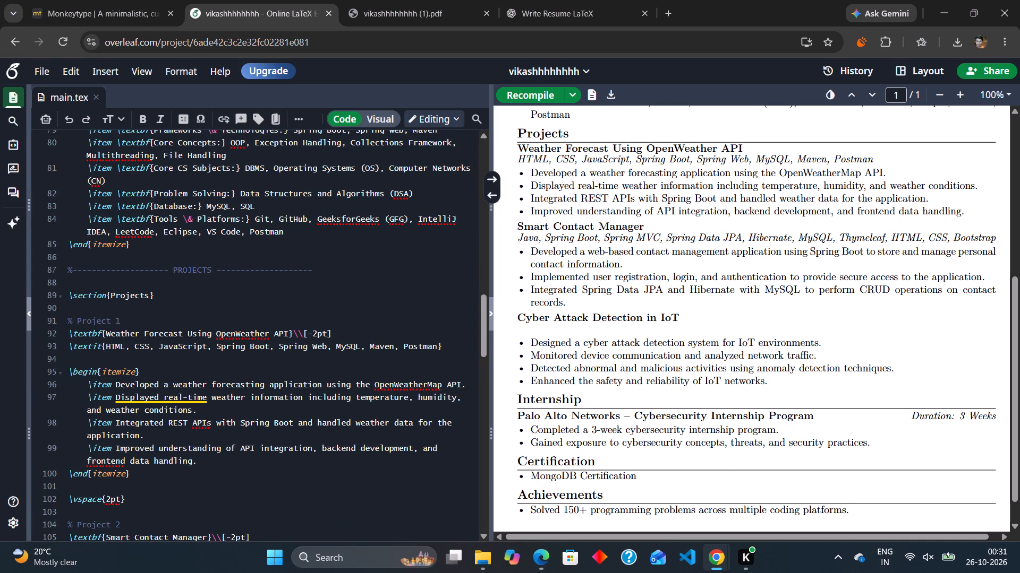
{"action": "scroll", "coordinate": [387, 318], "scroll_direction": "up", "scroll_amount": 1}
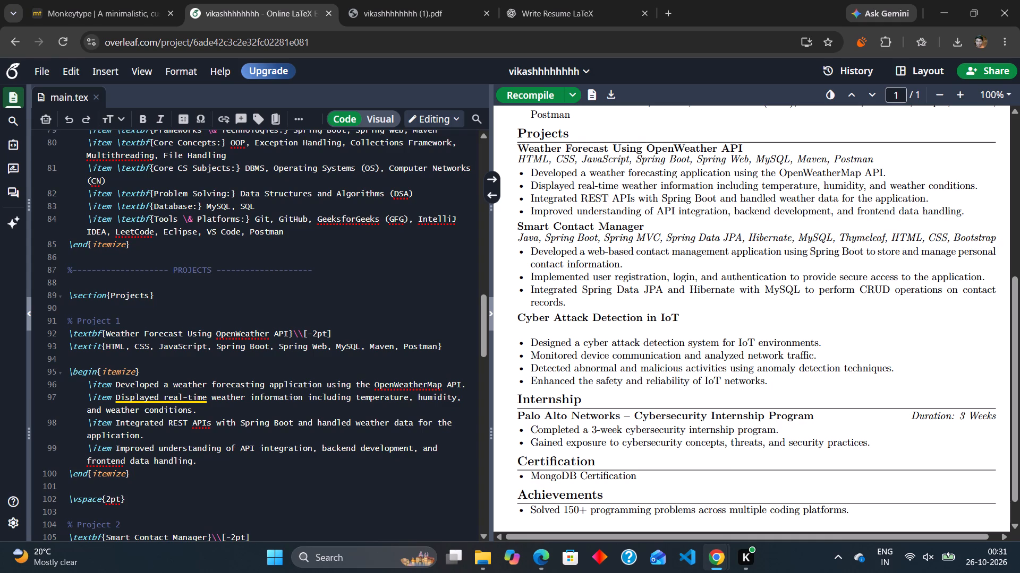
Compare the title and itemize code of Projects 1 and 2 with that of Project 3.
{"action": "scroll", "coordinate": [387, 318], "scroll_direction": "down", "scroll_amount": 1}
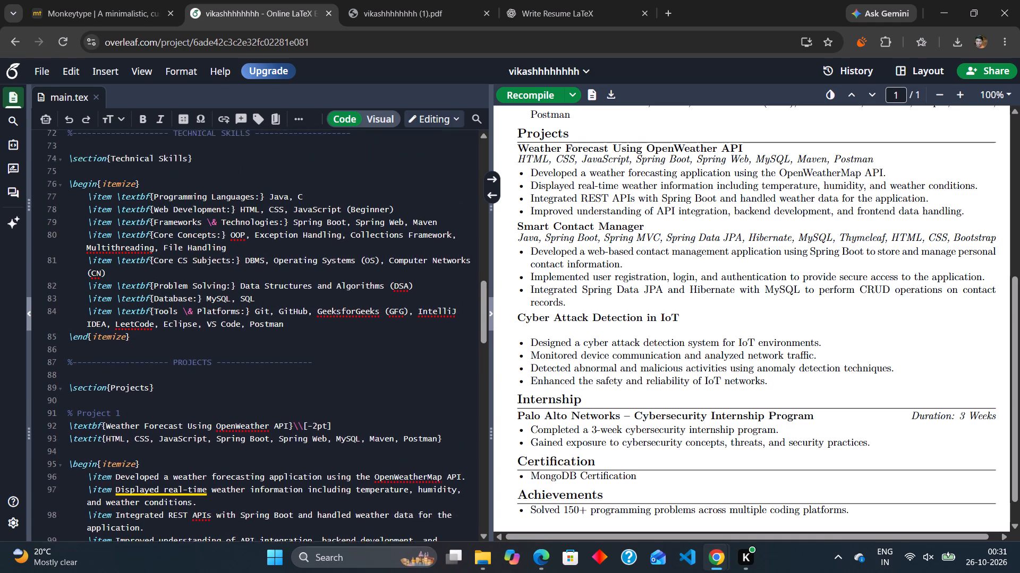
{"action": "scroll", "coordinate": [387, 318], "scroll_direction": "down", "scroll_amount": 1}
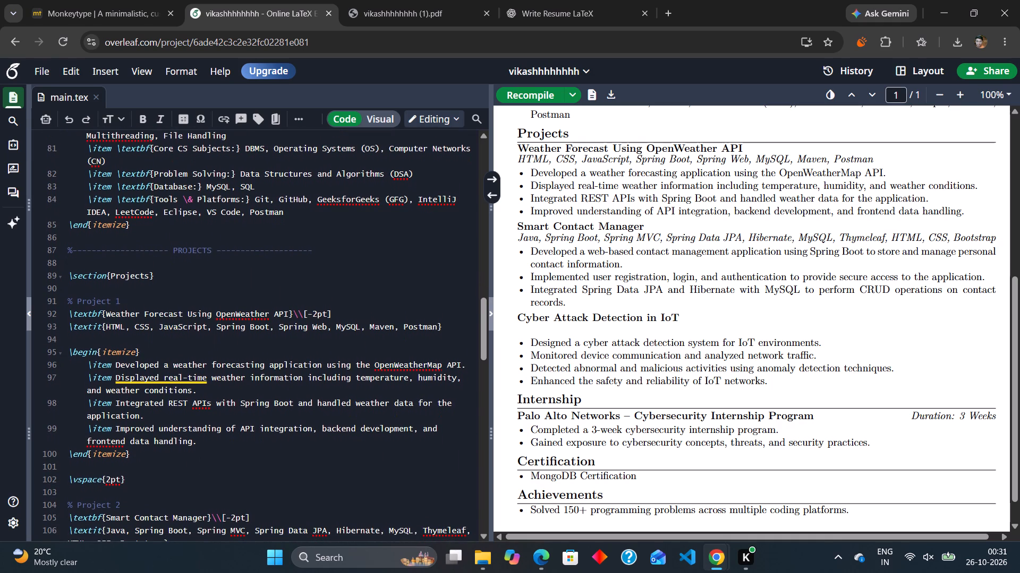
{"action": "scroll", "coordinate": [387, 318], "scroll_direction": "down", "scroll_amount": 1}
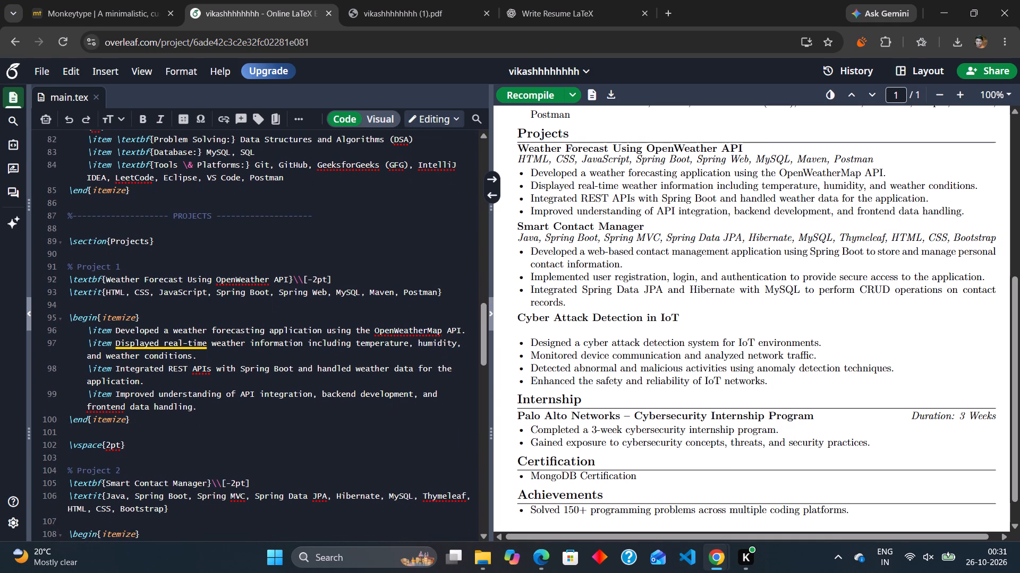
{"action": "scroll", "coordinate": [387, 318], "scroll_direction": "down", "scroll_amount": 2}
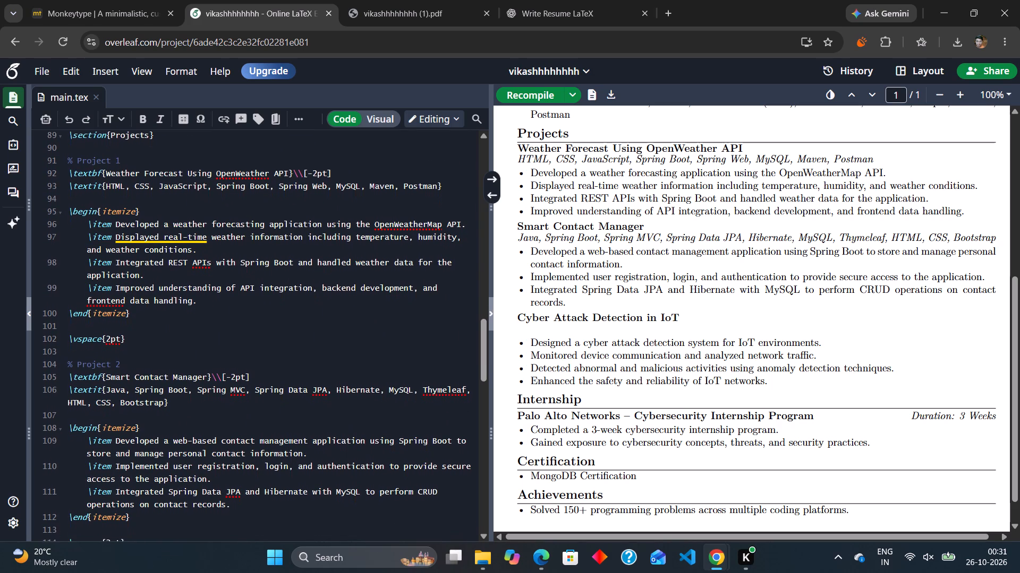
{"action": "scroll", "coordinate": [387, 318], "scroll_direction": "down", "scroll_amount": 2}
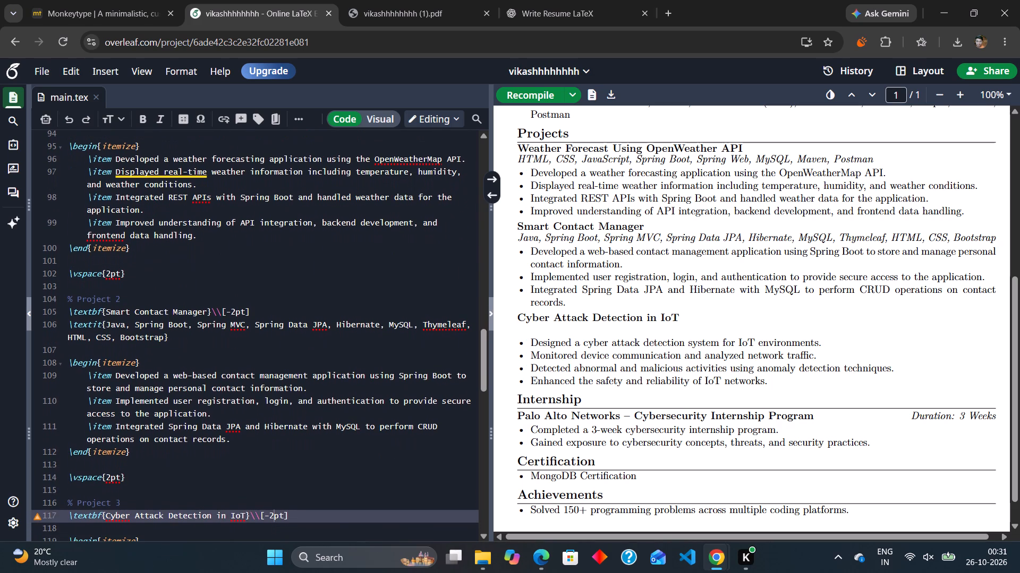
{"action": "scroll", "coordinate": [387, 318], "scroll_direction": "down", "scroll_amount": 1}
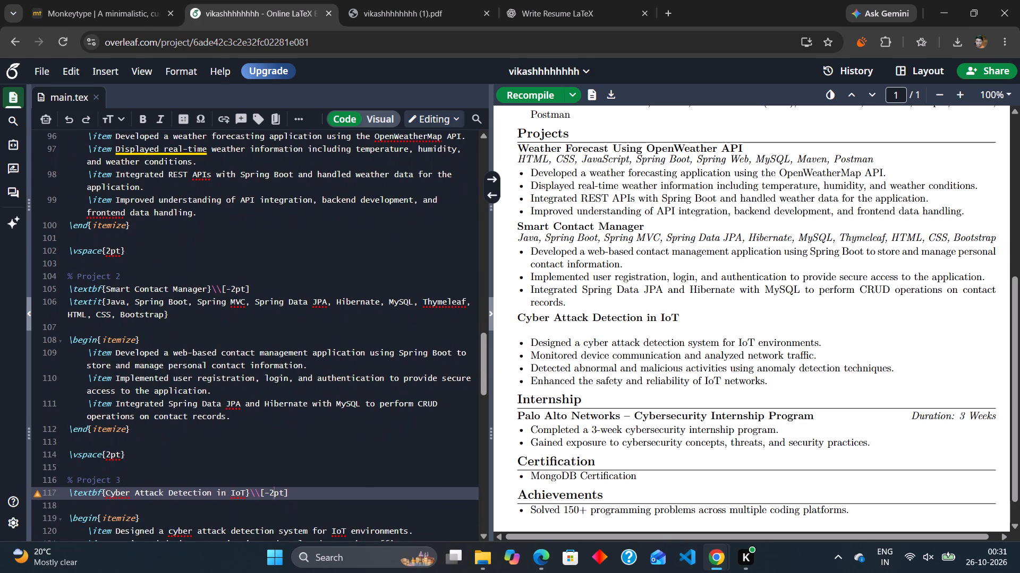
{"action": "scroll", "coordinate": [387, 318], "scroll_direction": "down", "scroll_amount": 2}
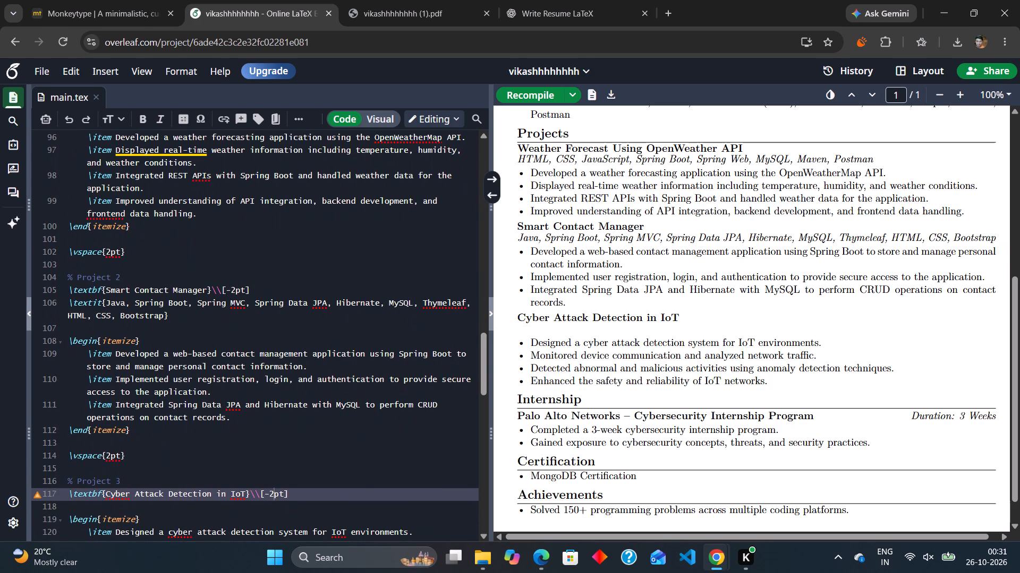
{"action": "scroll", "coordinate": [387, 318], "scroll_direction": "down", "scroll_amount": 3}
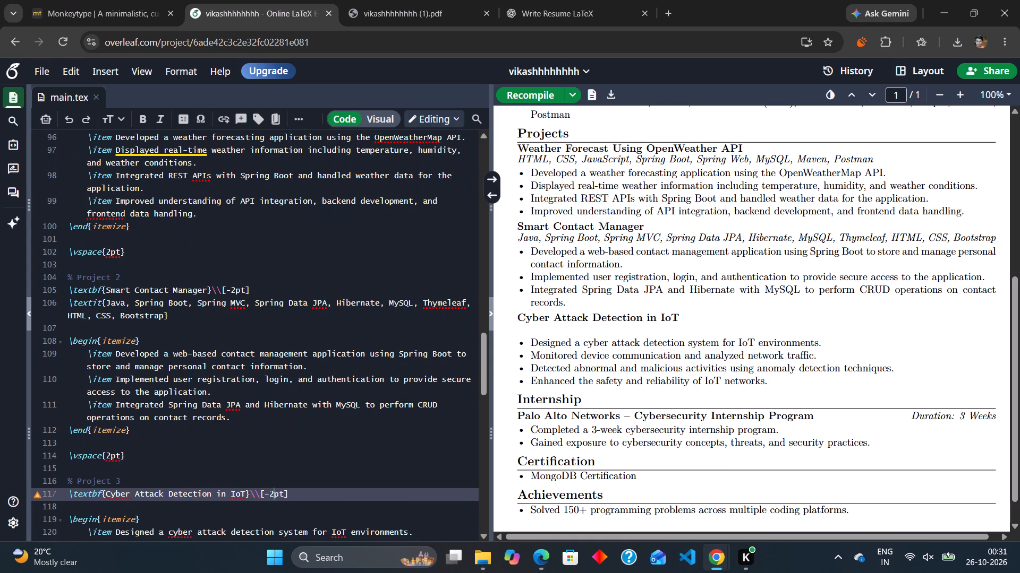
{"action": "scroll", "coordinate": [387, 318], "scroll_direction": "down", "scroll_amount": 1}
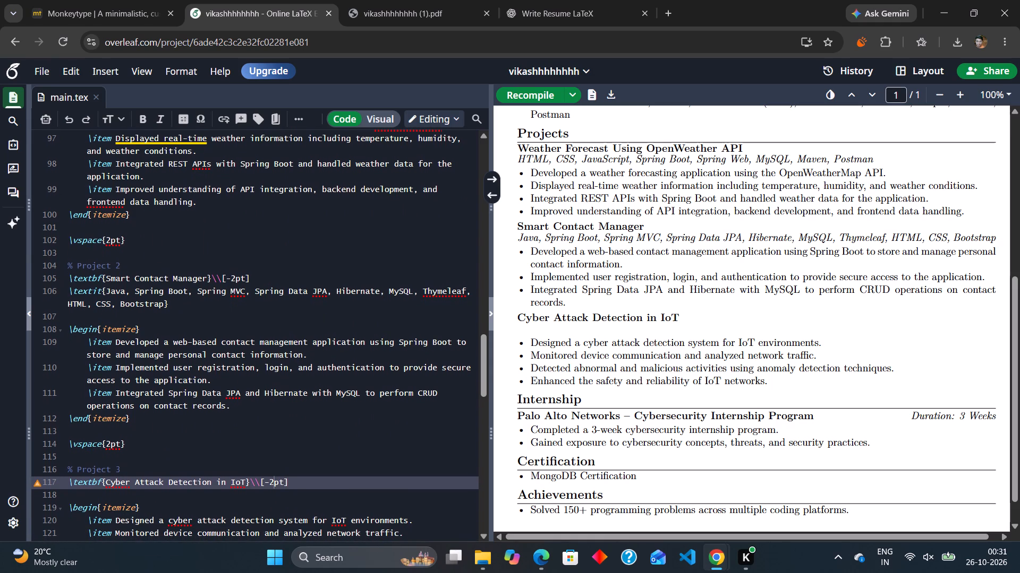
{"action": "scroll", "coordinate": [387, 318], "scroll_direction": "down", "scroll_amount": 4}
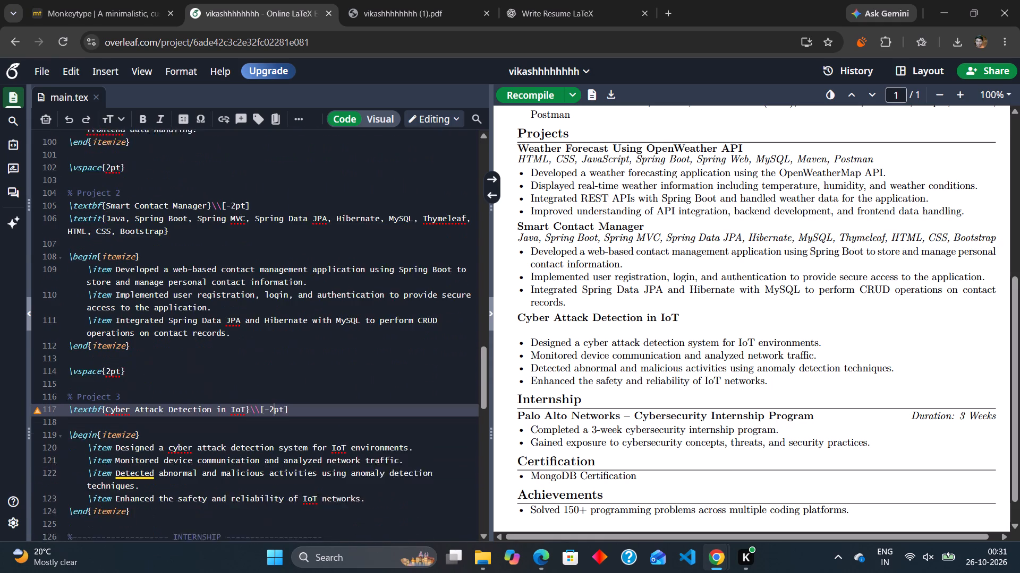
Delete the blank line between the Project 3 title and its itemize list in main.tex.
{"action": "scroll", "coordinate": [387, 318], "scroll_direction": "down", "scroll_amount": 1}
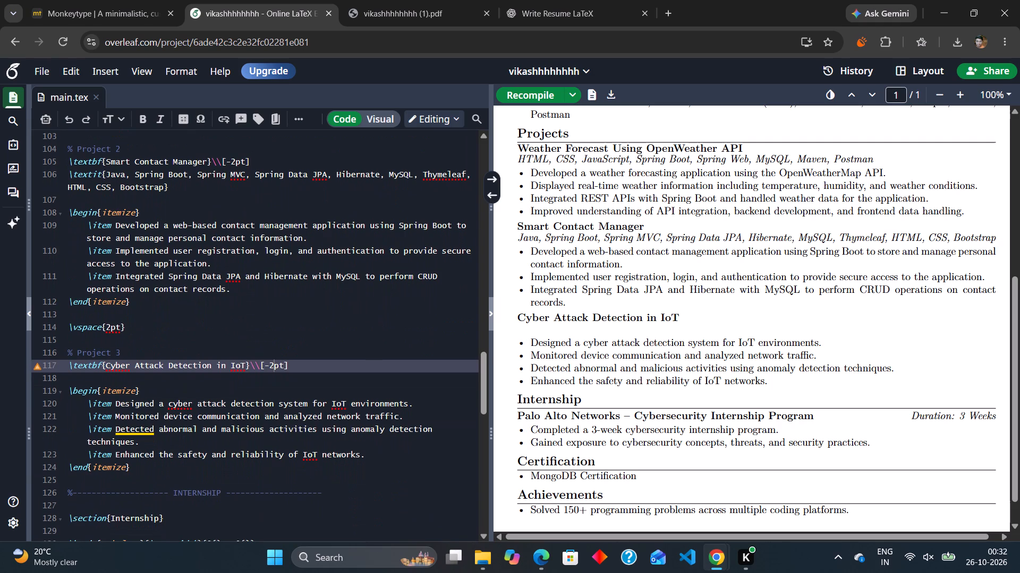
{"action": "scroll", "coordinate": [387, 318], "scroll_direction": "down", "scroll_amount": 1}
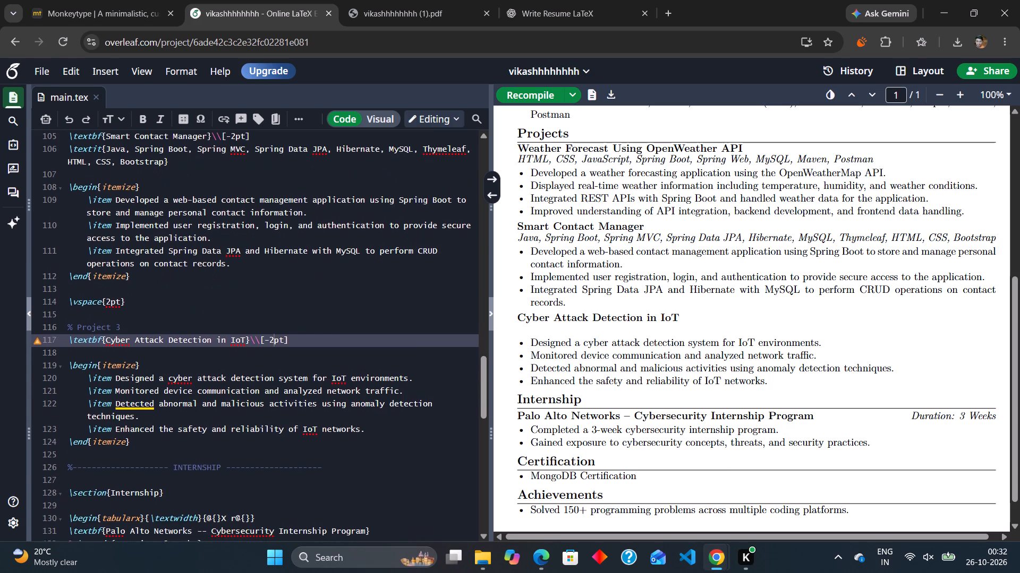
{"action": "scroll", "coordinate": [387, 318], "scroll_direction": "down", "scroll_amount": 1}
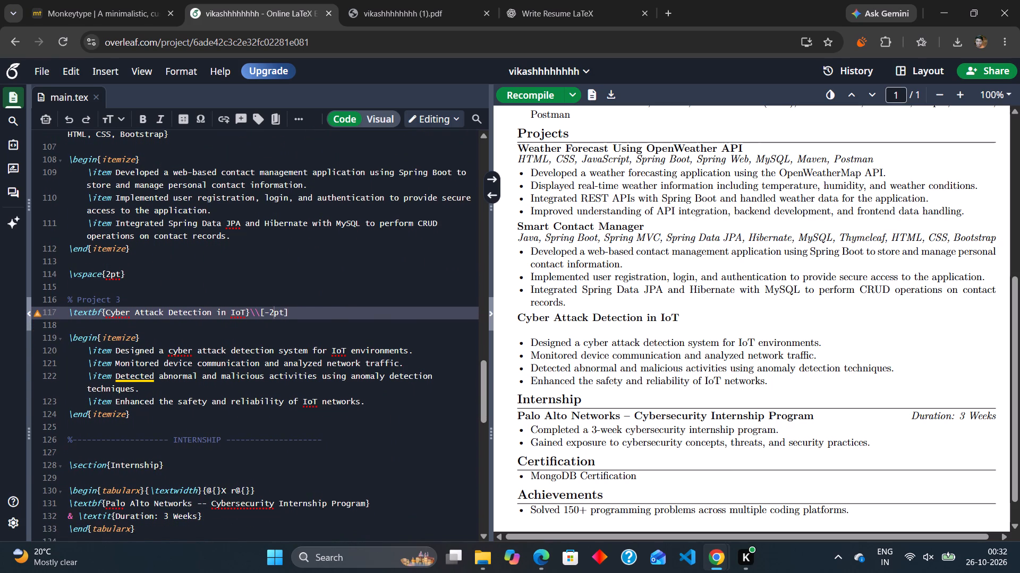
{"action": "left_click", "coordinate": [160, 327]}
{"action": "key", "text": "BackSpace"}
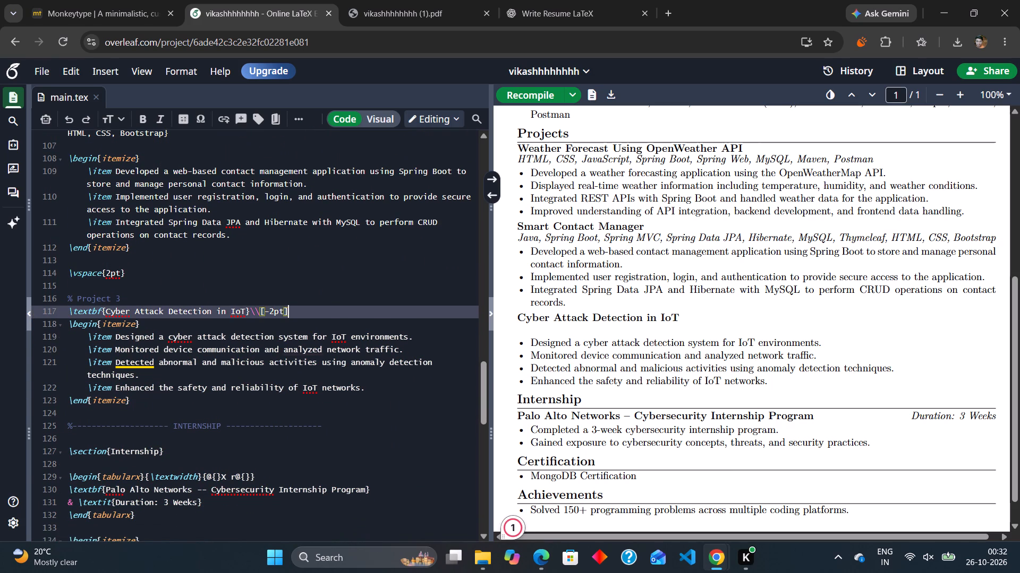
Recompile the resume to apply the removed blank line under the Project 3 title.
{"action": "left_click", "coordinate": [512, 89]}
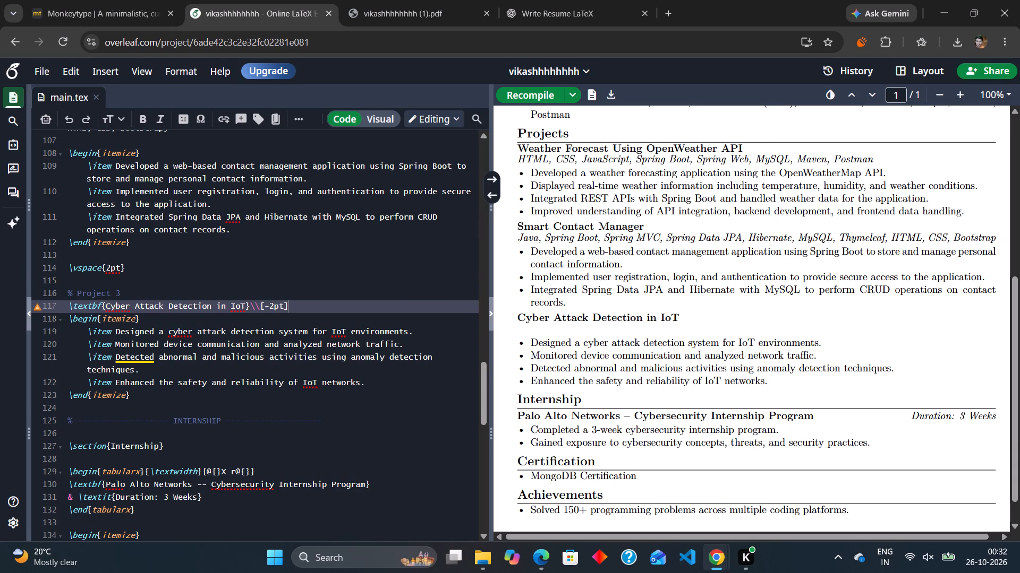
Copy the \vspace{2pt} line above Project 3 onto a new line below Project 1's technologies line and recompile the resume.
{"action": "left_click_drag", "start_coordinate": [132, 270], "coordinate": [68, 265]}
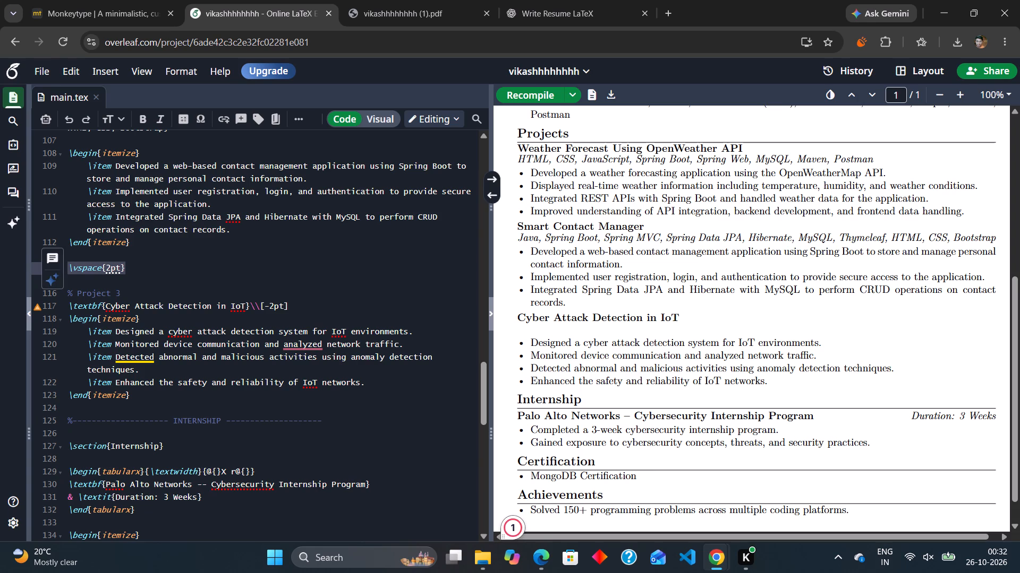
{"action": "key", "text": "ctrl+c"}
{"action": "scroll", "coordinate": [190, 312], "scroll_direction": "up", "scroll_amount": 1}
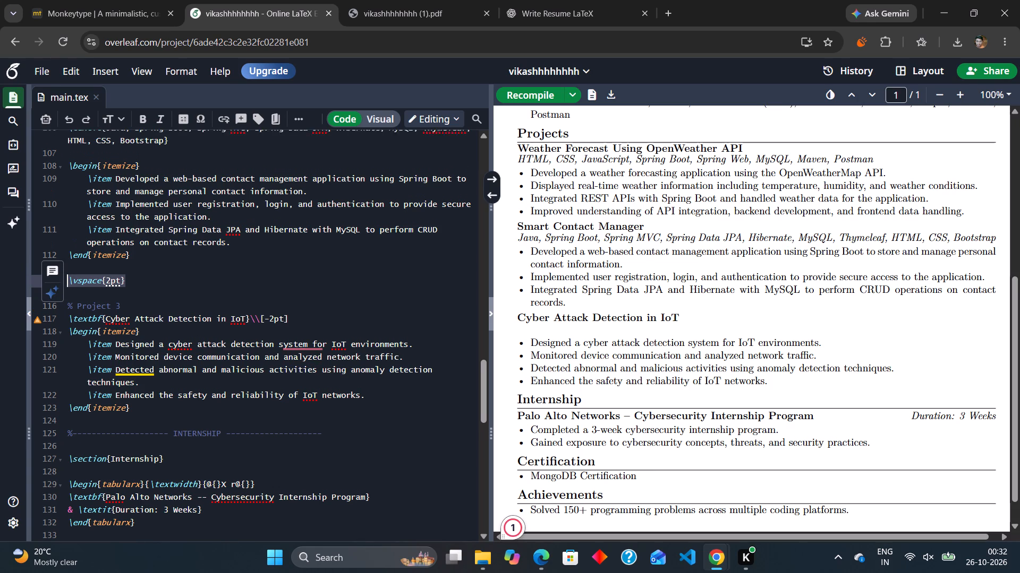
{"action": "scroll", "coordinate": [190, 312], "scroll_direction": "up", "scroll_amount": 1}
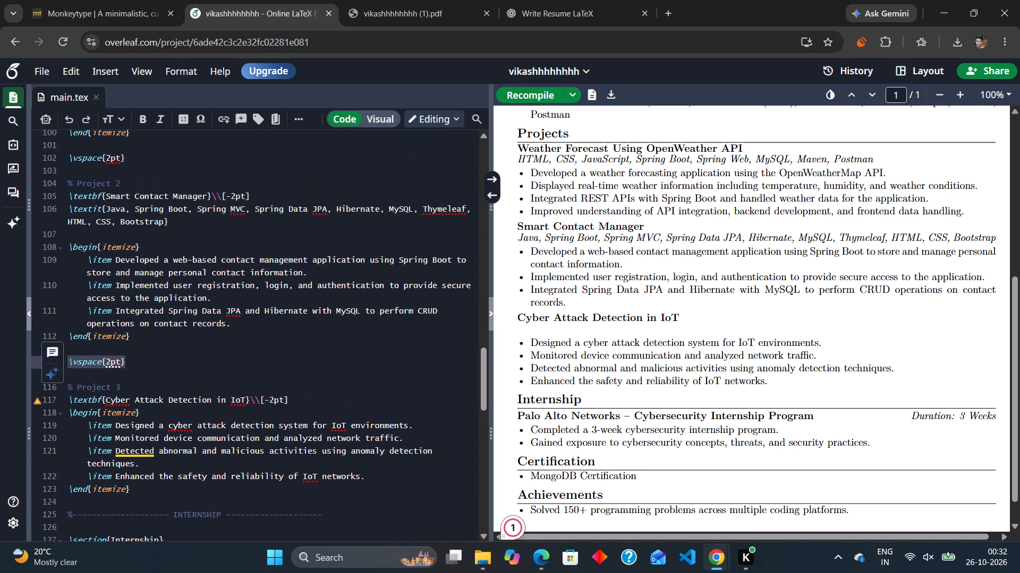
{"action": "scroll", "coordinate": [190, 312], "scroll_direction": "up", "scroll_amount": 2}
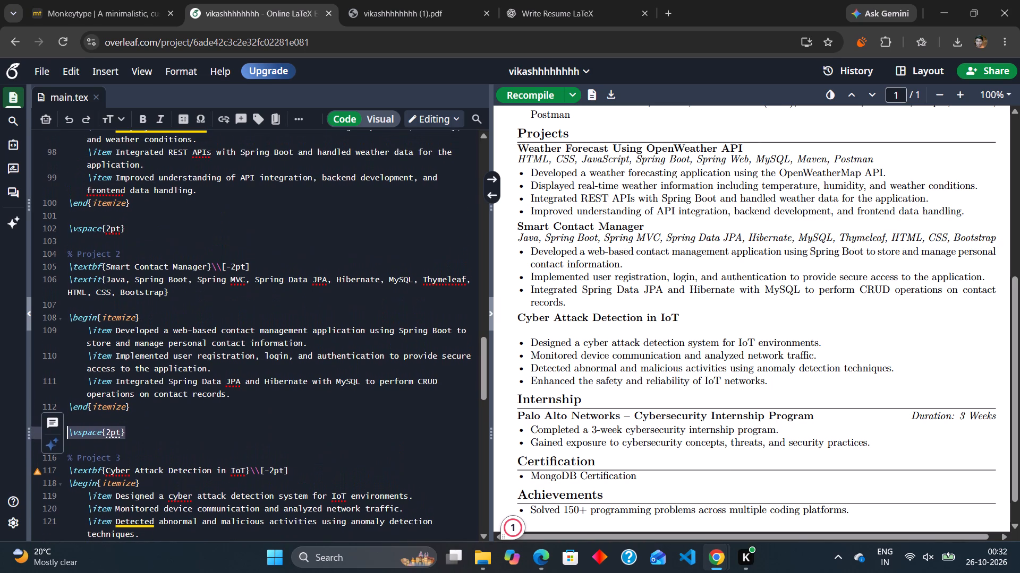
{"action": "scroll", "coordinate": [190, 312], "scroll_direction": "up", "scroll_amount": 1}
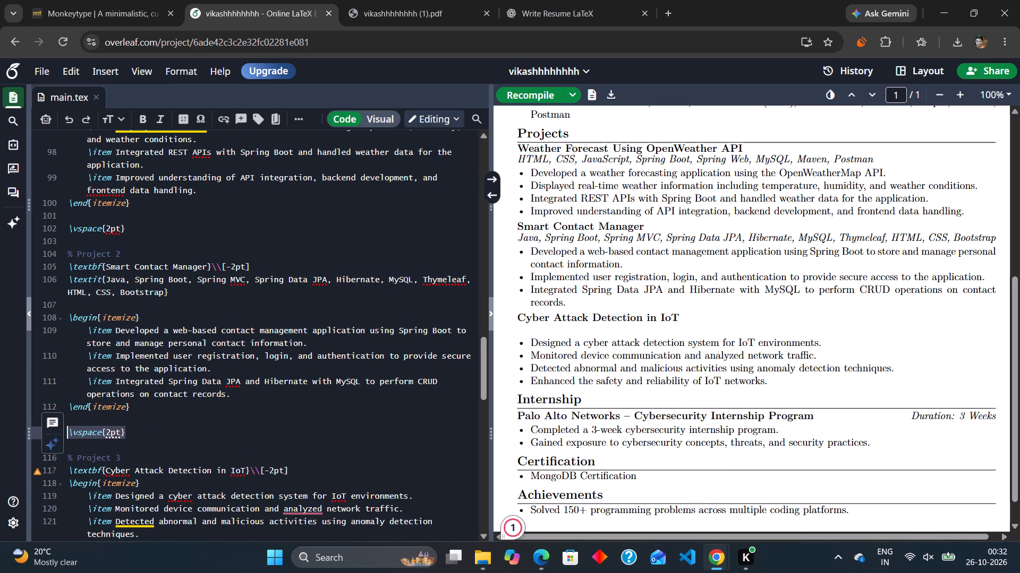
{"action": "scroll", "coordinate": [190, 312], "scroll_direction": "up", "scroll_amount": 3}
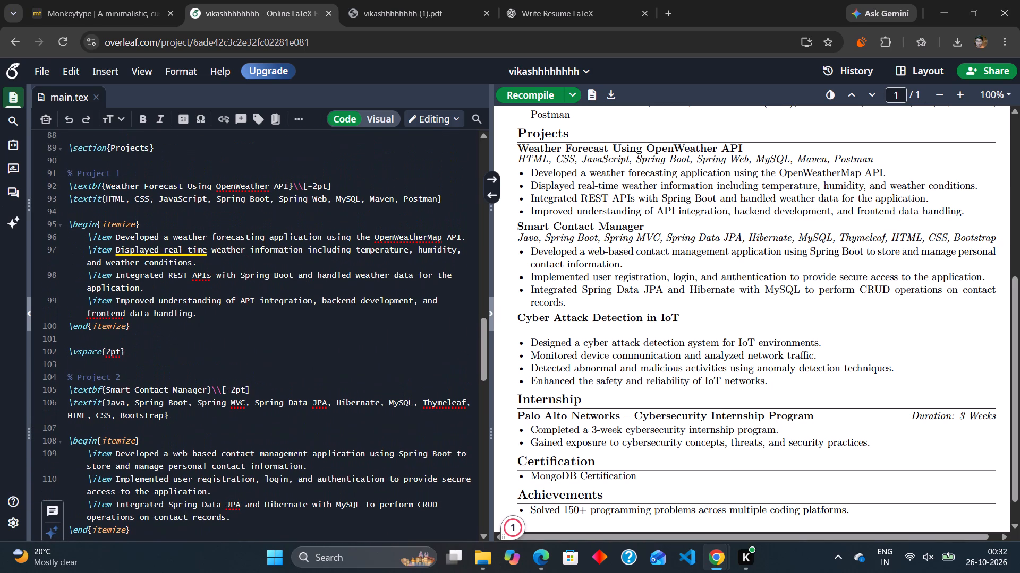
{"action": "left_click", "coordinate": [451, 198]}
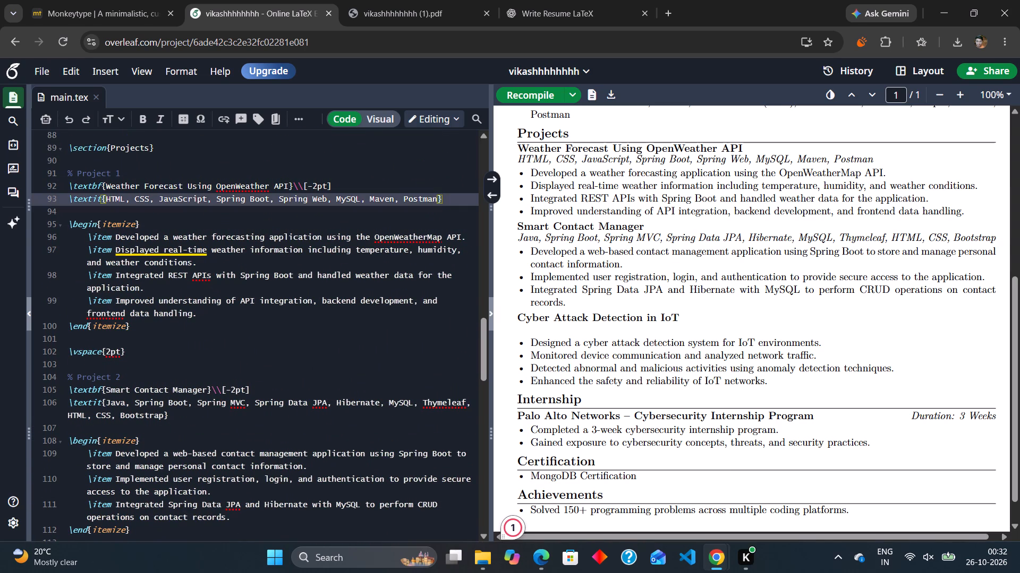
{"action": "key", "text": "Return"}
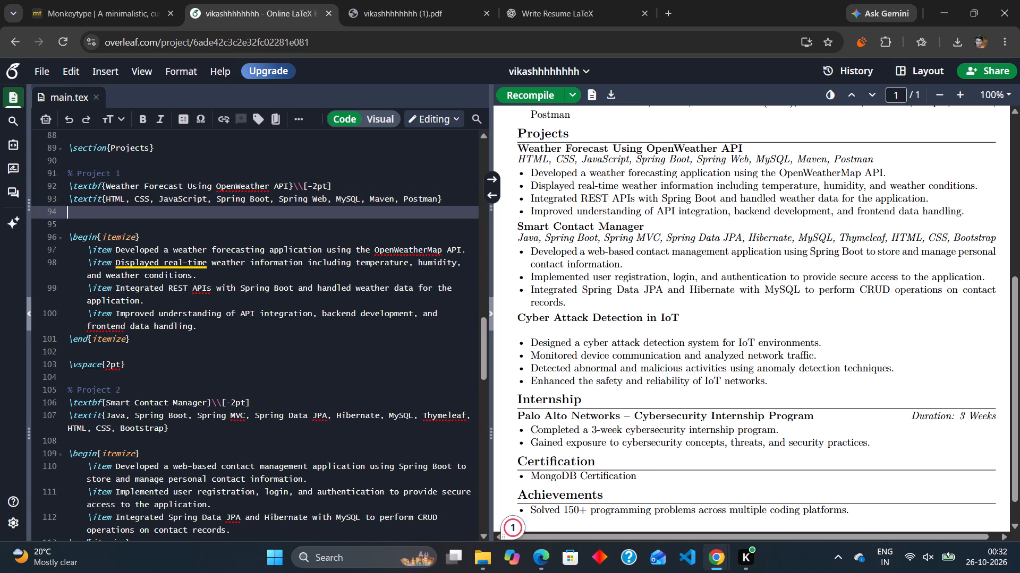
{"action": "key", "text": "ctrl+v"}
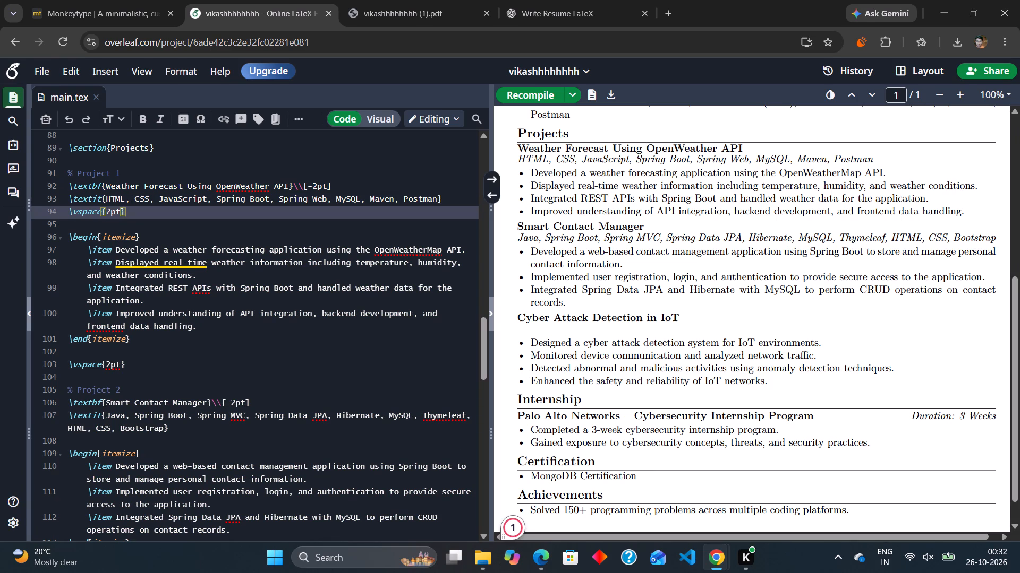
{"action": "left_click", "coordinate": [537, 94]}
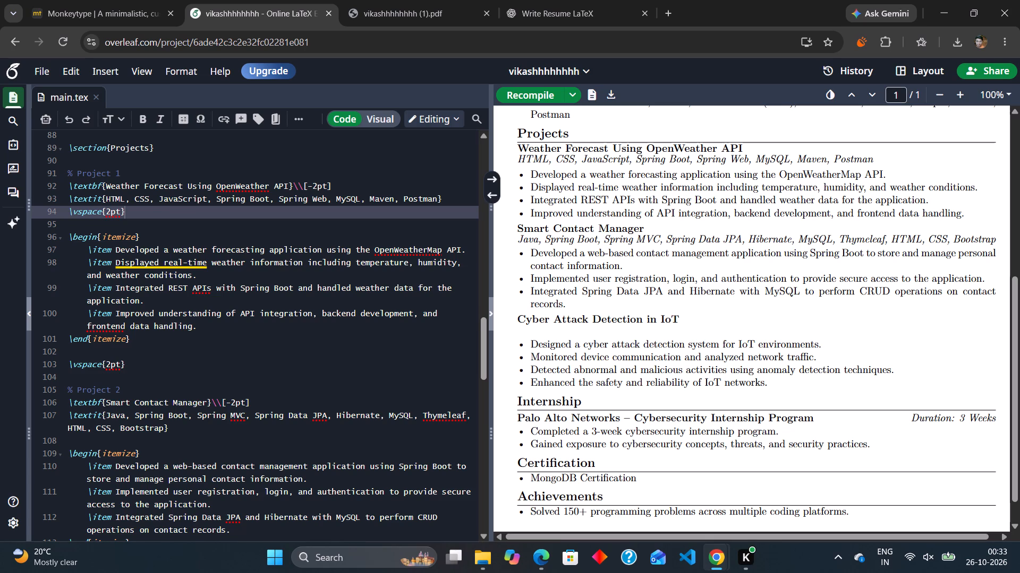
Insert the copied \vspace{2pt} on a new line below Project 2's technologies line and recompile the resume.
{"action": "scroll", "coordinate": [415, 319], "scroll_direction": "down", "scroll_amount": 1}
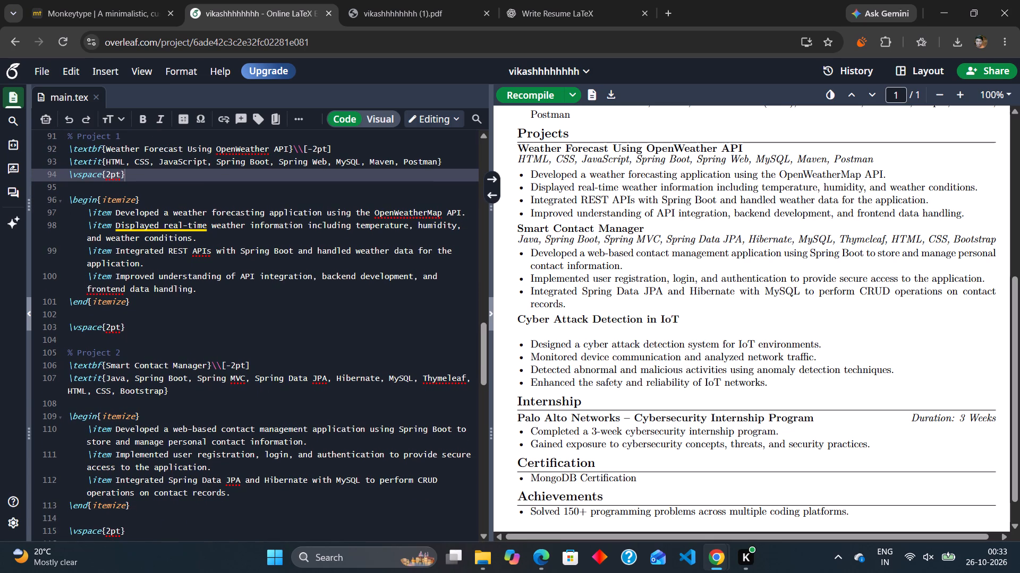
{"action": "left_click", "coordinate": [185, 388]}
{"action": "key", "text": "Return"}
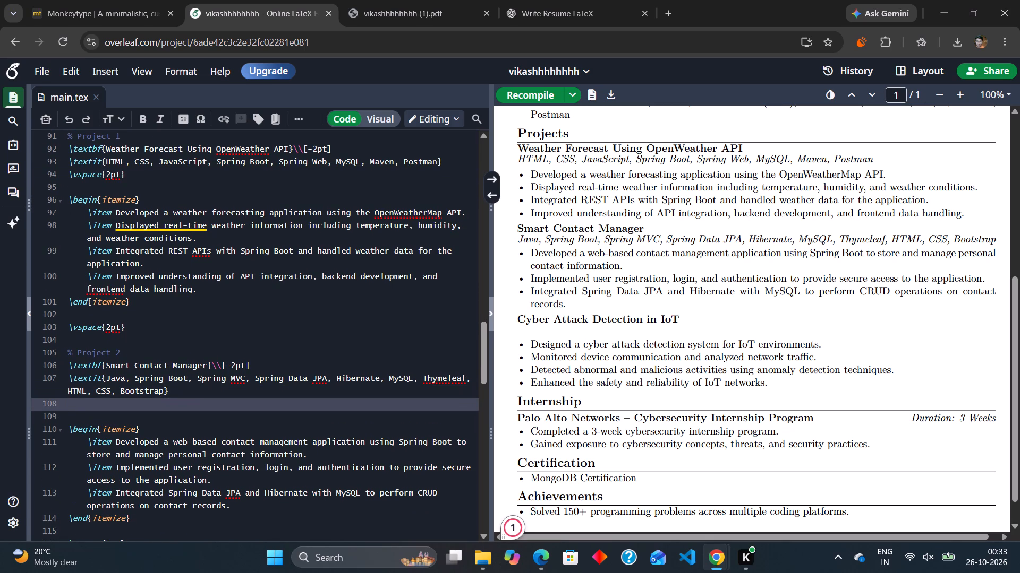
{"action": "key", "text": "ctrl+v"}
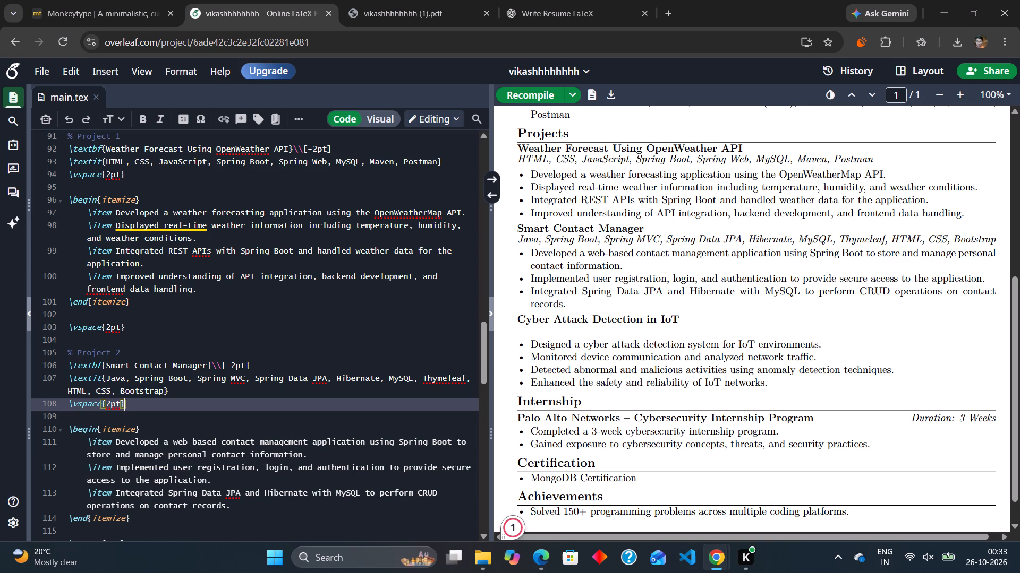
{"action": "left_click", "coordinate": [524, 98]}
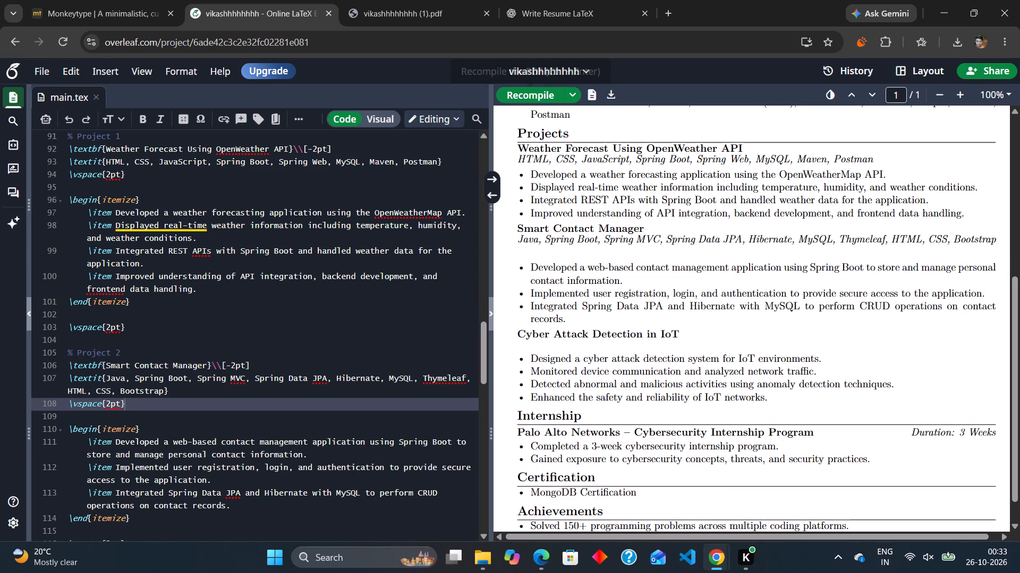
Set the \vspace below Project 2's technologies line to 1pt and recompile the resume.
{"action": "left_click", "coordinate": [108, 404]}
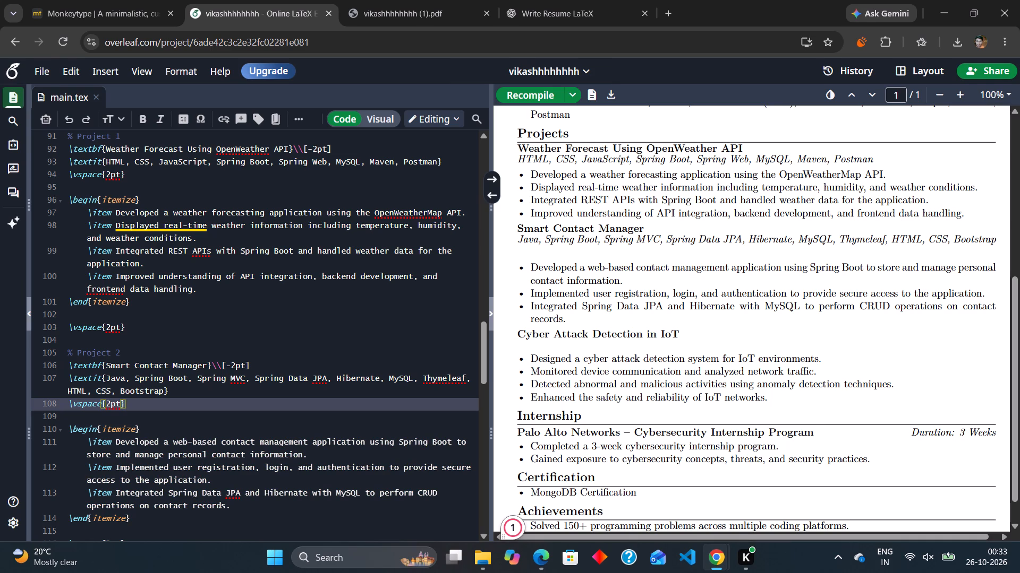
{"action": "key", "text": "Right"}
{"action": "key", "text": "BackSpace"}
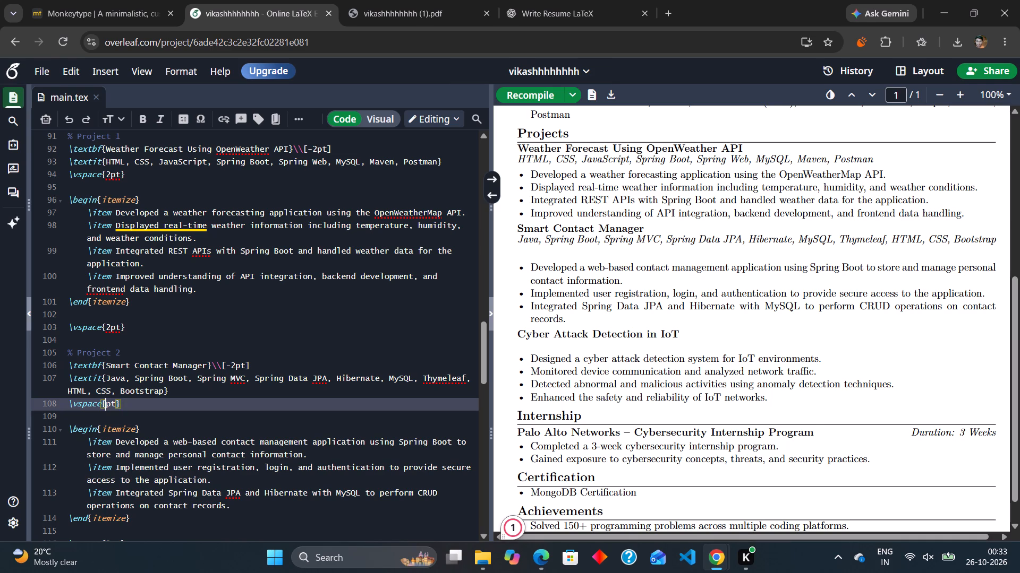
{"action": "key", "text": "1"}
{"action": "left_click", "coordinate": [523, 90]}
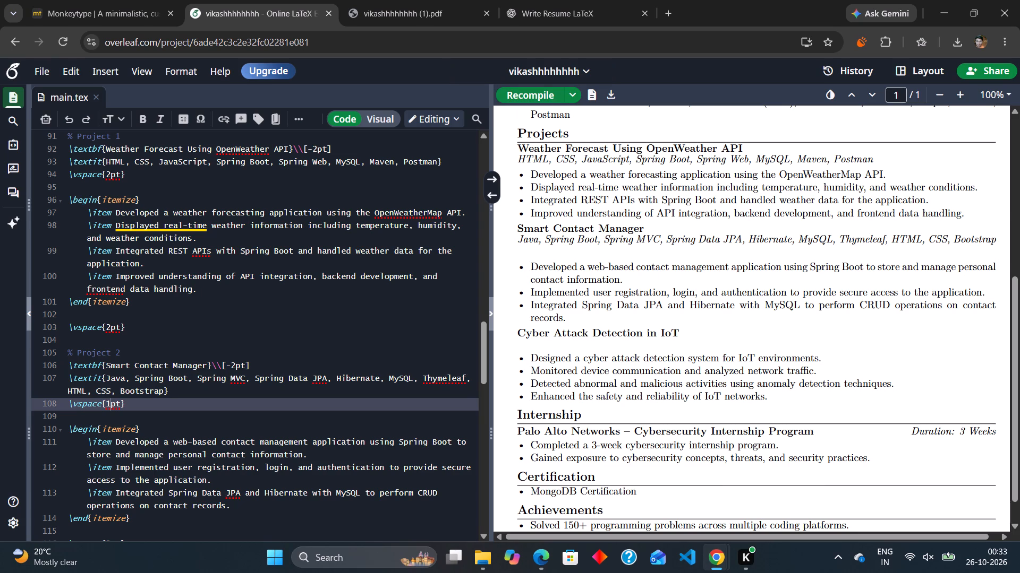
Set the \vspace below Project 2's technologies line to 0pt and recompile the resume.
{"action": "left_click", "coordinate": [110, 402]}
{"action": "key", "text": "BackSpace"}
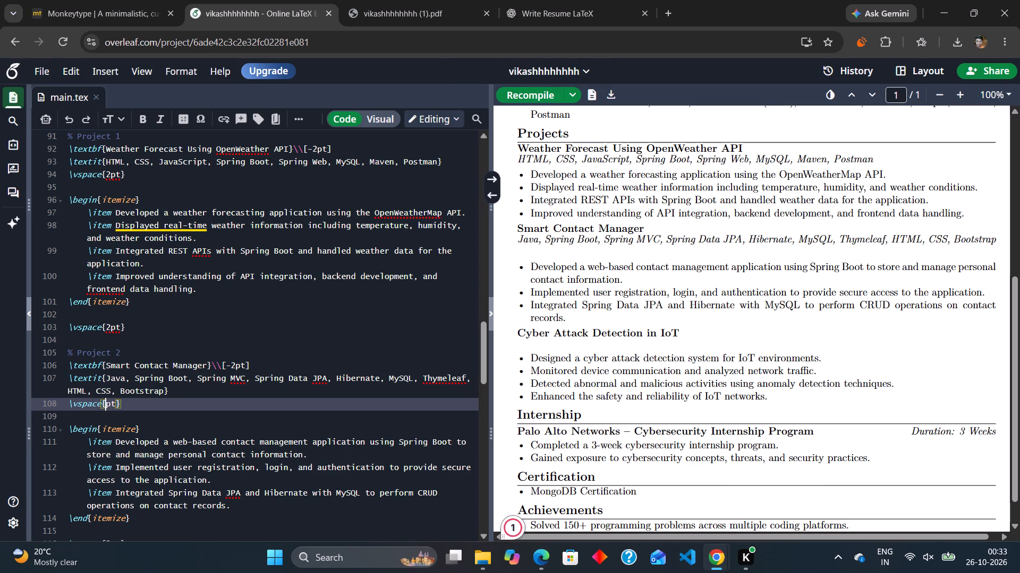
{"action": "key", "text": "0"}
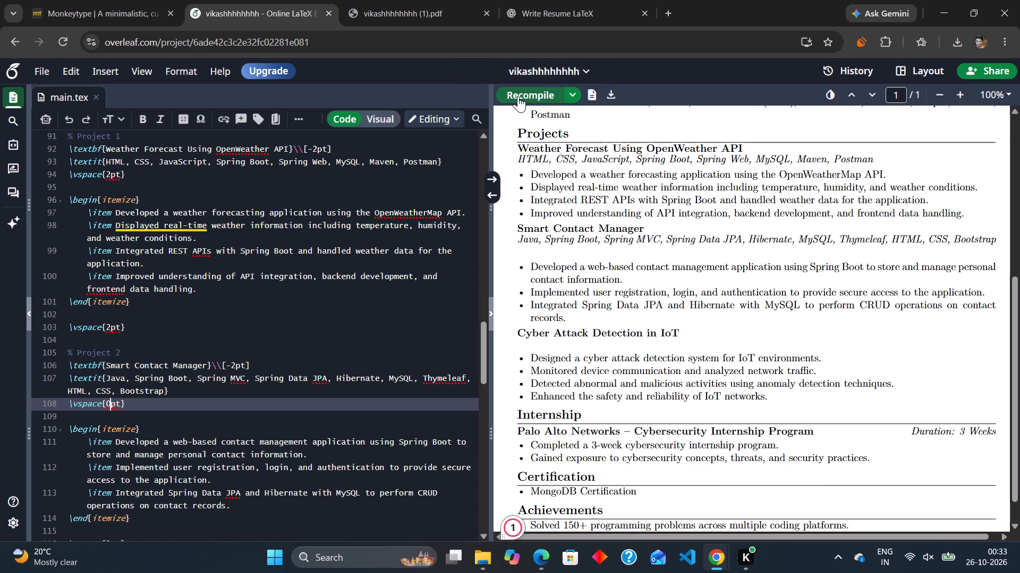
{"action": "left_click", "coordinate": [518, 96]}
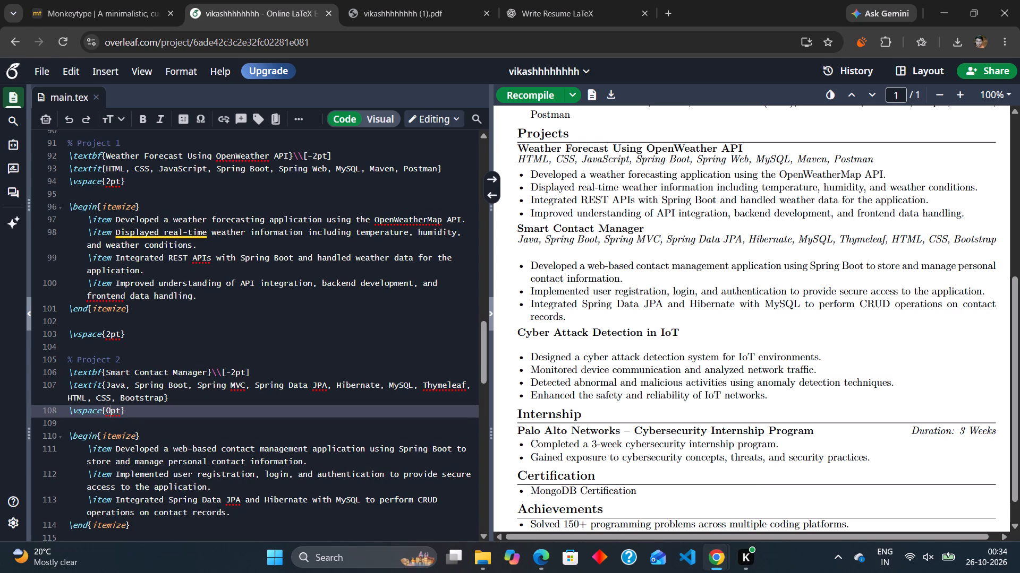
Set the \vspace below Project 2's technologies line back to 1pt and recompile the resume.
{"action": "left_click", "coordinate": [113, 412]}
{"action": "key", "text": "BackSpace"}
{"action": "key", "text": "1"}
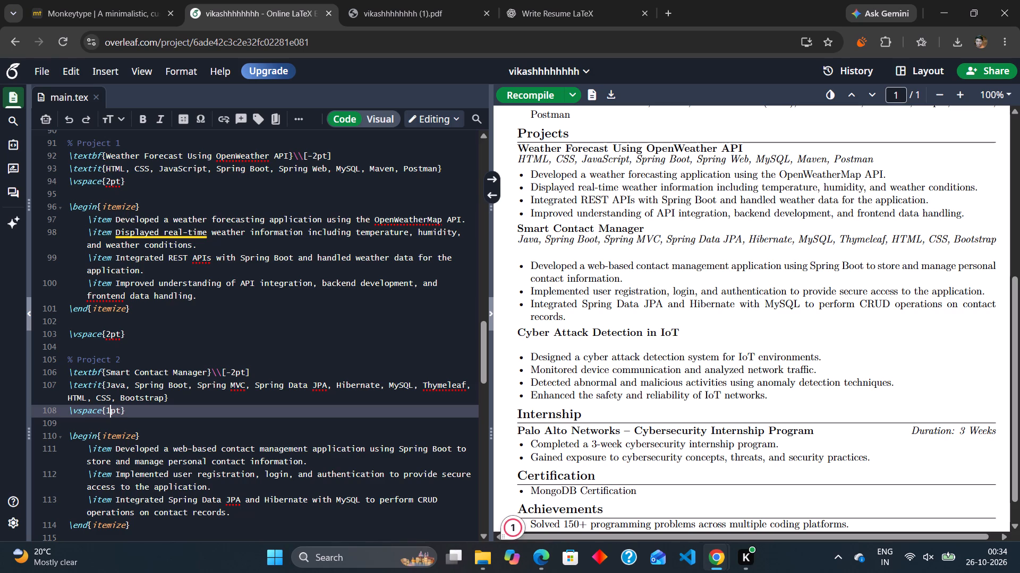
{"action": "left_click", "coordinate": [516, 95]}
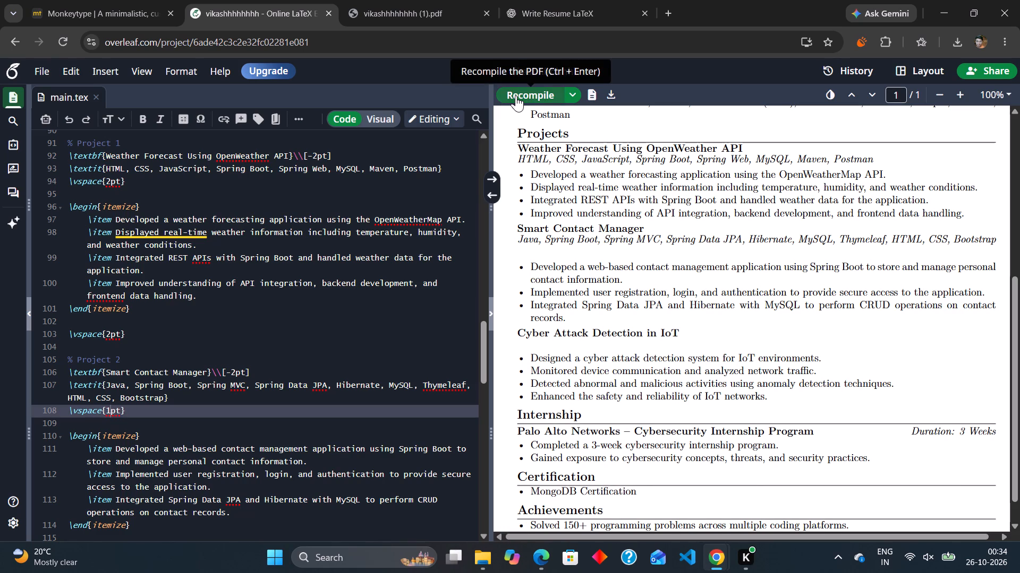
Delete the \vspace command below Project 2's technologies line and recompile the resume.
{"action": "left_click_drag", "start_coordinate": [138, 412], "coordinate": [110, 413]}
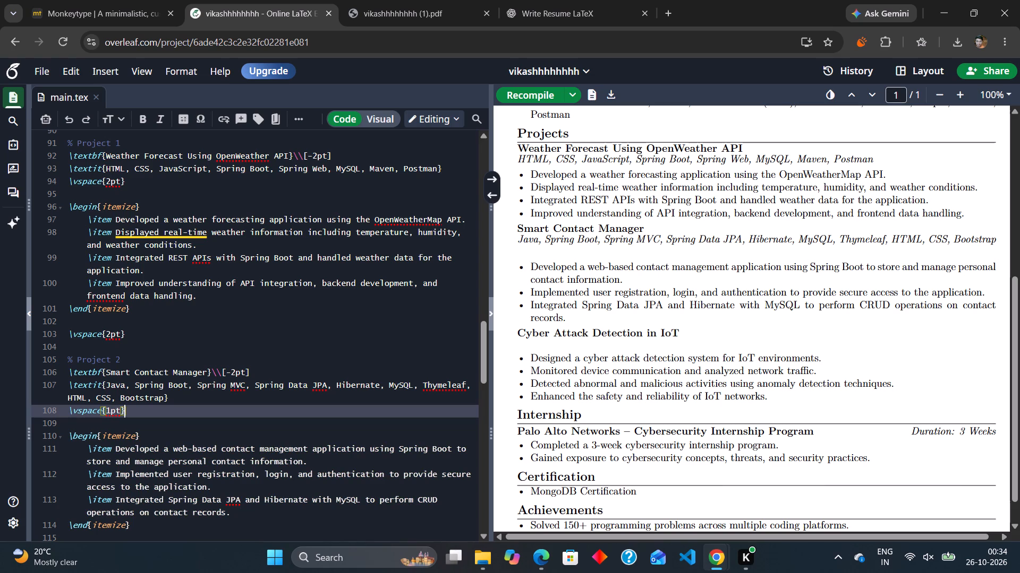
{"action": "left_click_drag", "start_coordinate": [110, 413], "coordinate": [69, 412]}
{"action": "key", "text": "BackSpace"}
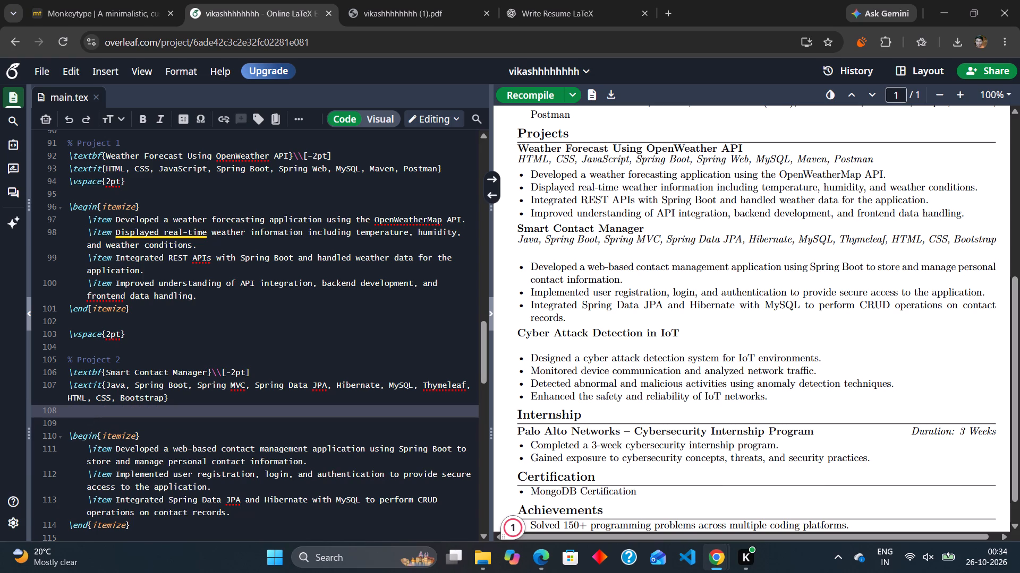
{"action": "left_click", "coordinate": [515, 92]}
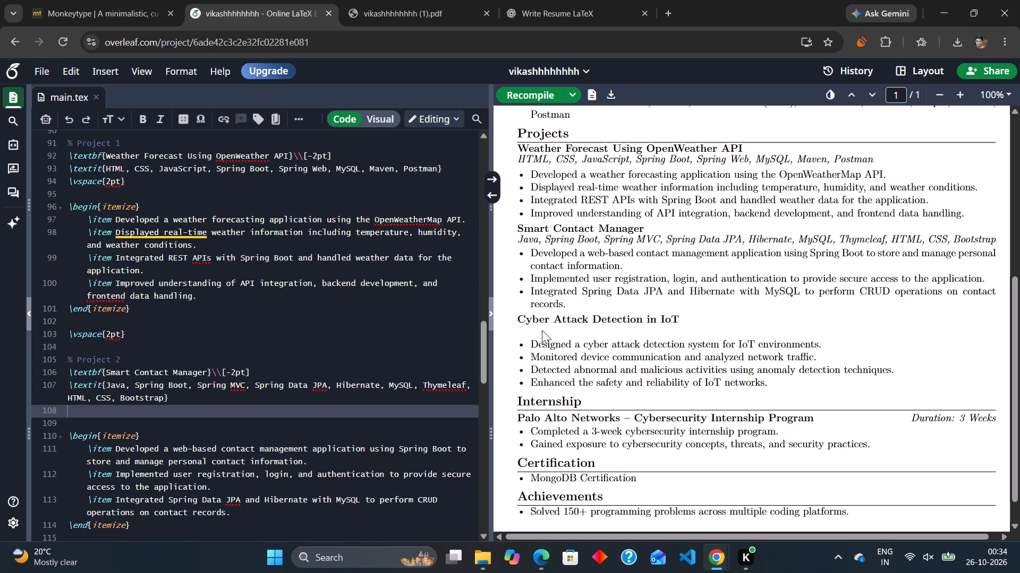
Review the main.tex code from Project 2 down through Project 3 and back up to the preamble.
{"action": "scroll", "coordinate": [327, 360], "scroll_direction": "down", "scroll_amount": 1}
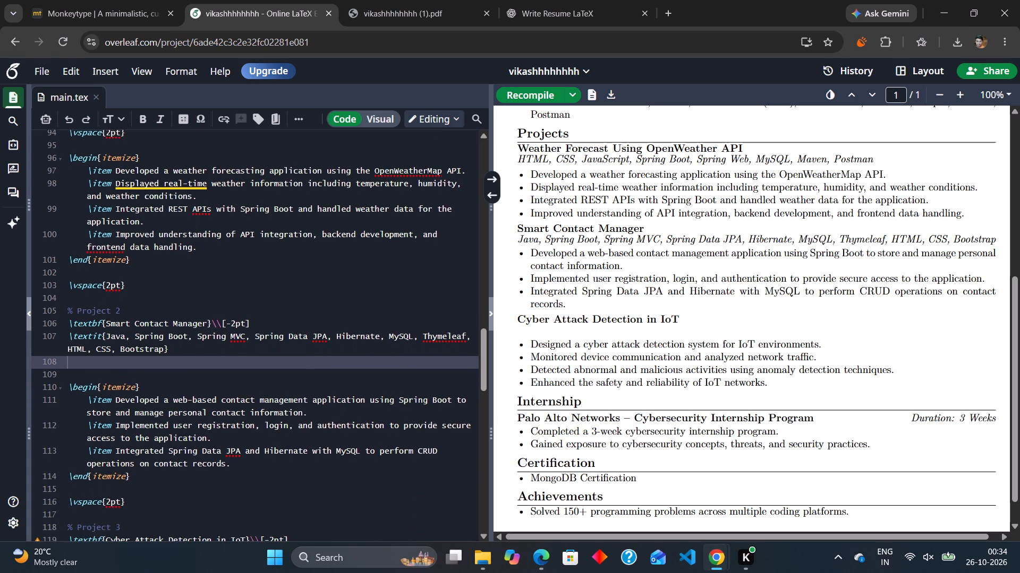
{"action": "scroll", "coordinate": [327, 360], "scroll_direction": "down", "scroll_amount": 2}
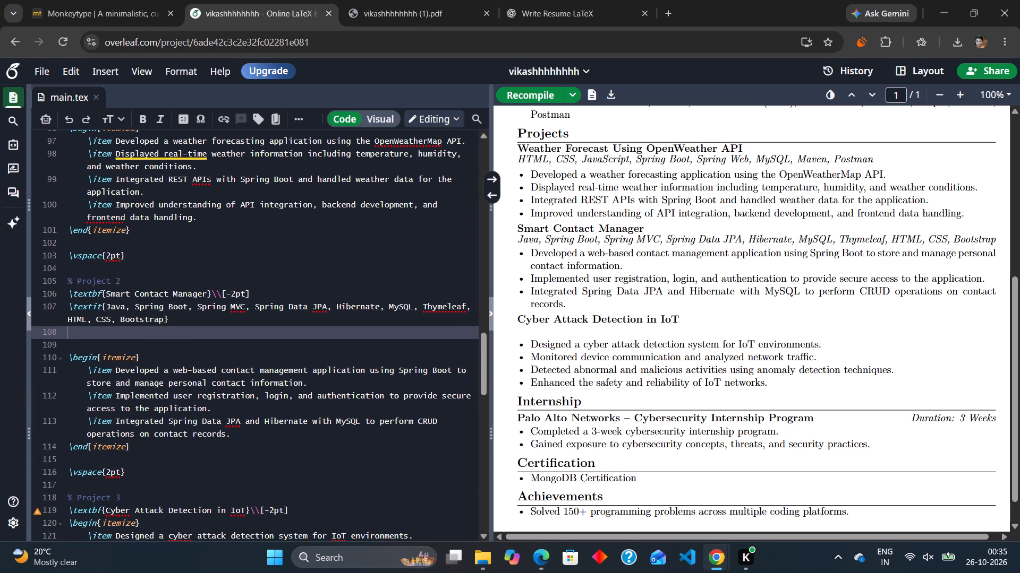
{"action": "scroll", "coordinate": [304, 397], "scroll_direction": "down", "scroll_amount": 1}
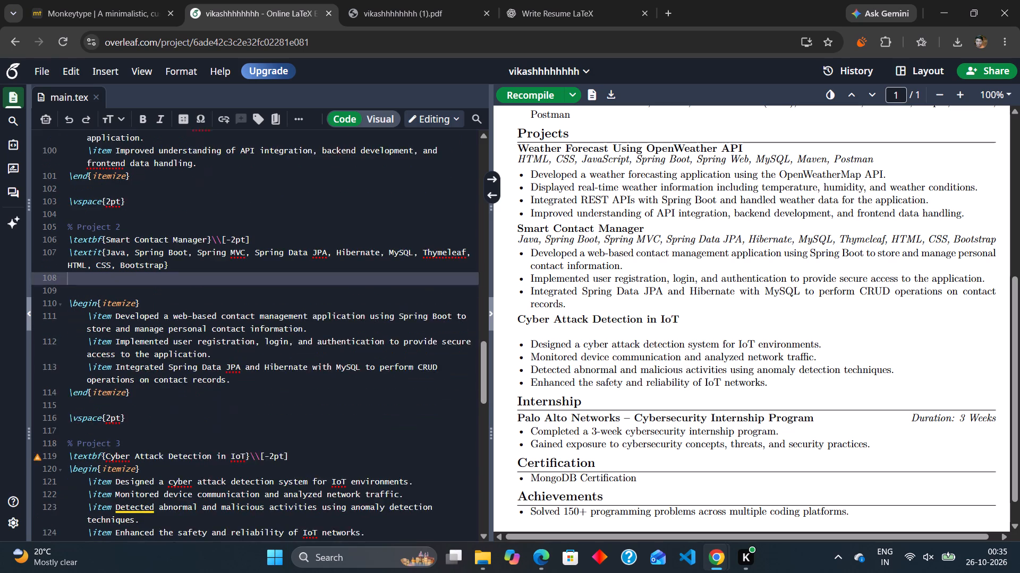
{"action": "scroll", "coordinate": [304, 397], "scroll_direction": "down", "scroll_amount": 1}
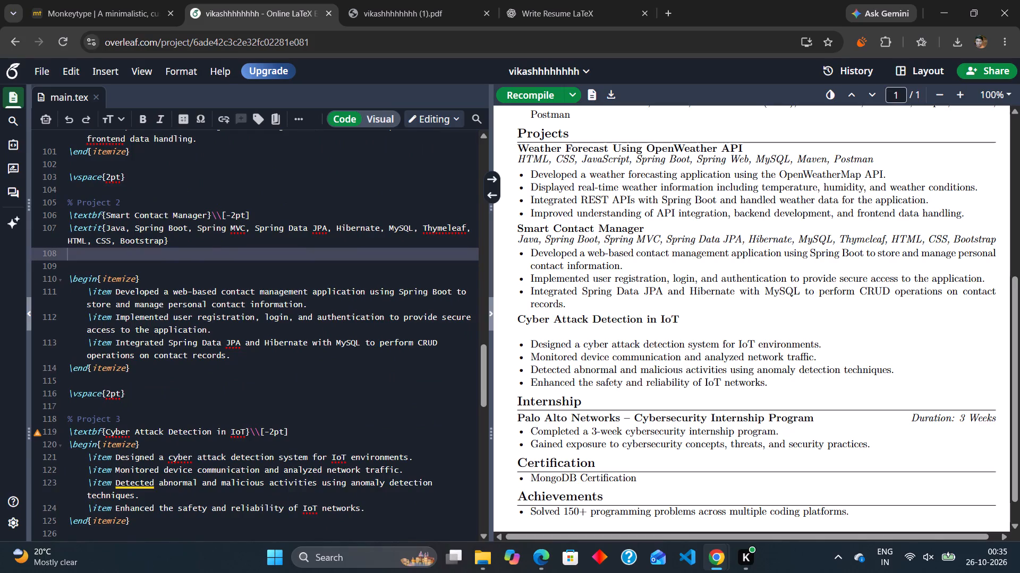
{"action": "scroll", "coordinate": [304, 397], "scroll_direction": "up", "scroll_amount": 1}
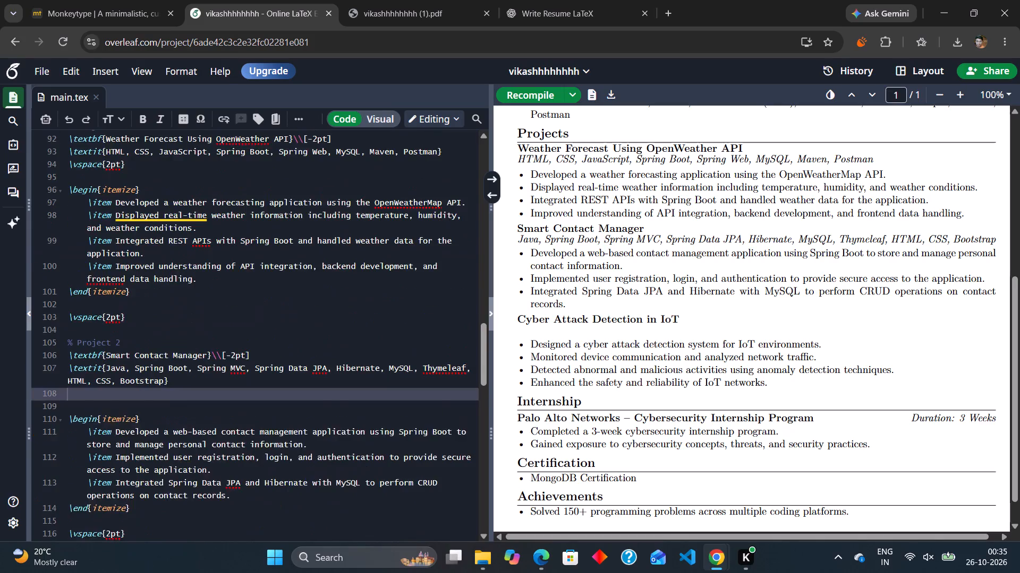
{"action": "scroll", "coordinate": [304, 397], "scroll_direction": "up", "scroll_amount": 4}
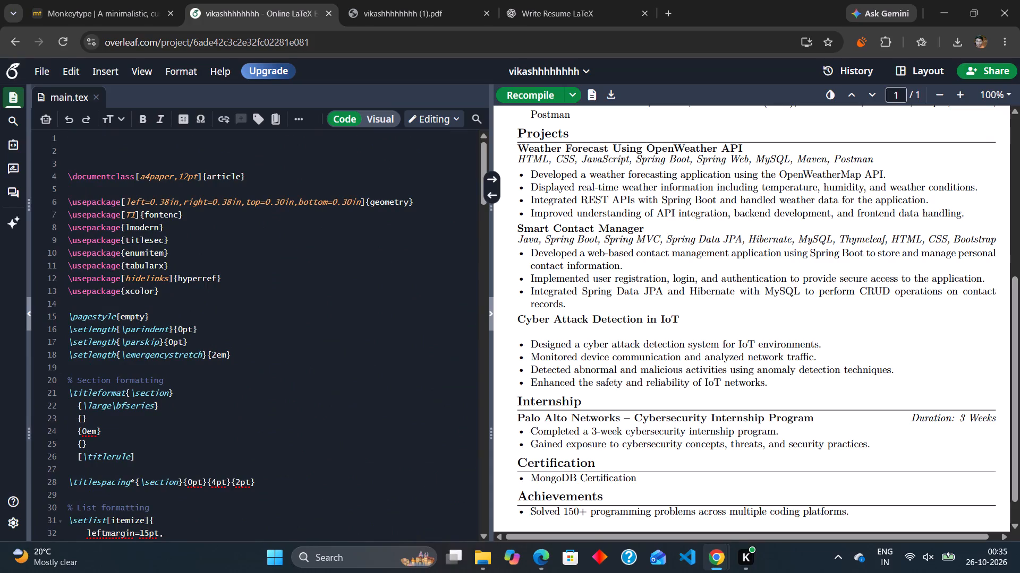
{"action": "left_click_drag", "start_coordinate": [66, 177], "coordinate": [102, 496]}
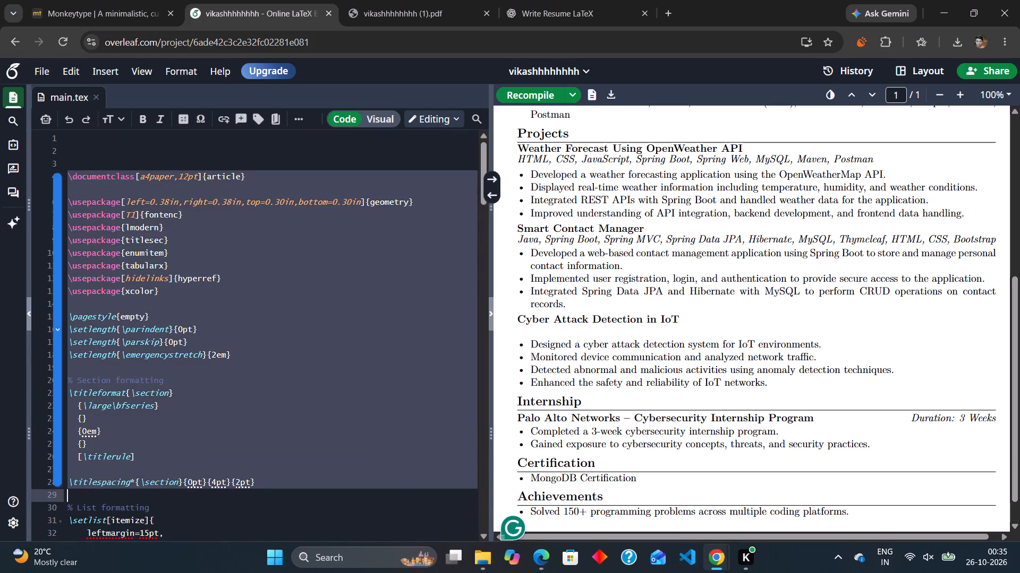
{"action": "left_click_drag", "start_coordinate": [102, 496], "coordinate": [100, 572]}
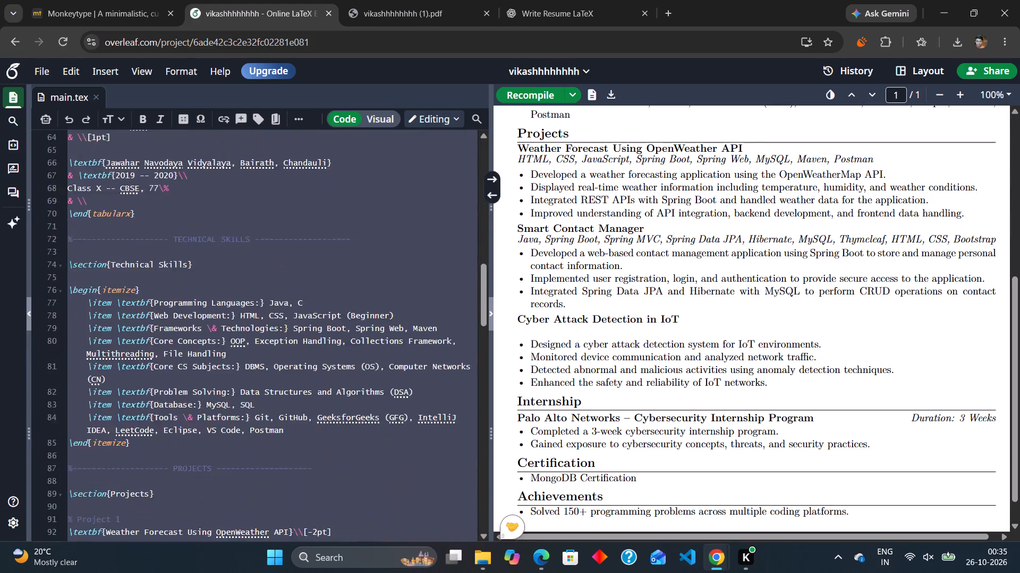
{"action": "left_click_drag", "start_coordinate": [100, 572], "coordinate": [99, 572]}
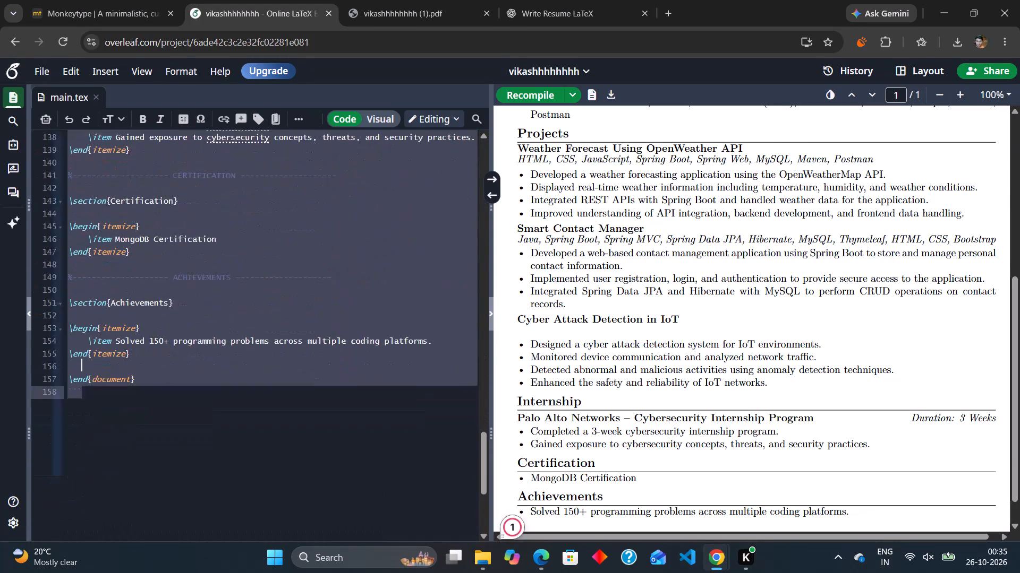
{"action": "left_click_drag", "start_coordinate": [99, 572], "coordinate": [175, 325]}
{"action": "key", "text": "ctrl+c"}
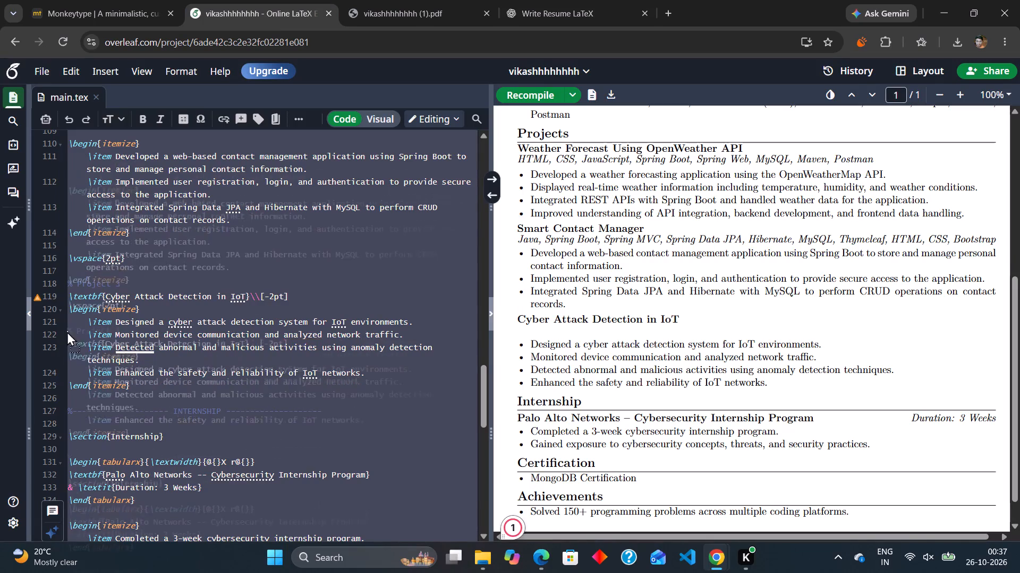
{"action": "left_click_drag", "start_coordinate": [67, 331], "coordinate": [84, 292]}
{"action": "scroll", "coordinate": [144, 313], "scroll_direction": "up", "scroll_amount": 1}
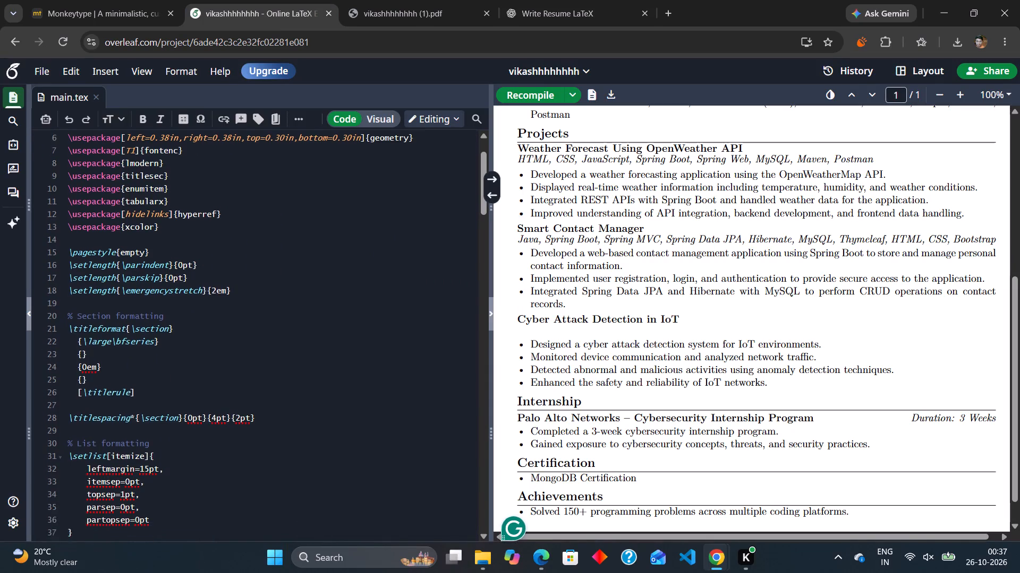
{"action": "scroll", "coordinate": [144, 313], "scroll_direction": "up", "scroll_amount": 1}
{"action": "scroll", "coordinate": [144, 313], "scroll_direction": "down", "scroll_amount": 5}
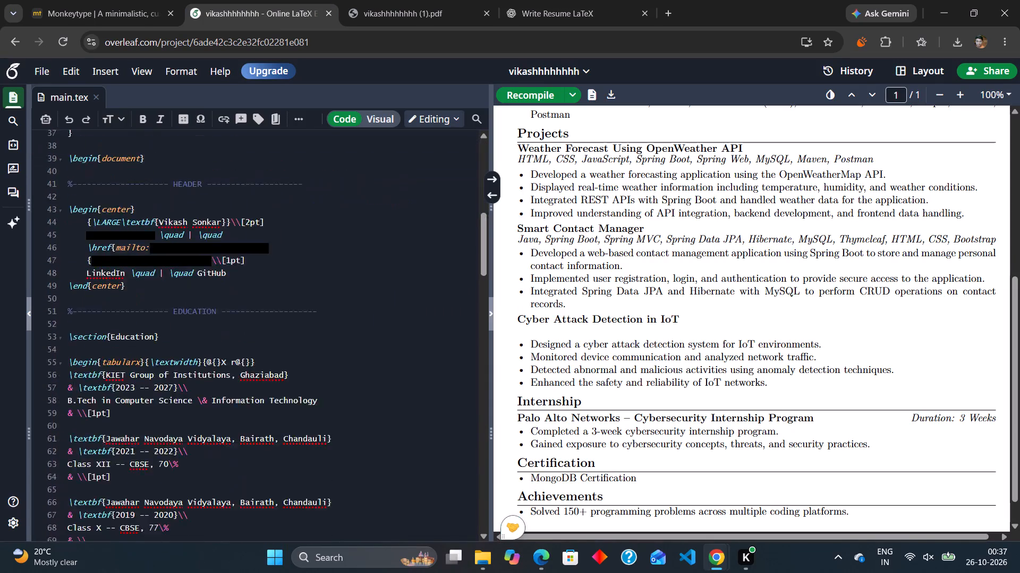
{"action": "scroll", "coordinate": [144, 313], "scroll_direction": "down", "scroll_amount": 8}
{"action": "scroll", "coordinate": [144, 313], "scroll_direction": "up", "scroll_amount": 2}
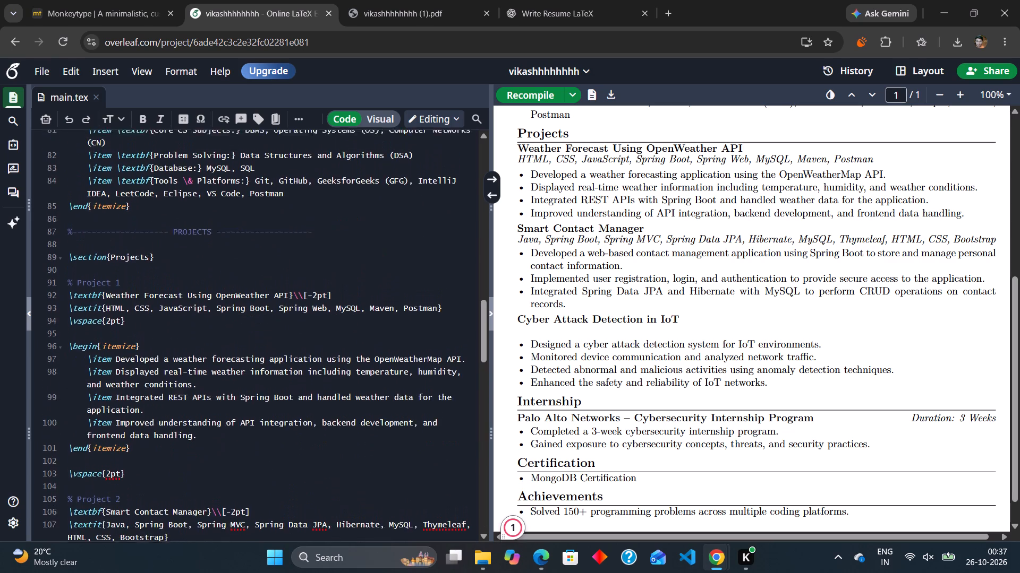
{"action": "scroll", "coordinate": [144, 313], "scroll_direction": "down", "scroll_amount": 6}
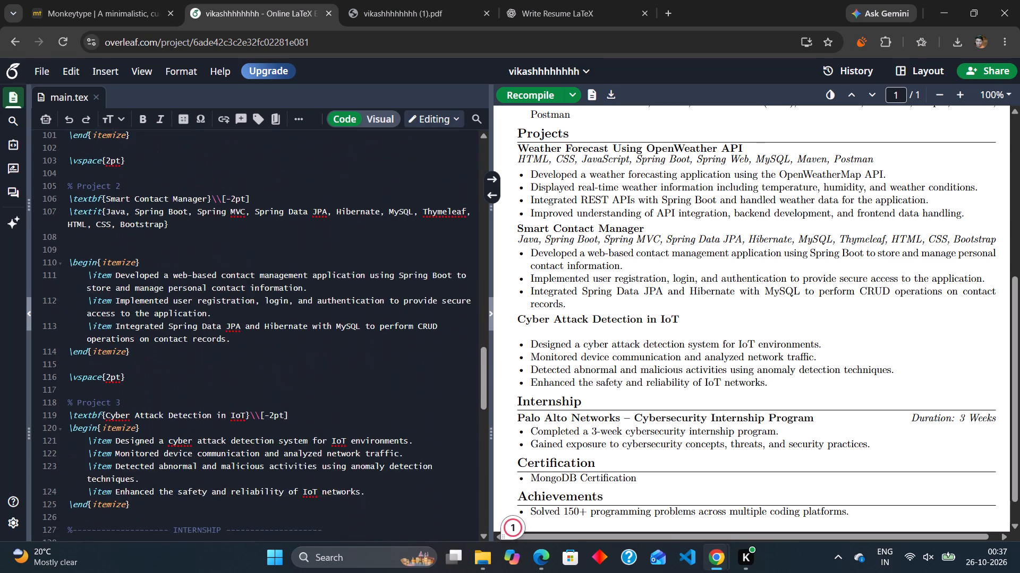
{"action": "scroll", "coordinate": [144, 313], "scroll_direction": "down", "scroll_amount": 1}
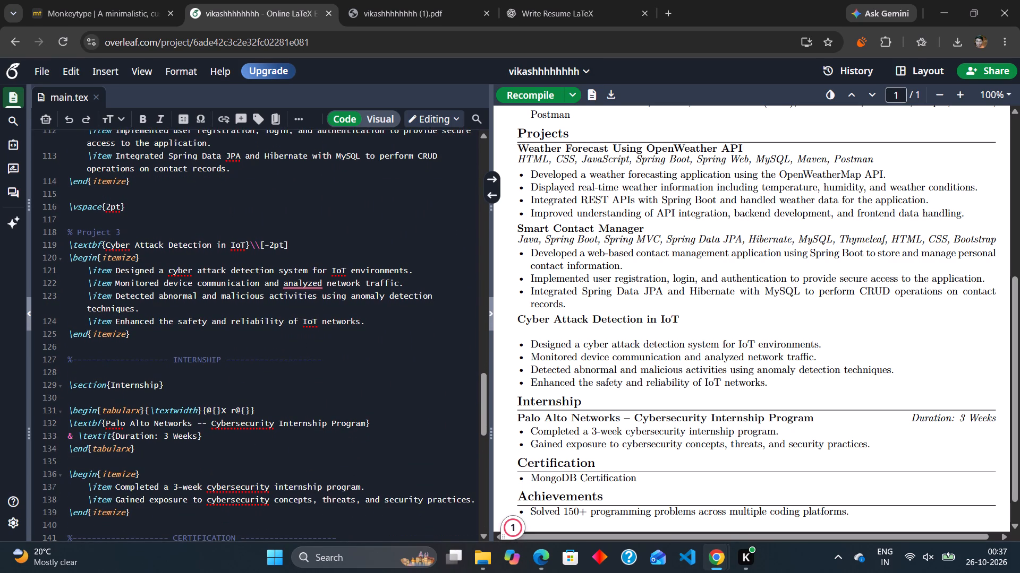
{"action": "left_click_drag", "start_coordinate": [66, 231], "coordinate": [146, 335]}
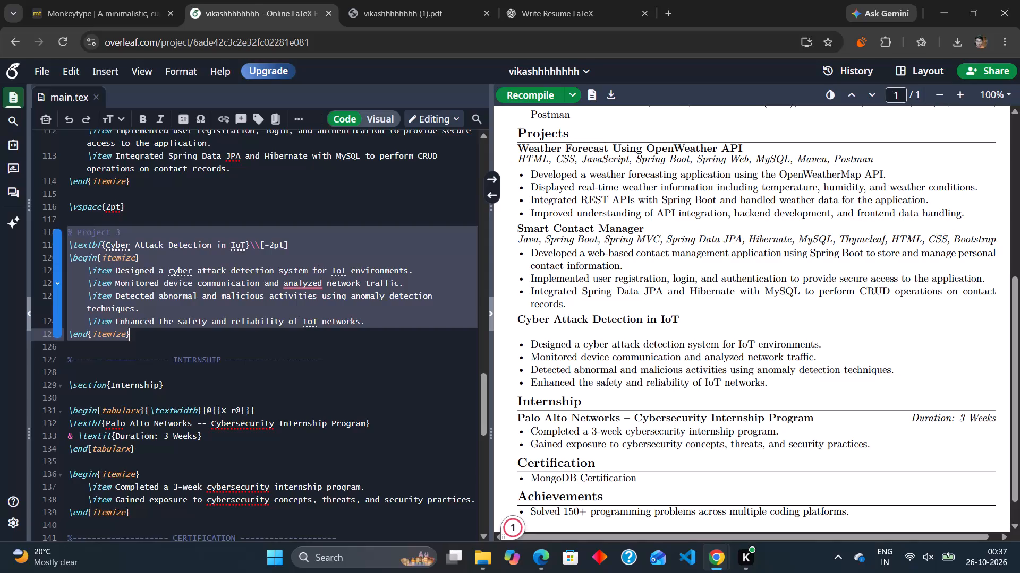
{"action": "left_click_drag", "start_coordinate": [146, 335], "coordinate": [146, 336]}
{"action": "key", "text": "BackSpace"}
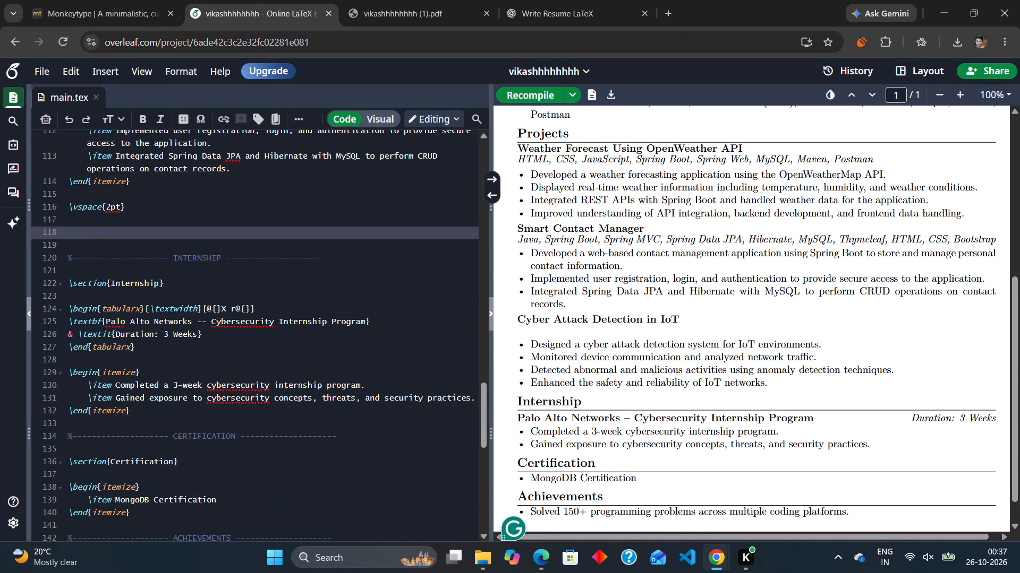
{"action": "key", "text": "ctrl+v"}
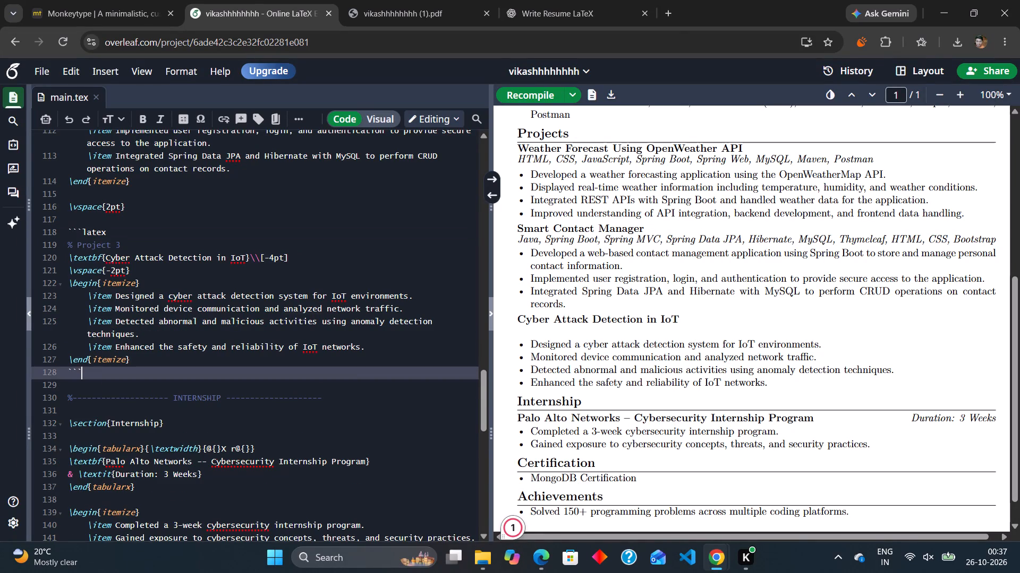
{"action": "left_click", "coordinate": [521, 91]}
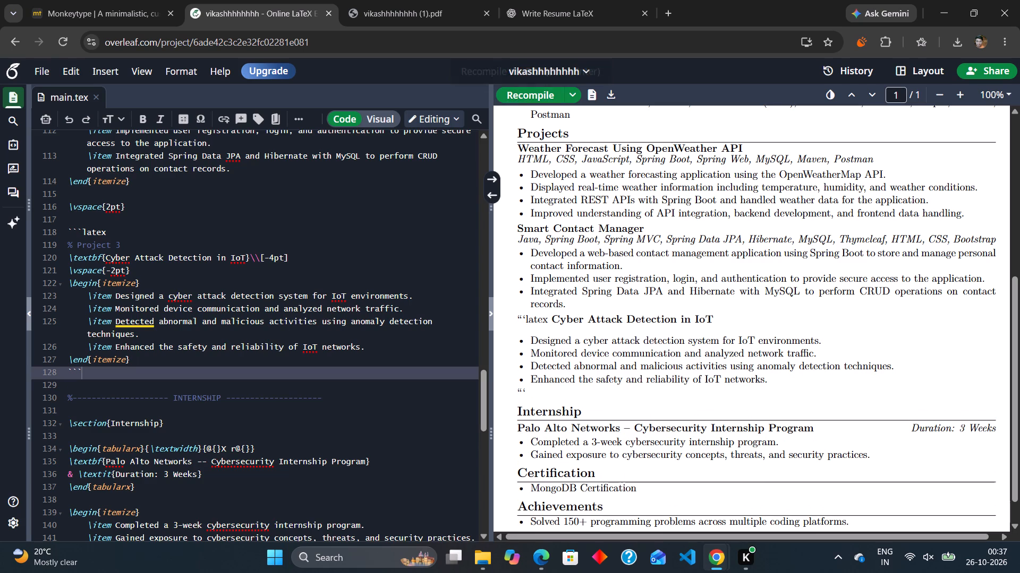
Delete the stray ```latex text above the Project 3 comment and recompile the resume.
{"action": "left_click", "coordinate": [113, 233]}
{"action": "key", "text": "BackSpace"}
{"action": "key", "text": "BackSpace"}
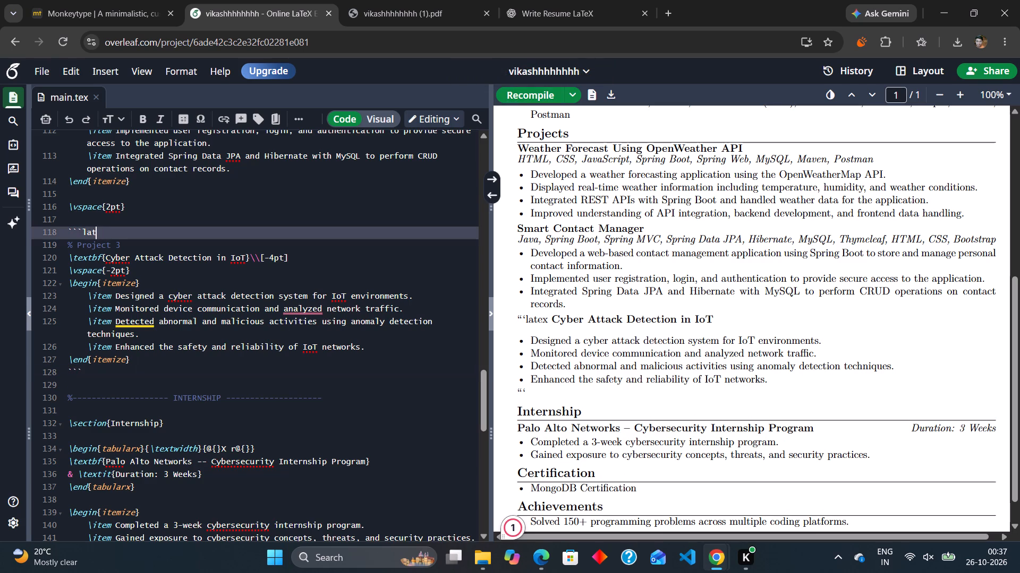
{"action": "key", "text": "BackSpace"}
{"action": "key", "text": "BackSpace"}
{"action": "key", "text": "BackSpace"}
{"action": "key", "text": "BackSpace"}
{"action": "key", "text": "BackSpace"}
{"action": "key", "text": "BackSpace"}
{"action": "left_click", "coordinate": [539, 98]}
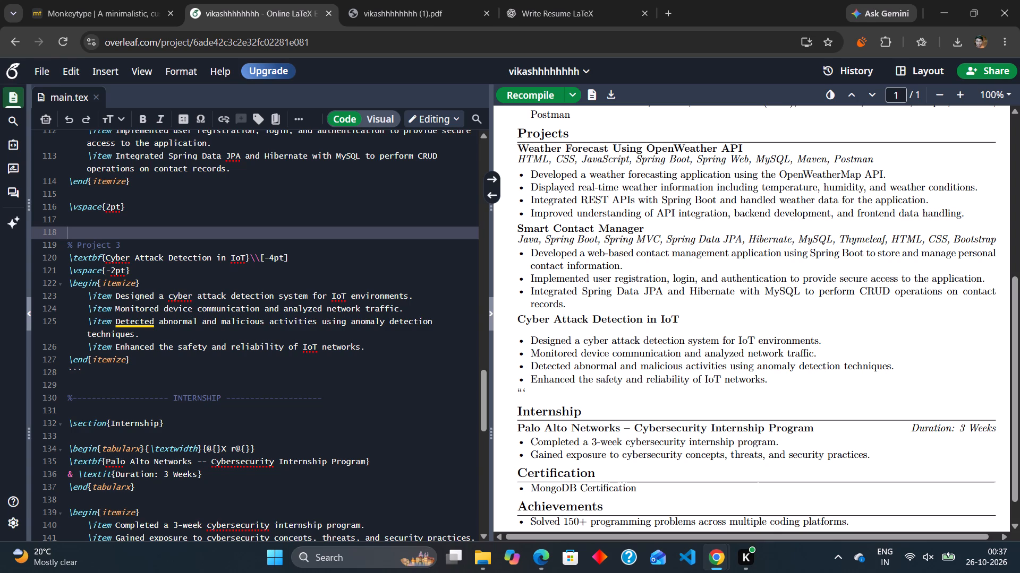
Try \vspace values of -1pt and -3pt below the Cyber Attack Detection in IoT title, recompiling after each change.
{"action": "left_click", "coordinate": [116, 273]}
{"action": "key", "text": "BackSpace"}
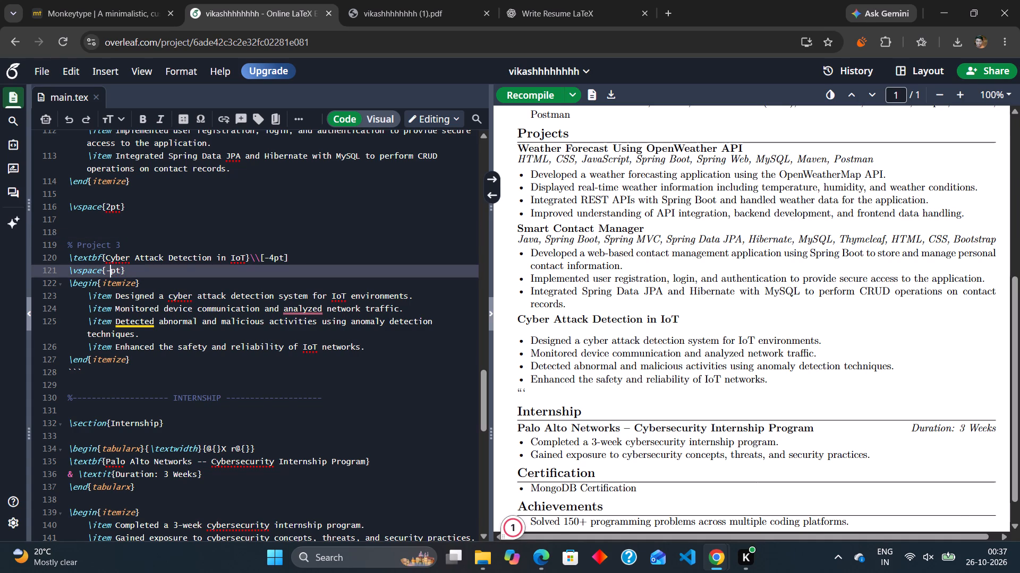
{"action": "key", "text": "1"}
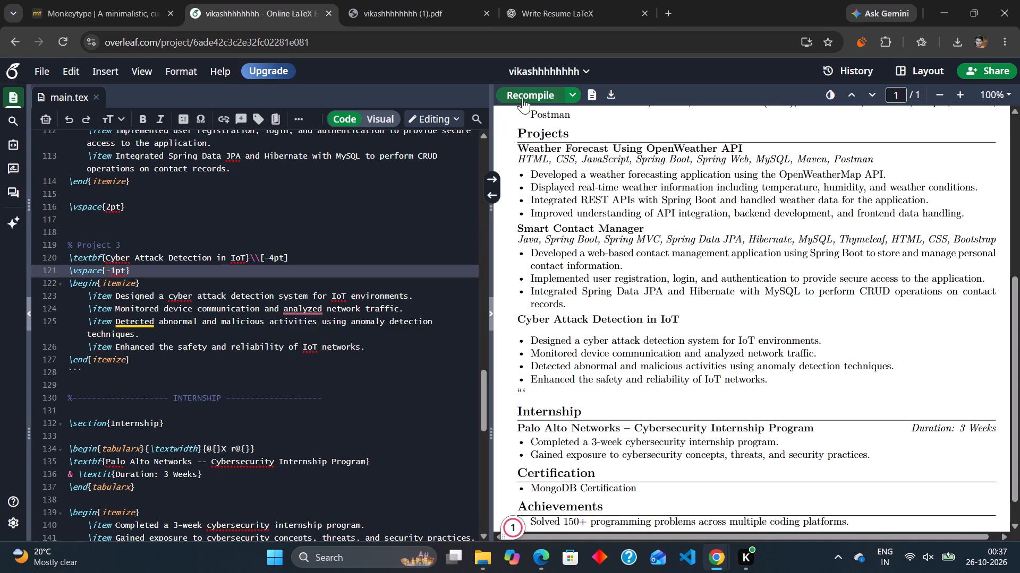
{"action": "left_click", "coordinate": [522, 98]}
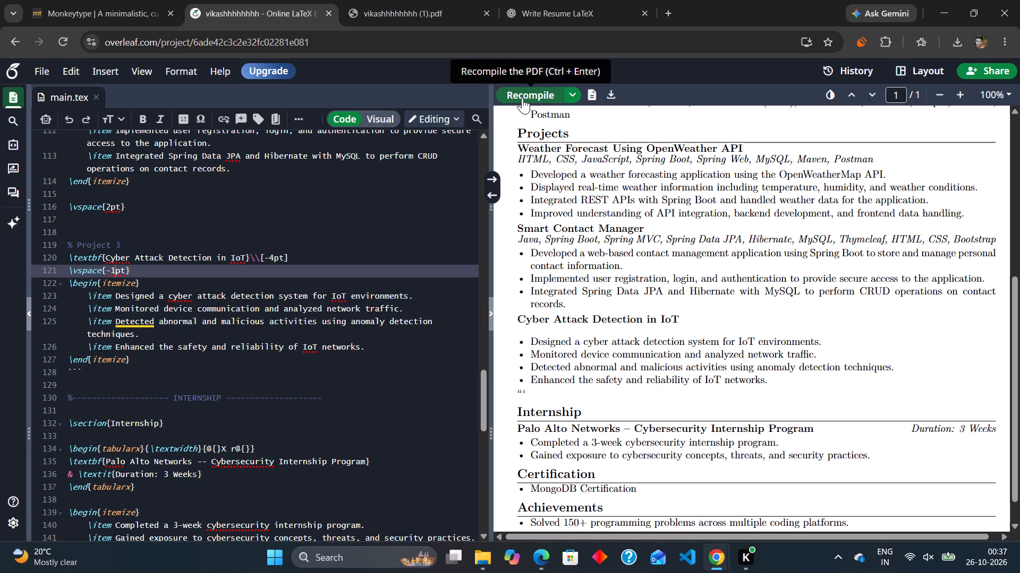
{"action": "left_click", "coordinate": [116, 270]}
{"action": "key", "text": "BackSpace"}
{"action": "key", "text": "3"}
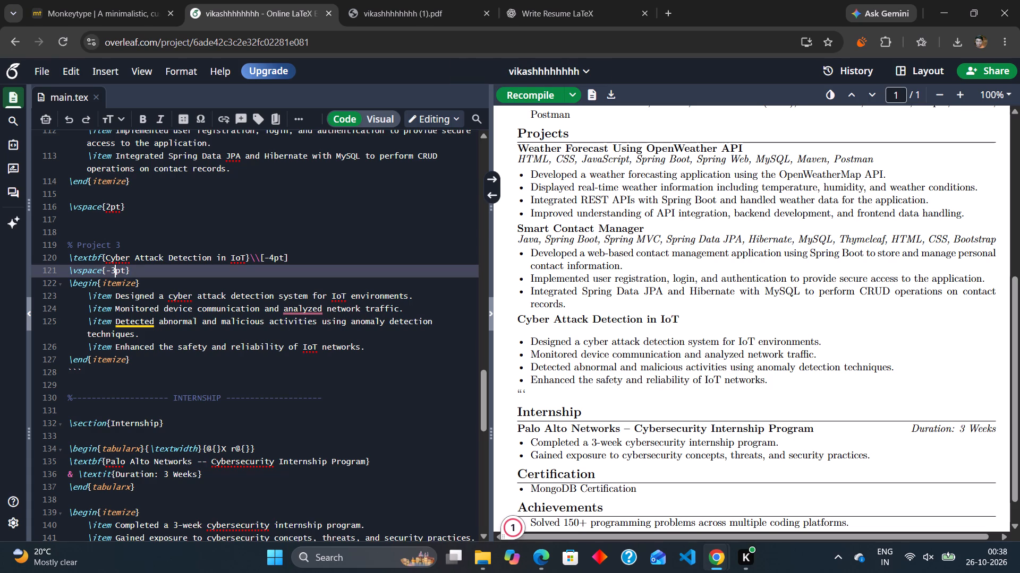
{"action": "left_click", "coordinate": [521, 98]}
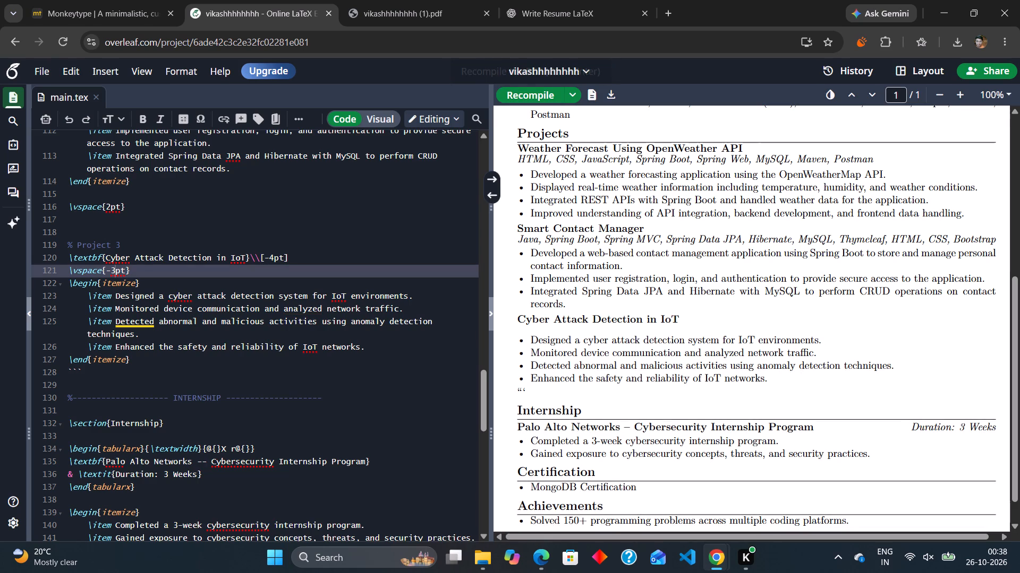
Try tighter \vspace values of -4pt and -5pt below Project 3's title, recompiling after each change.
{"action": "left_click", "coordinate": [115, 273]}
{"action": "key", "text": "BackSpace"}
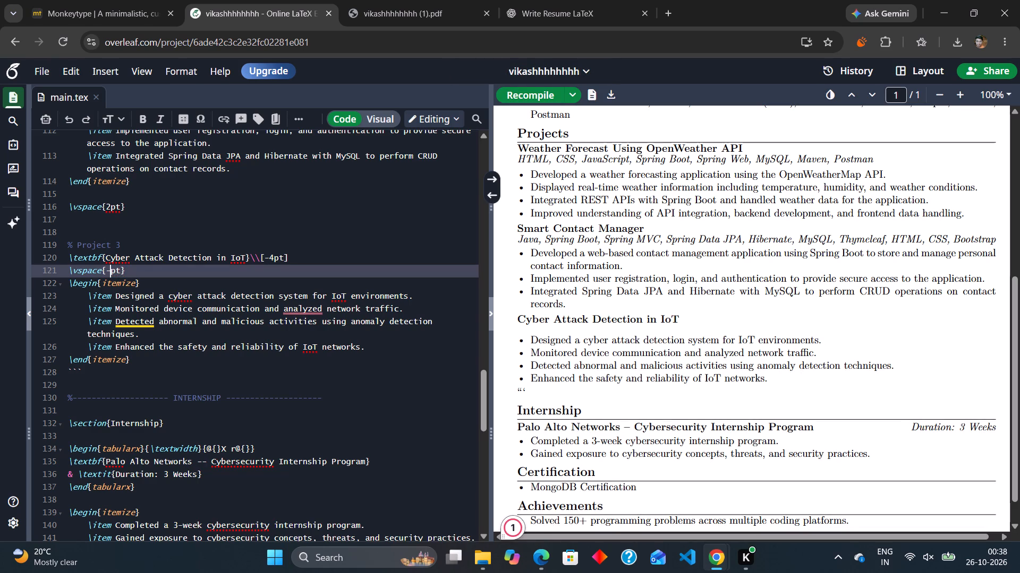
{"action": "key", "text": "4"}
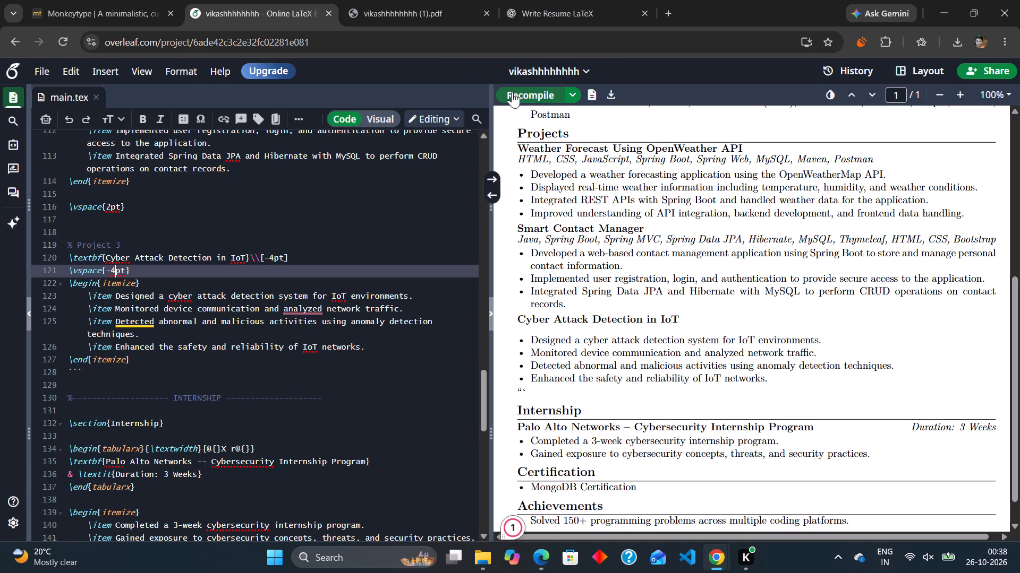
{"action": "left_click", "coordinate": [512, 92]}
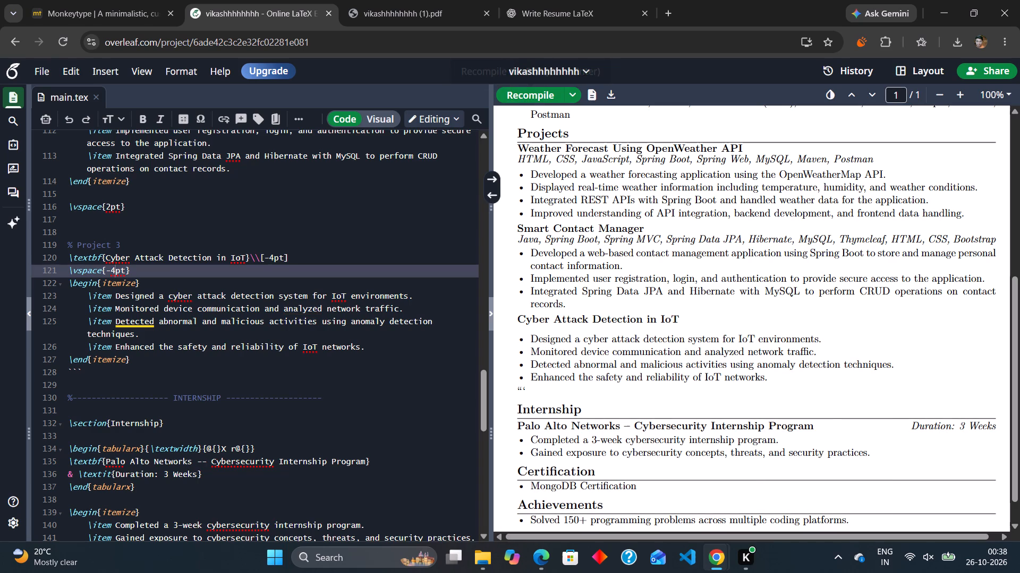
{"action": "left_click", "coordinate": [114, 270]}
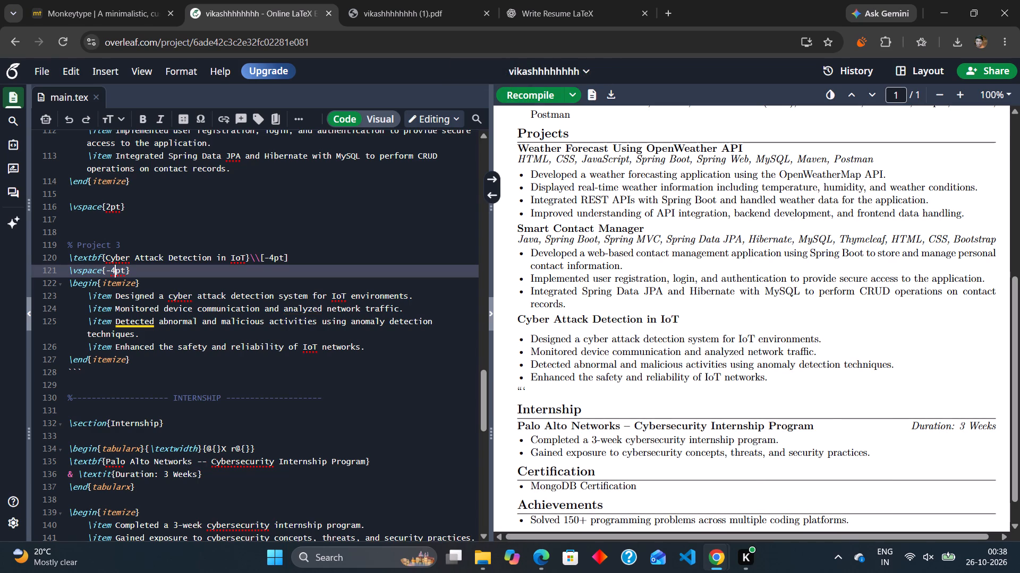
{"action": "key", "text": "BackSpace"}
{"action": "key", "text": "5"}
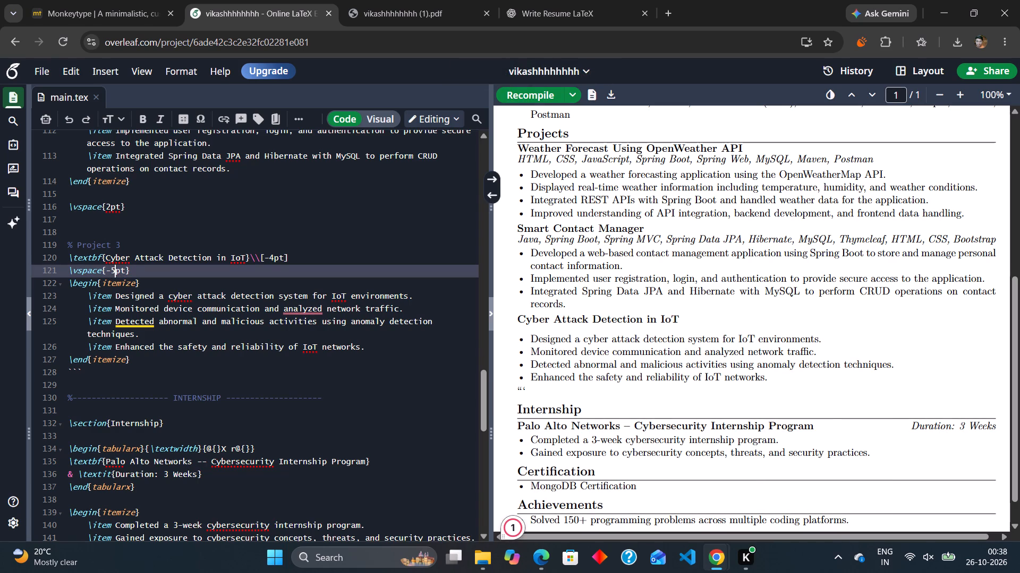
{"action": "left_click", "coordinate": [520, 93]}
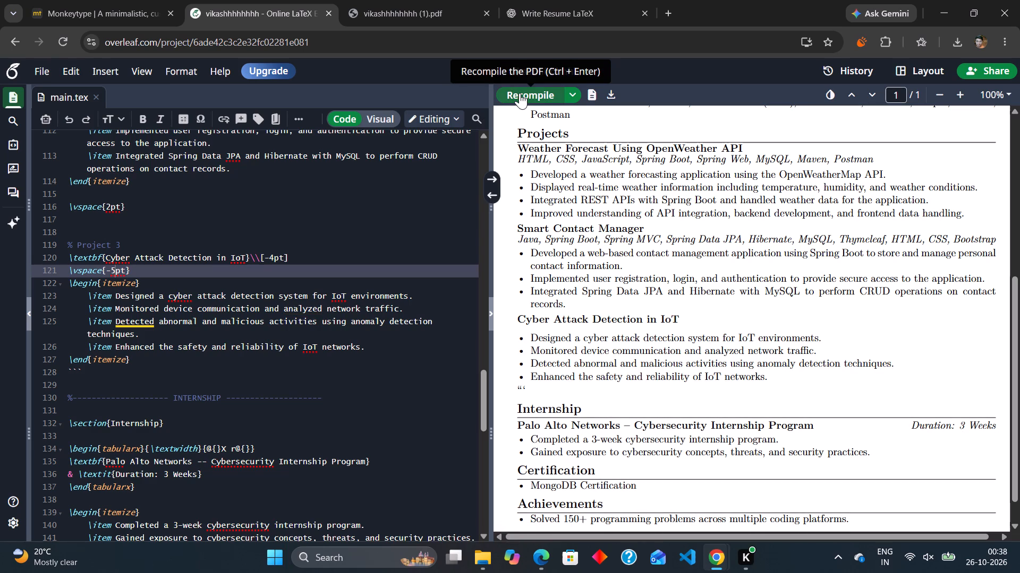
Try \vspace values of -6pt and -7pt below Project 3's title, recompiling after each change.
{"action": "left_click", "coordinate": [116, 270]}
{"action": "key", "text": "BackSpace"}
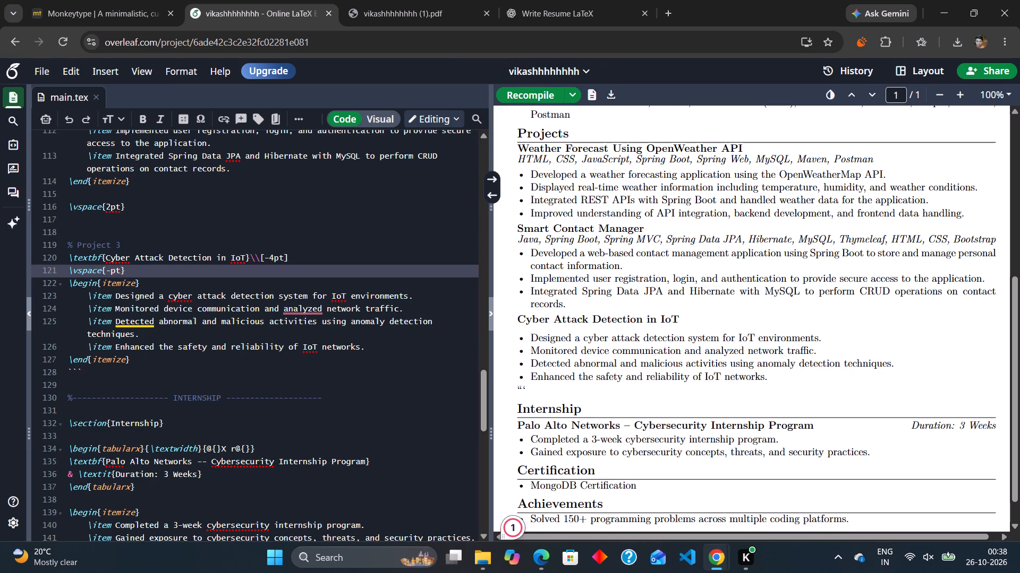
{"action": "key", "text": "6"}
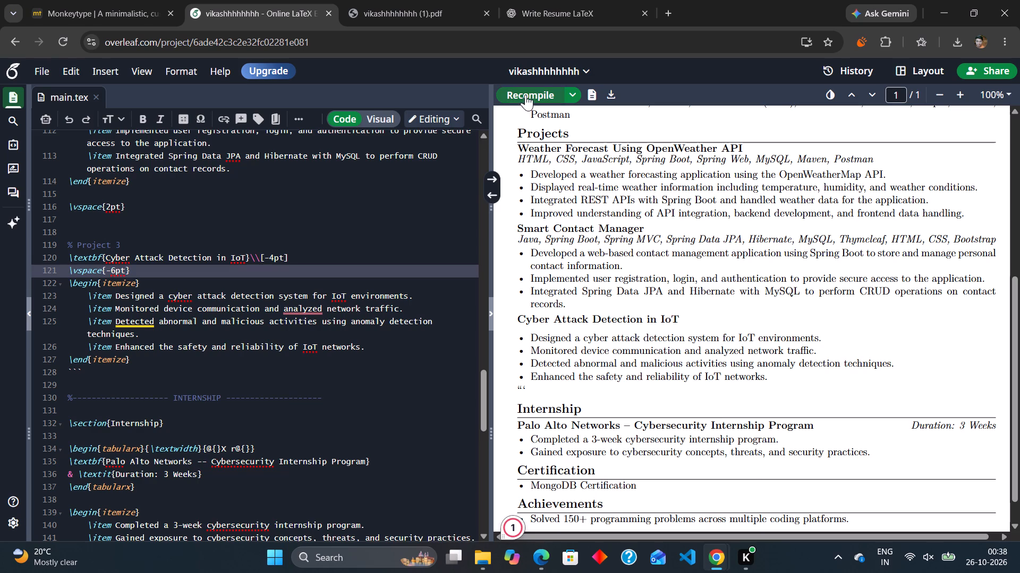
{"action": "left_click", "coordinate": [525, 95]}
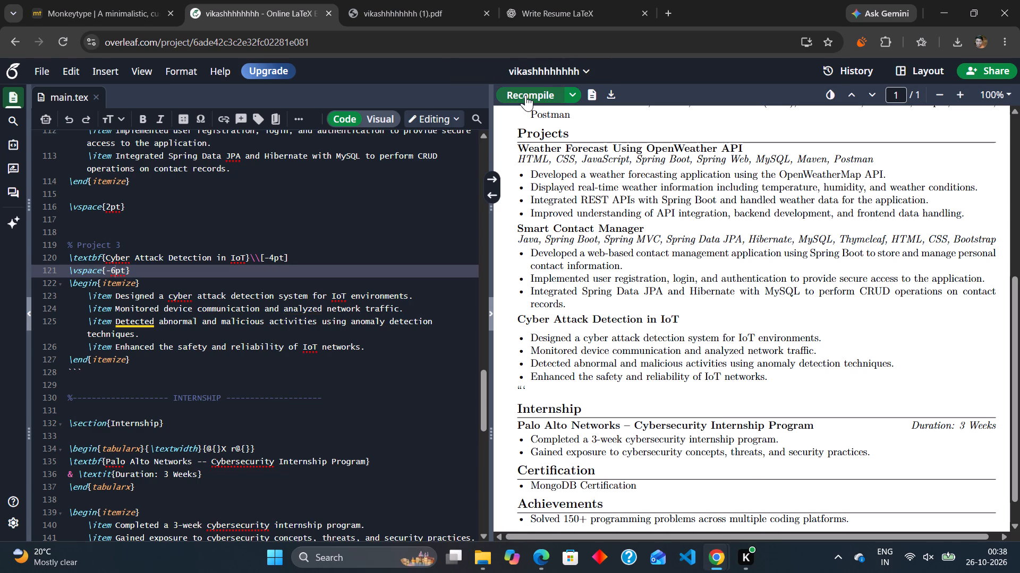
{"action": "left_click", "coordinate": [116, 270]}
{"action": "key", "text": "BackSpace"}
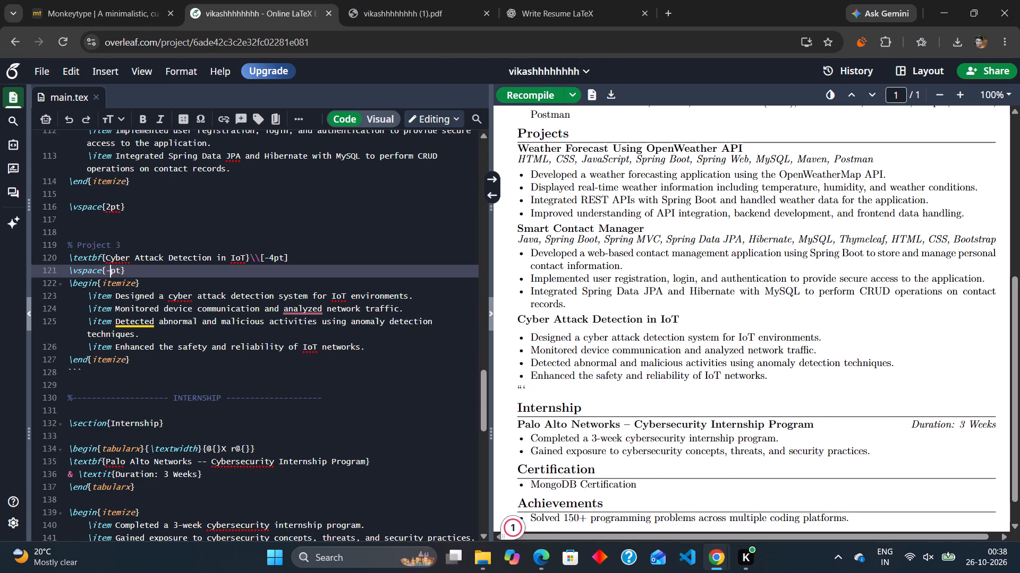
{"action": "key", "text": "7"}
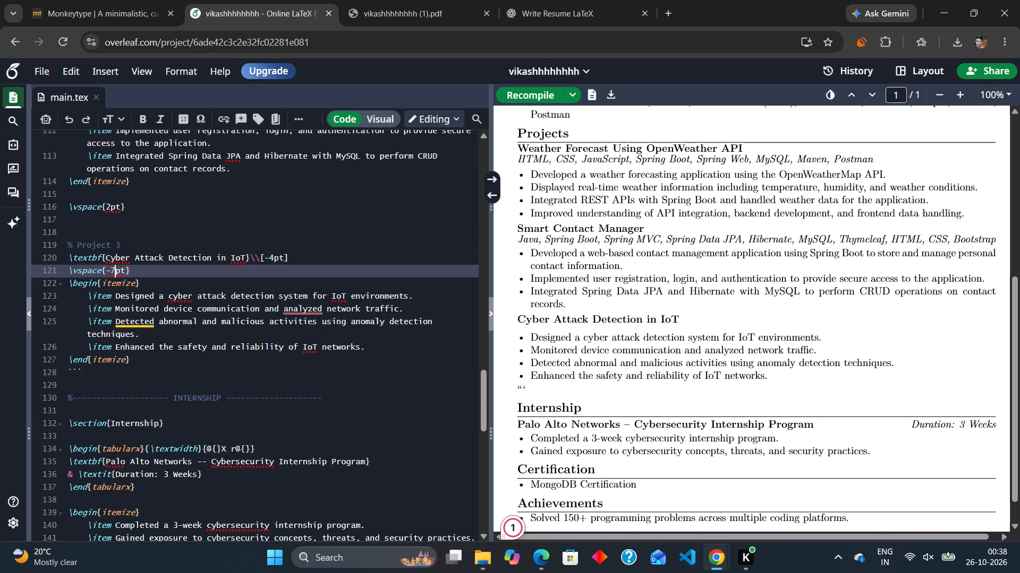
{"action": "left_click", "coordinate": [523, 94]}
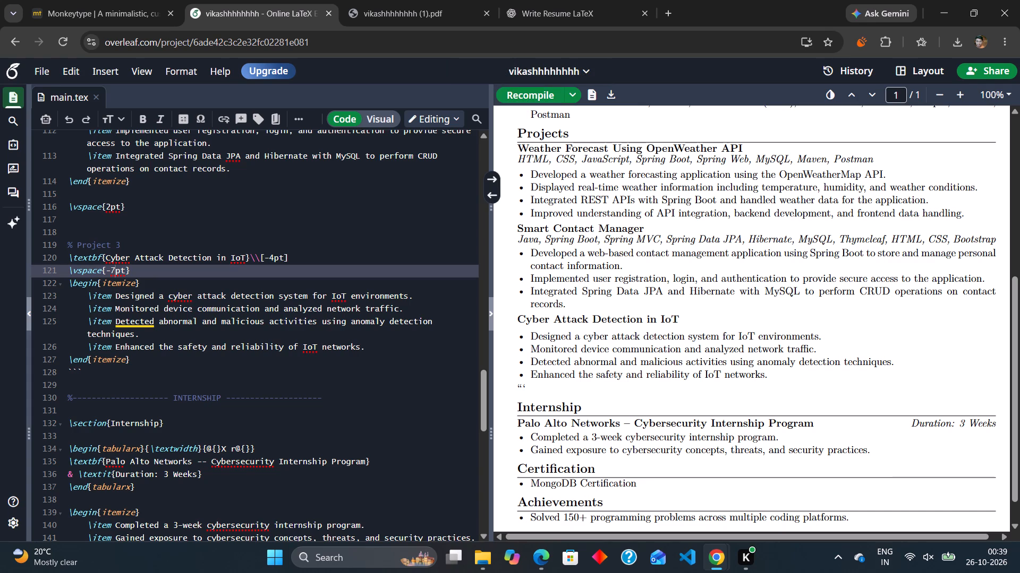
Set the \vspace below Project 3's title to -8pt and recompile the resume.
{"action": "left_click", "coordinate": [116, 271]}
{"action": "key", "text": "BackSpace"}
{"action": "key", "text": "8"}
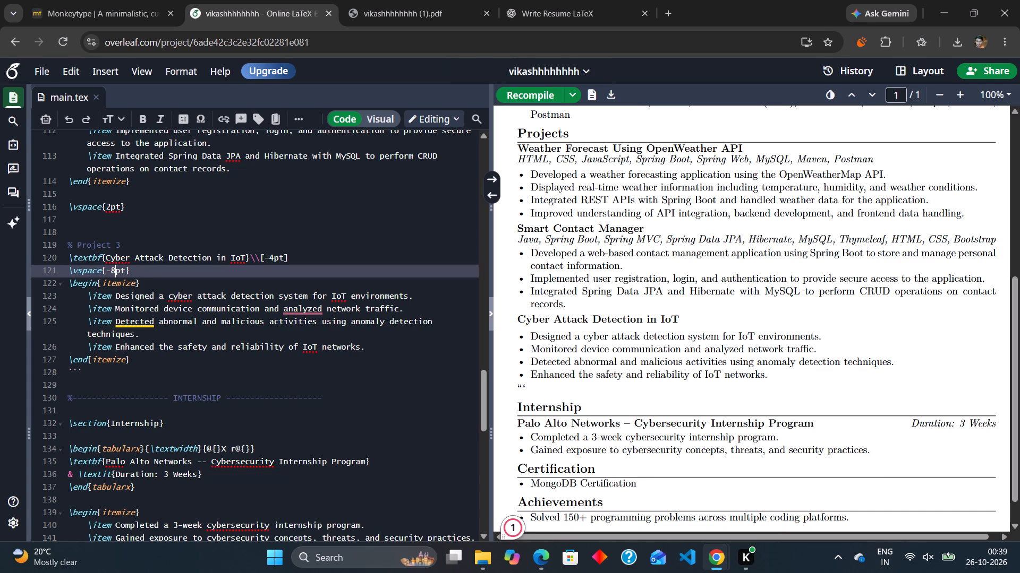
{"action": "left_click", "coordinate": [526, 94]}
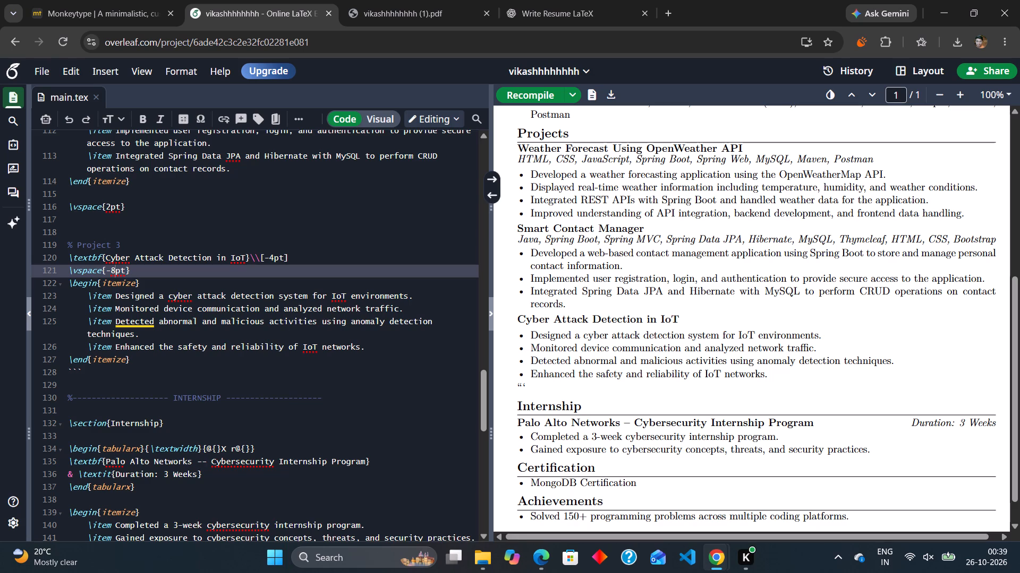
Copy Project 3's \vspace{-8pt} line onto a new line below Project 2's technology list and recompile the resume.
{"action": "left_click_drag", "start_coordinate": [130, 271], "coordinate": [63, 270]}
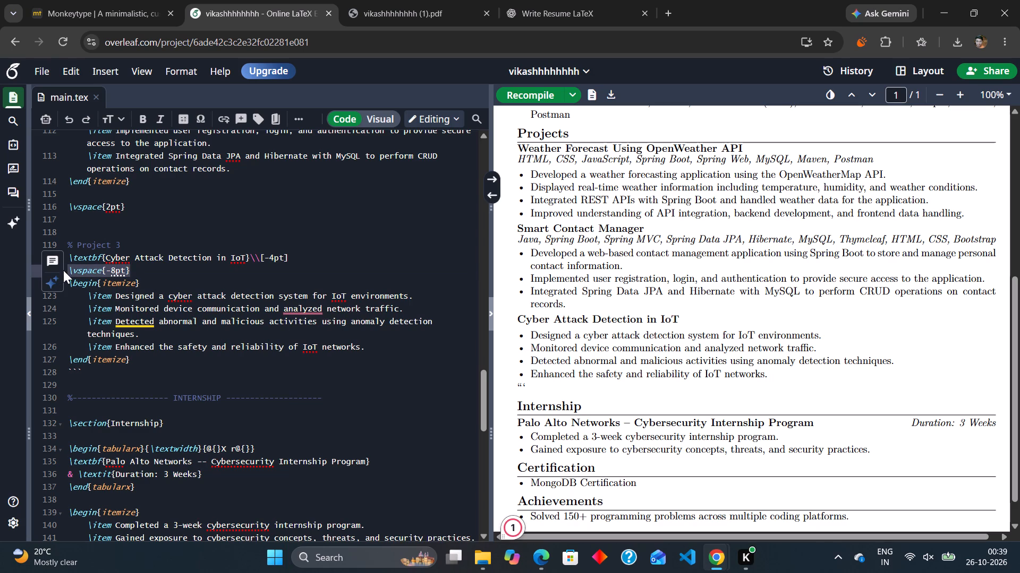
{"action": "key", "text": "ctrl+c"}
{"action": "scroll", "coordinate": [275, 250], "scroll_direction": "up", "scroll_amount": 1}
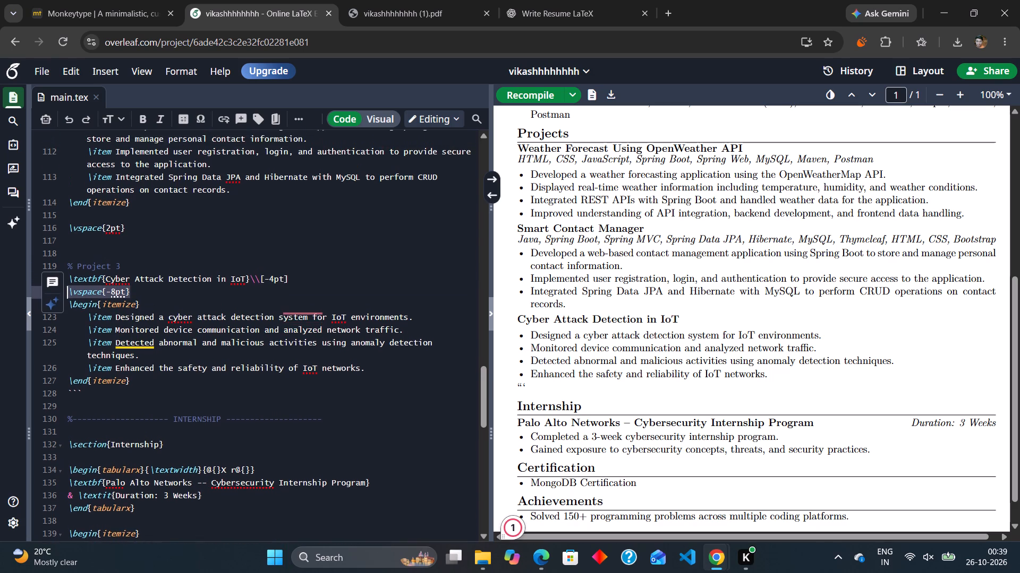
{"action": "scroll", "coordinate": [275, 250], "scroll_direction": "up", "scroll_amount": 2}
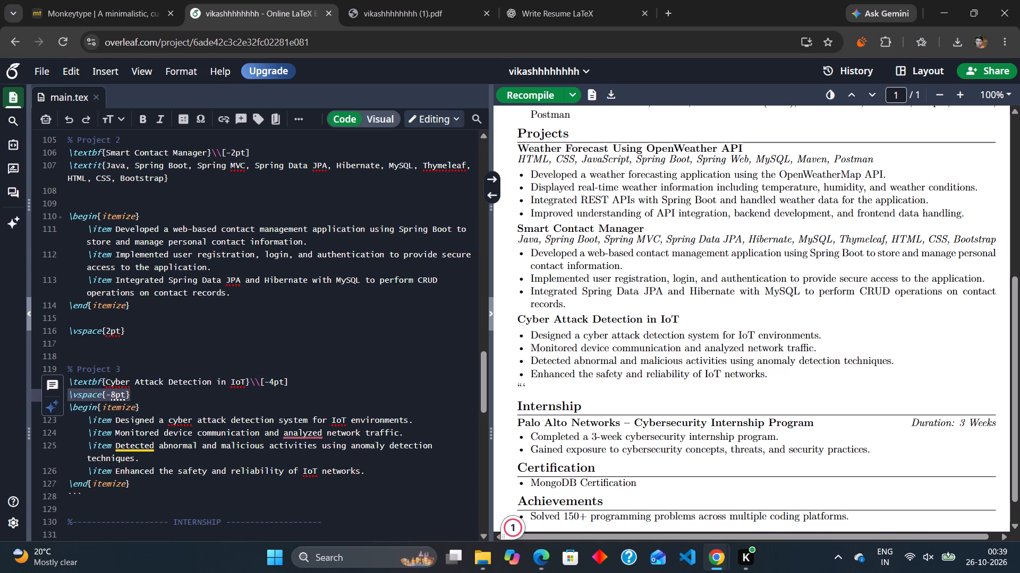
{"action": "left_click", "coordinate": [189, 180]}
{"action": "key", "text": "Return"}
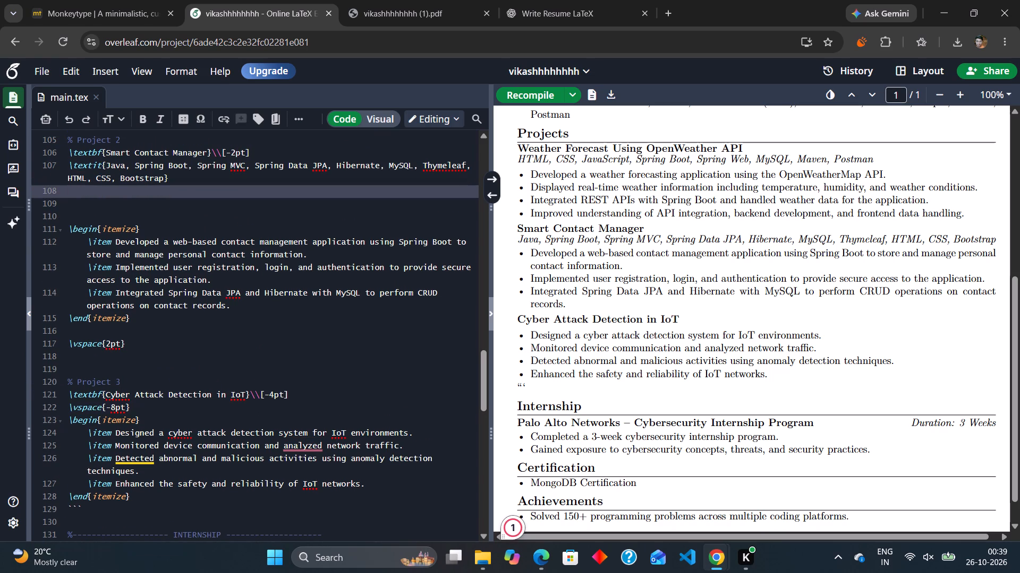
{"action": "key", "text": "ctrl+v"}
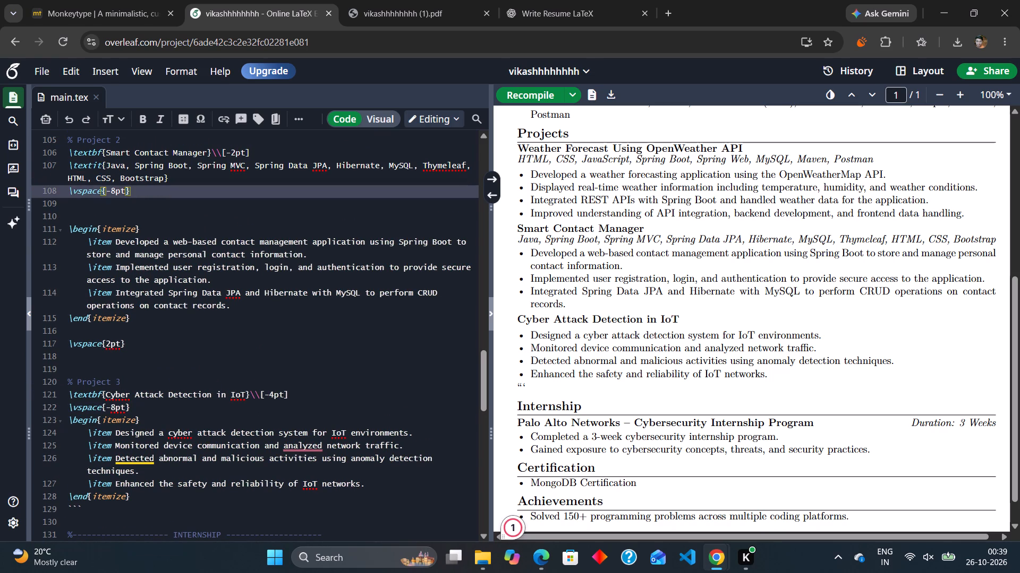
{"action": "left_click", "coordinate": [521, 88]}
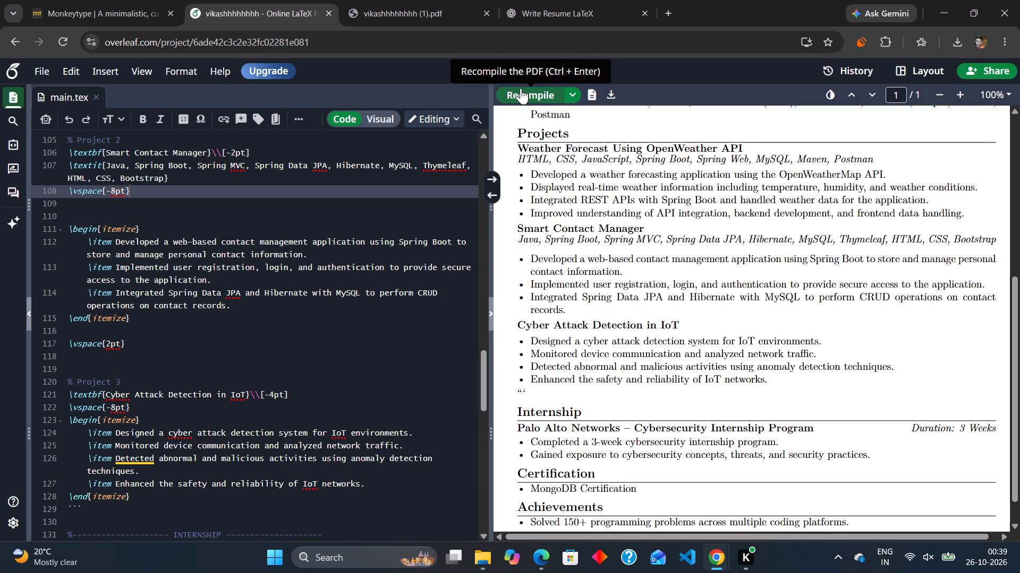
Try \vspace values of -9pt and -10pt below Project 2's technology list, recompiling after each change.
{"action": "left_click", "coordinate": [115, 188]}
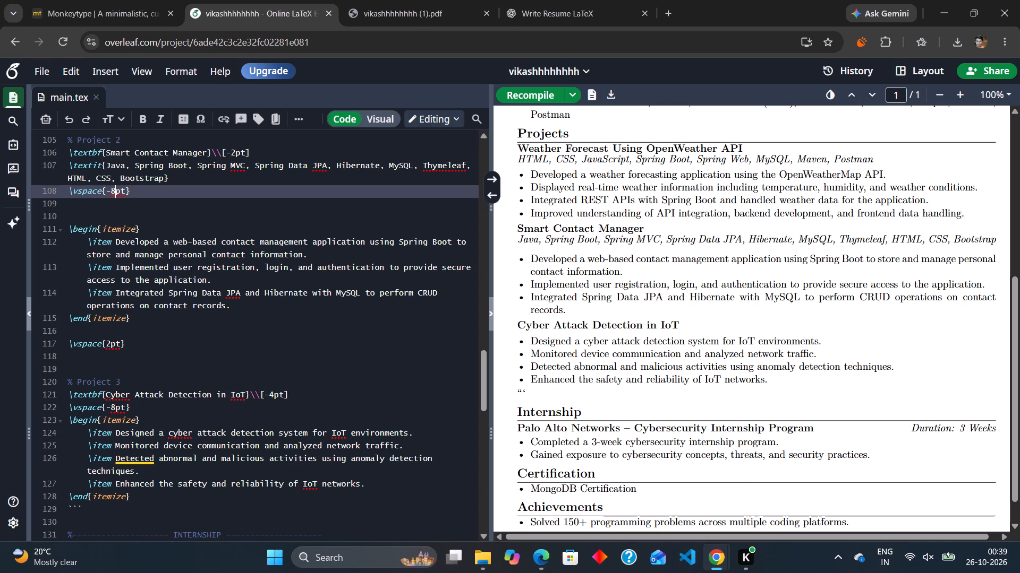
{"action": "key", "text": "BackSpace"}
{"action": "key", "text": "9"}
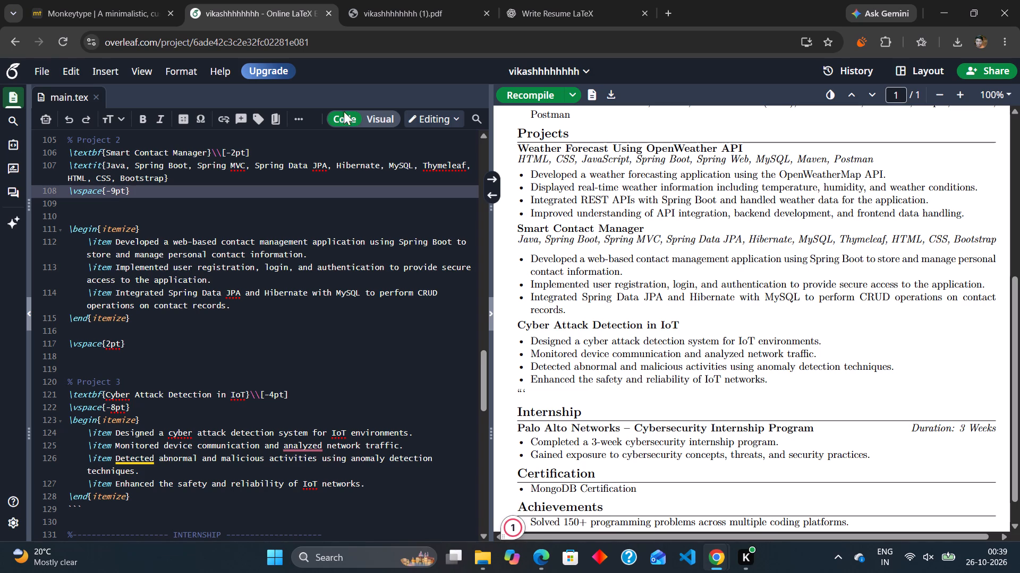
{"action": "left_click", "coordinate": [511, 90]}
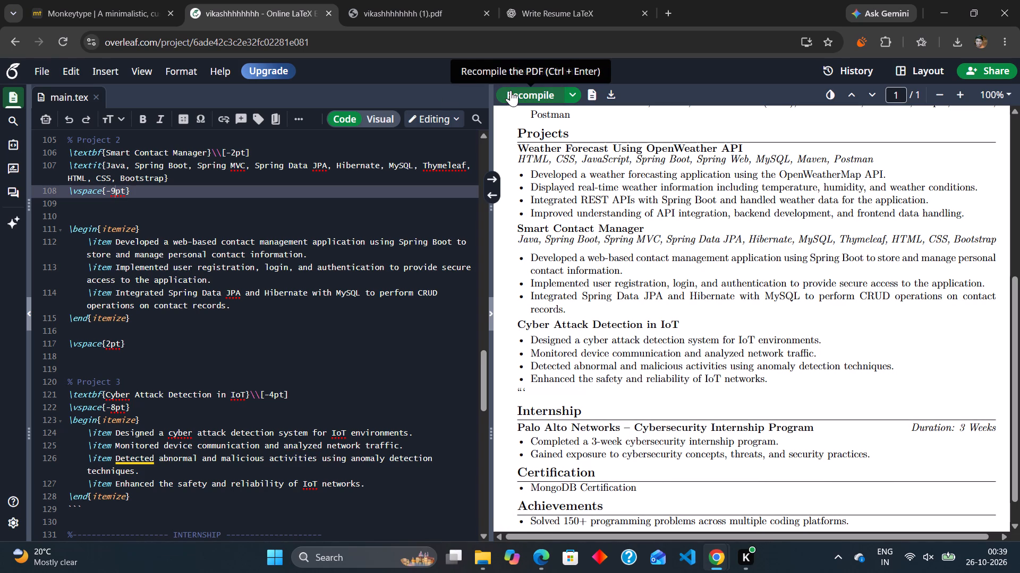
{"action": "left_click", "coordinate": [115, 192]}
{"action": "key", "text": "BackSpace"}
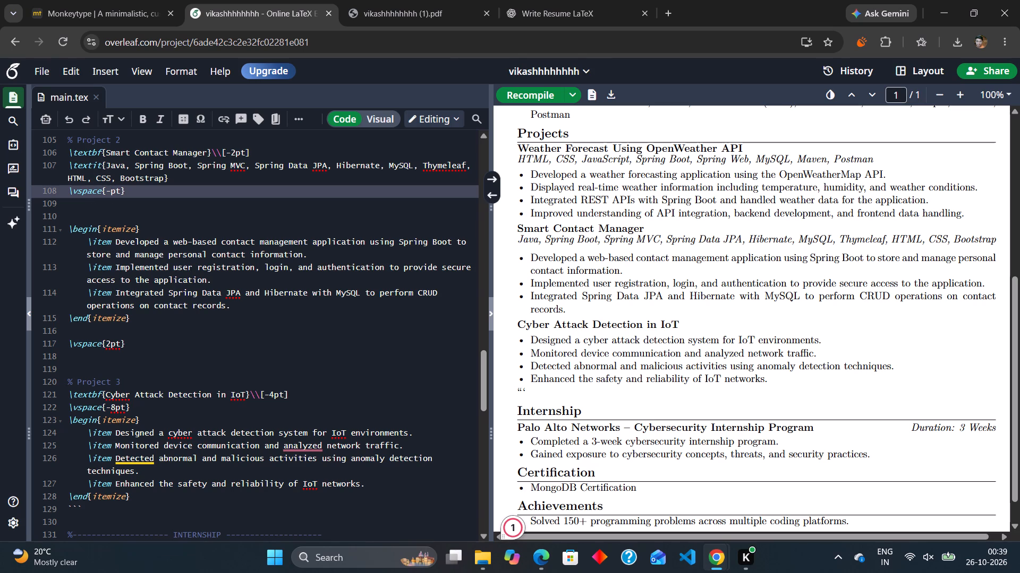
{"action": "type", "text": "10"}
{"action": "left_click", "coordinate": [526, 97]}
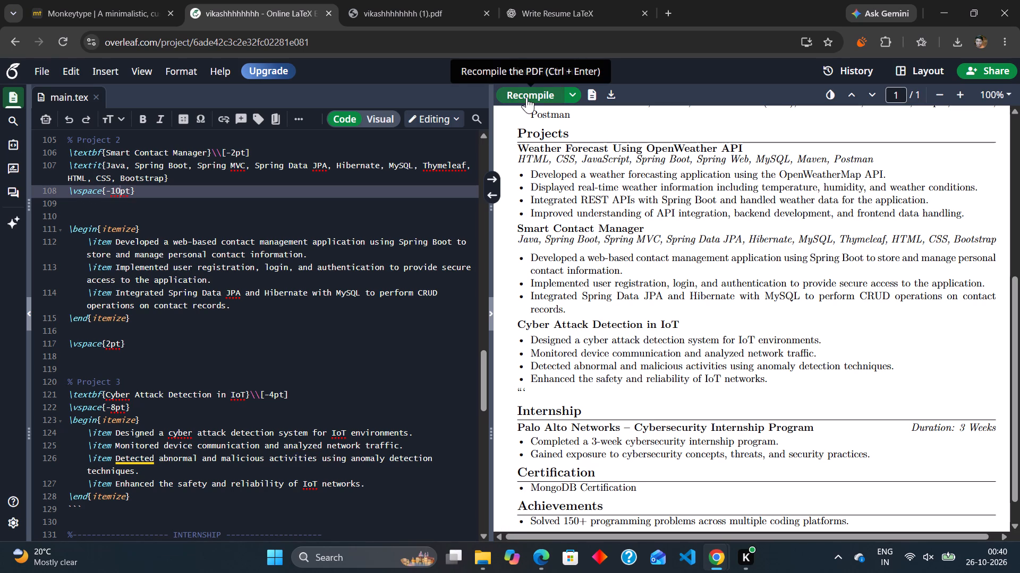
Set the \vspace below Project 2's technology list to -12pt and recompile the resume.
{"action": "left_click", "coordinate": [121, 189]}
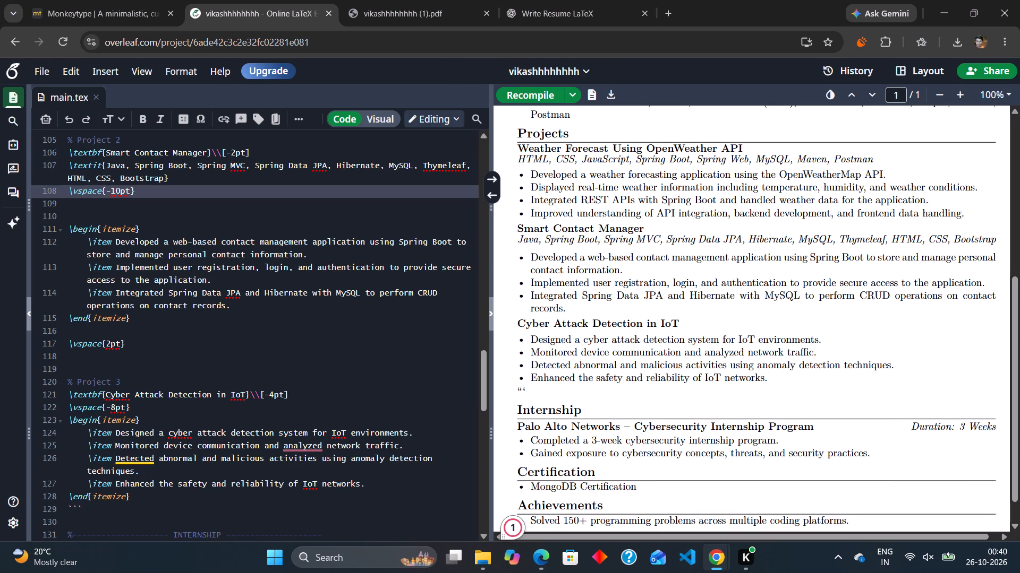
{"action": "key", "text": "BackSpace"}
{"action": "key", "text": "2"}
{"action": "left_click", "coordinate": [509, 93]}
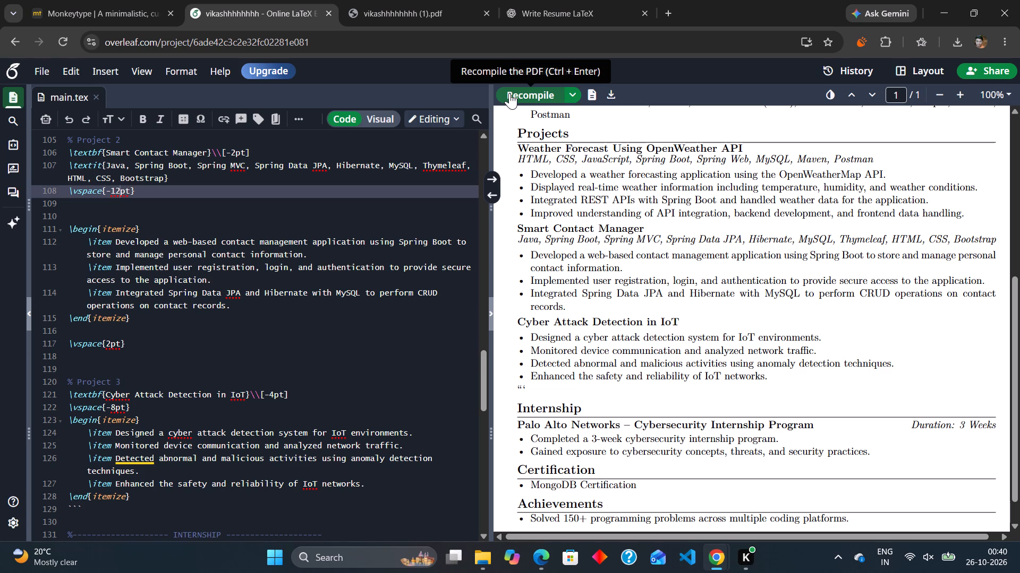
Delete the stray triple backticks after Project 3's bullet list and recompile the resume.
{"action": "scroll", "coordinate": [391, 350], "scroll_direction": "down", "scroll_amount": 1}
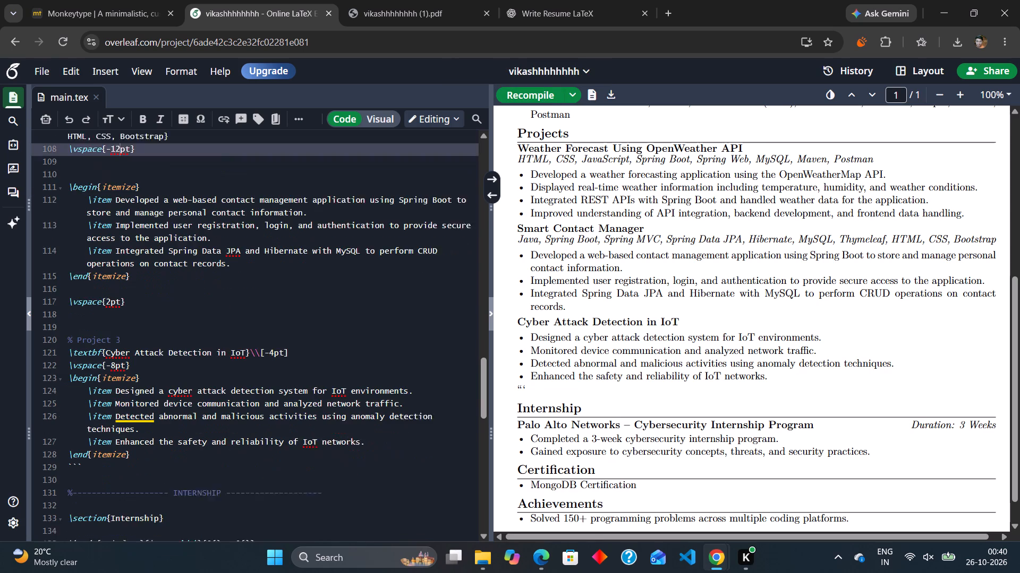
{"action": "scroll", "coordinate": [391, 350], "scroll_direction": "down", "scroll_amount": 1}
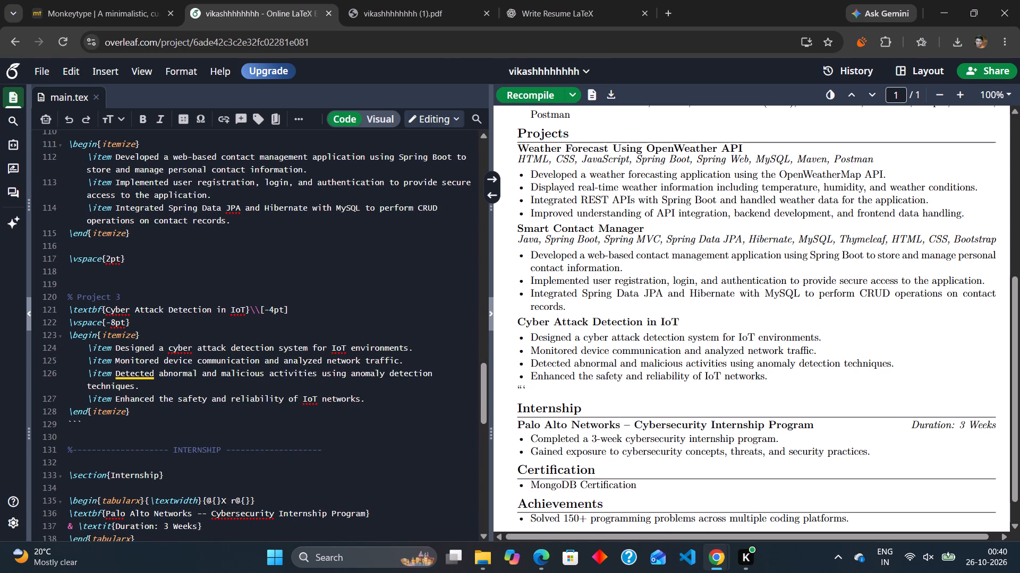
{"action": "left_click", "coordinate": [95, 420]}
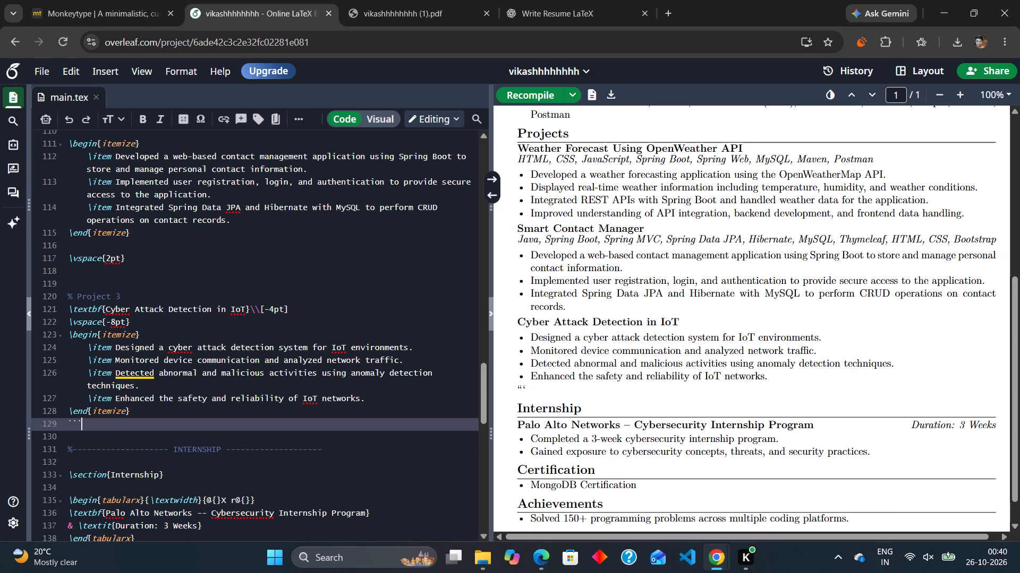
{"action": "key", "text": "BackSpace"}
{"action": "key", "text": "BackSpace"}
{"action": "key", "text": "BackSpace"}
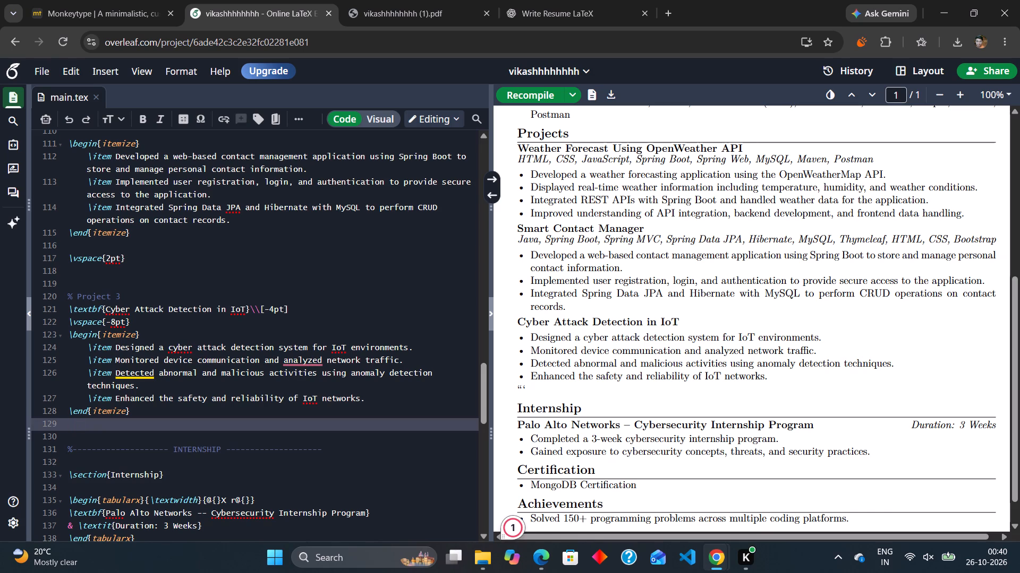
{"action": "left_click", "coordinate": [525, 97]}
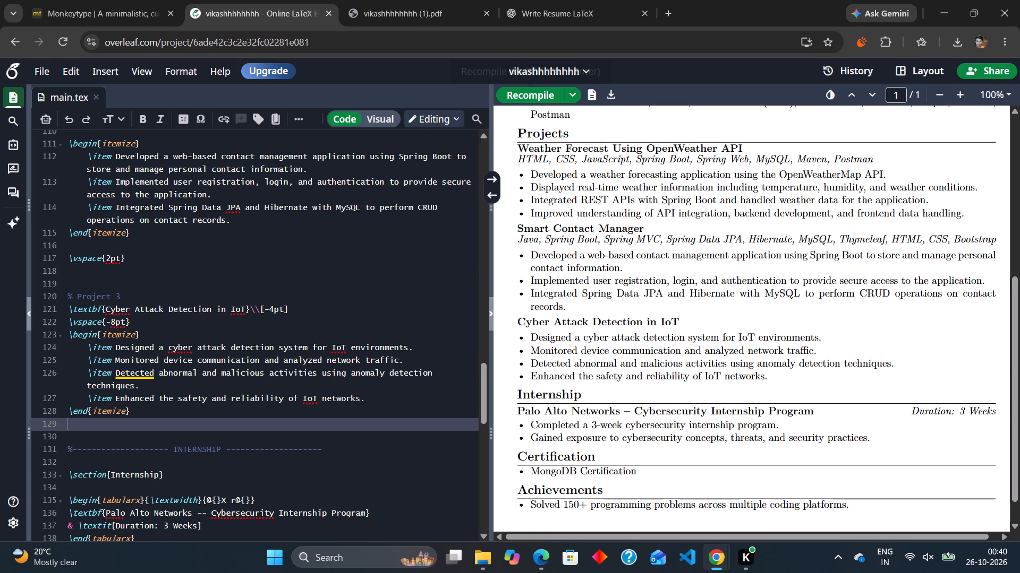
Examine the spacing and content of the compiled resume from the Achievements section back up to Education.
{"action": "scroll", "coordinate": [585, 361], "scroll_direction": "down", "scroll_amount": 2}
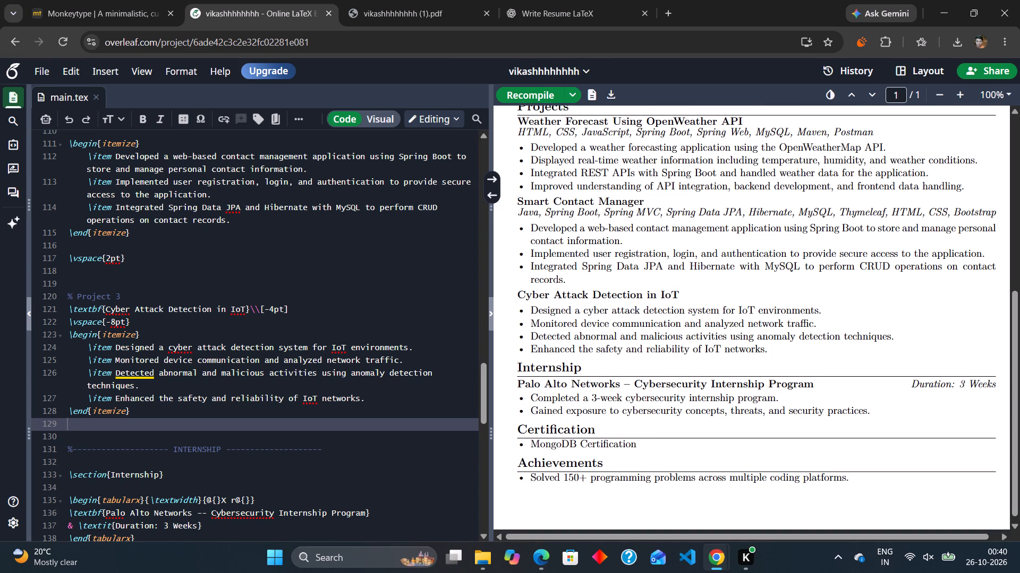
{"action": "scroll", "coordinate": [585, 361], "scroll_direction": "down", "scroll_amount": 2}
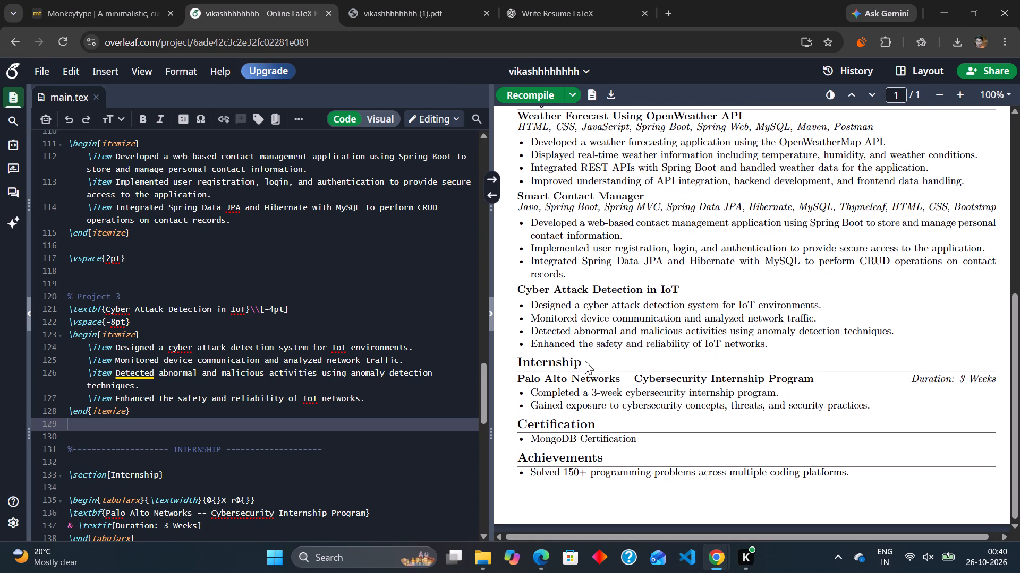
{"action": "scroll", "coordinate": [585, 361], "scroll_direction": "up", "scroll_amount": 2}
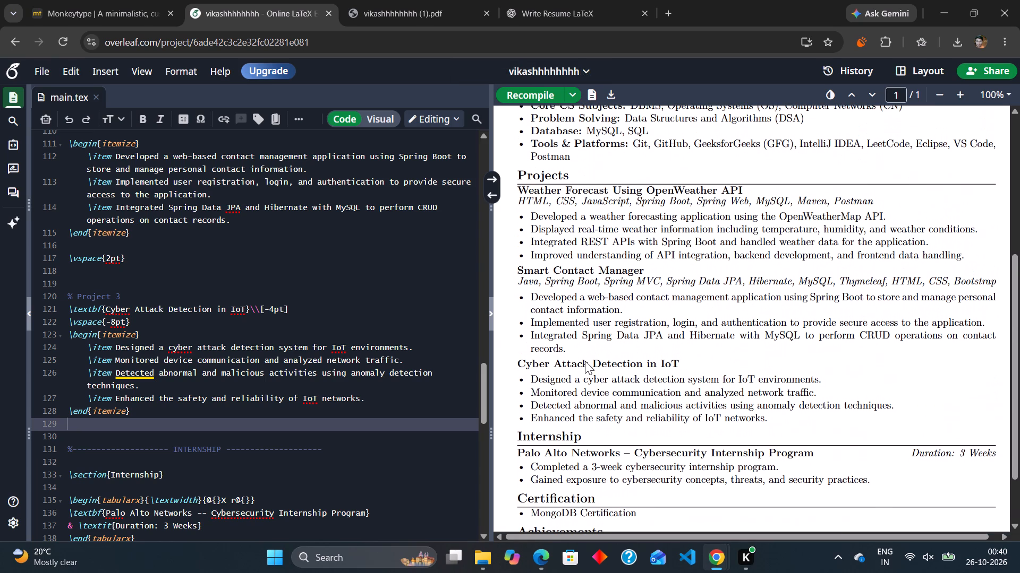
{"action": "scroll", "coordinate": [585, 361], "scroll_direction": "up", "scroll_amount": 2}
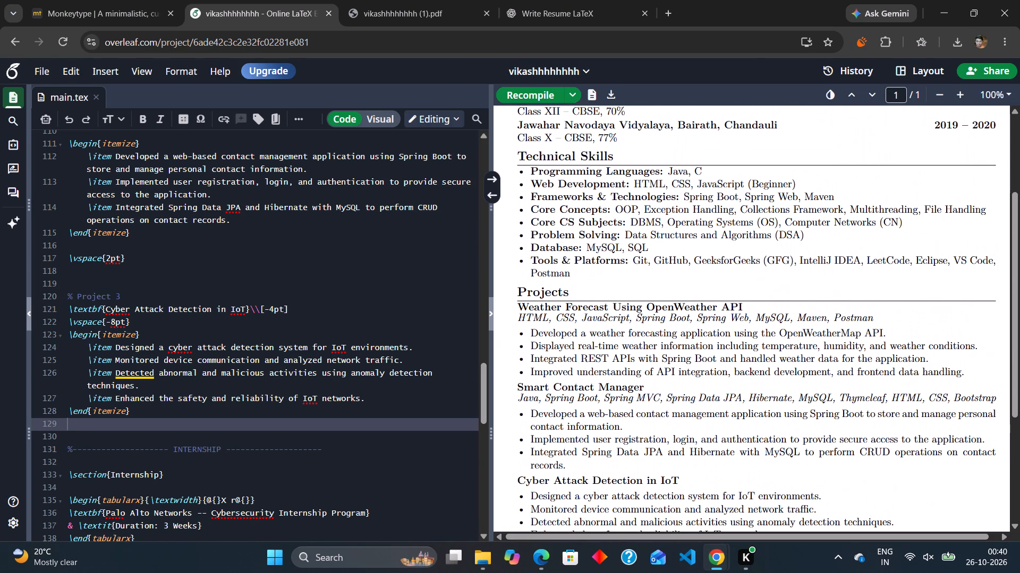
{"action": "scroll", "coordinate": [585, 361], "scroll_direction": "up", "scroll_amount": 1}
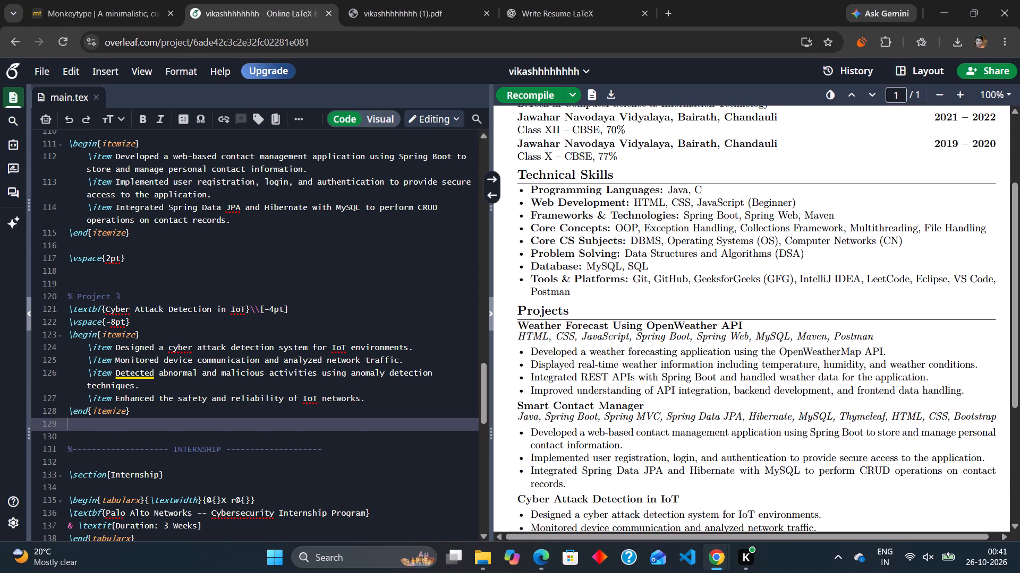
Add ", Python" after C in the Programming Languages item of Technical Skills and recompile the resume.
{"action": "scroll", "coordinate": [368, 310], "scroll_direction": "up", "scroll_amount": 5}
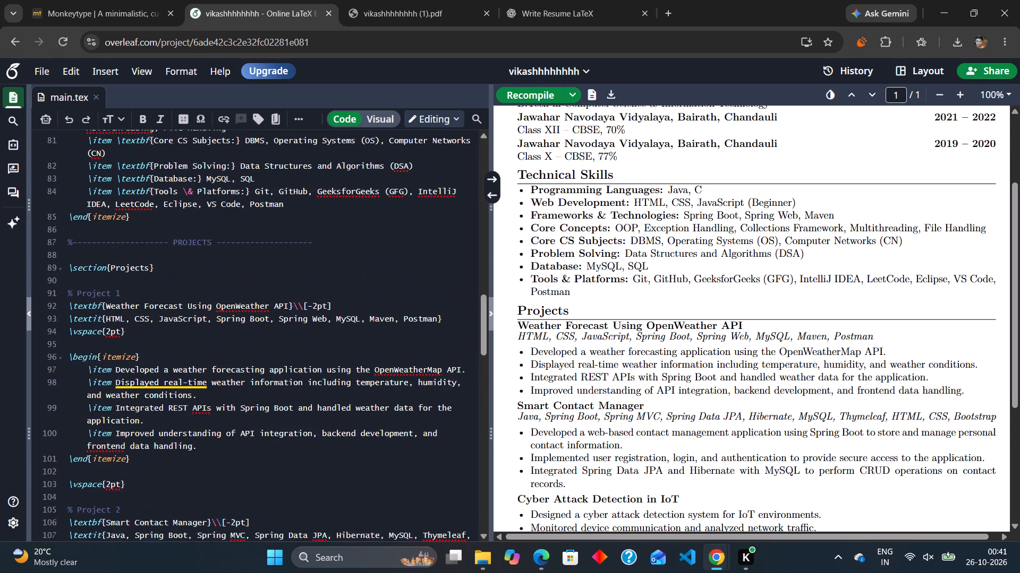
{"action": "scroll", "coordinate": [368, 310], "scroll_direction": "up", "scroll_amount": 3}
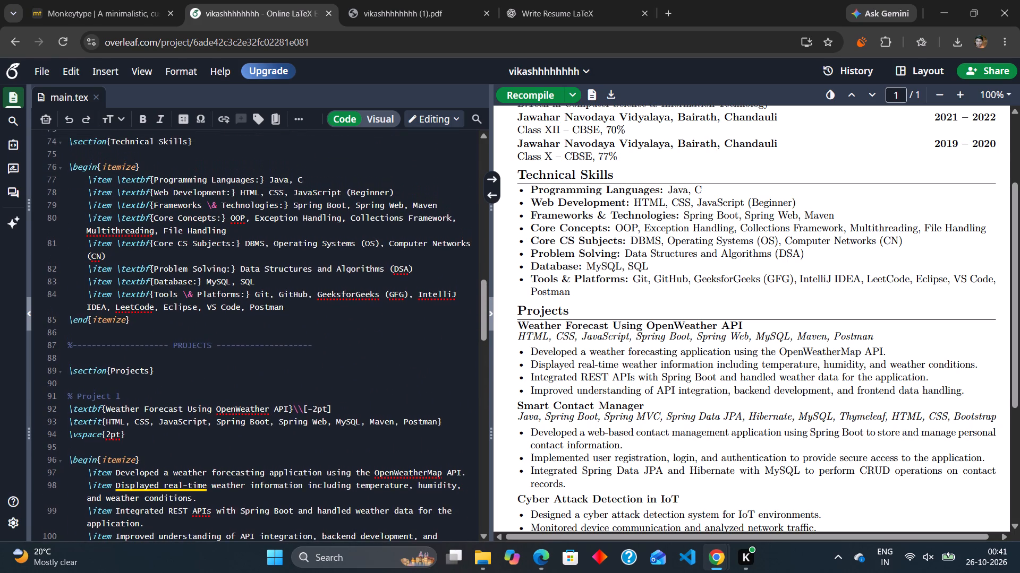
{"action": "scroll", "coordinate": [368, 310], "scroll_direction": "up", "scroll_amount": 1}
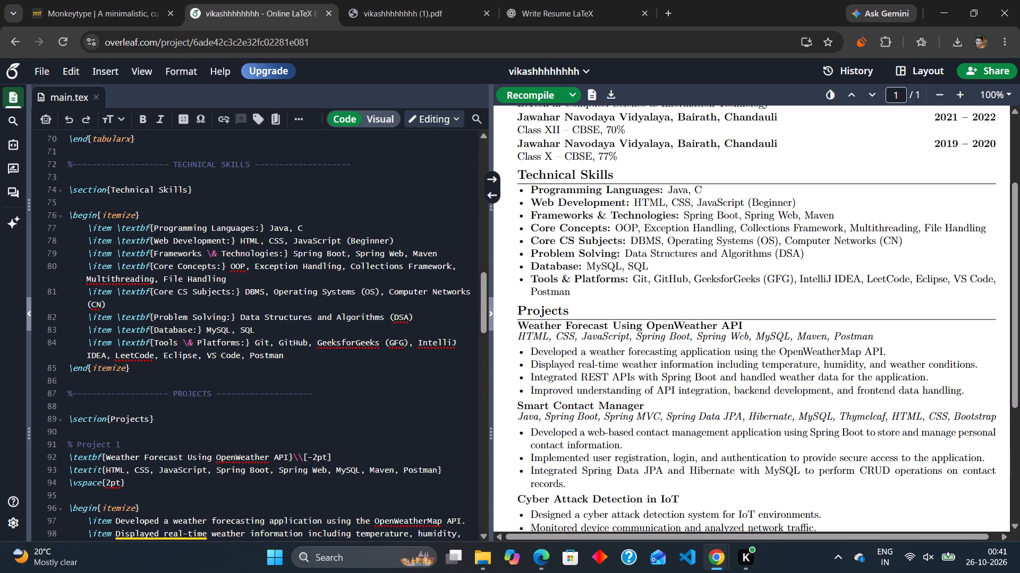
{"action": "left_click", "coordinate": [307, 230]}
{"action": "type", "text": ",python"}
{"action": "key", "text": "Left"}
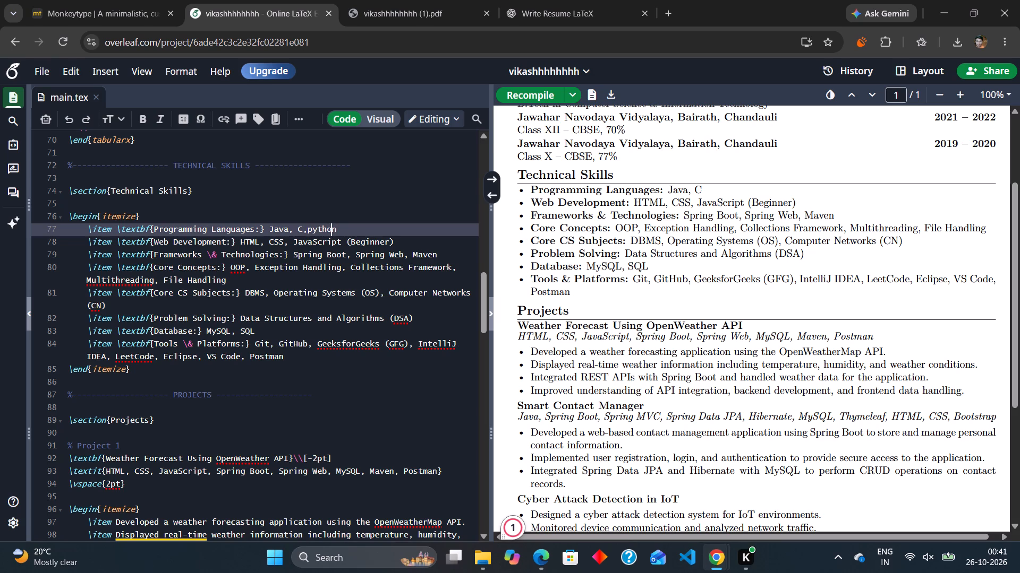
{"action": "key", "text": "Left"}
{"action": "key", "text": "Left"}
{"action": "key", "text": "Left"}
{"action": "key", "text": "Left"}
{"action": "key", "text": "Left"}
{"action": "key", "text": "space"}
{"action": "key", "text": "Right"}
{"action": "key", "text": "BackSpace"}
{"action": "key", "text": "shift+p"}
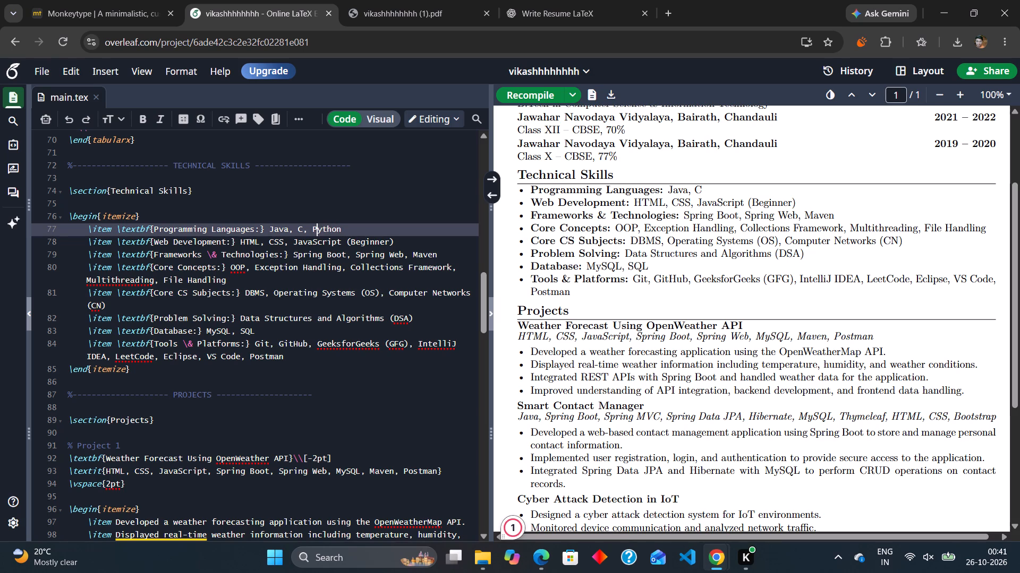
{"action": "left_click", "coordinate": [516, 95]}
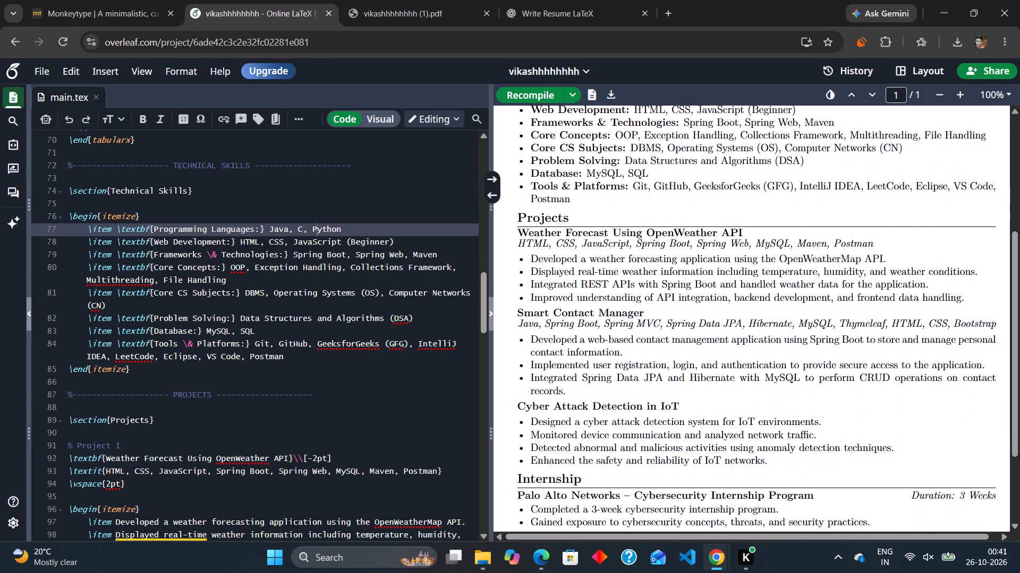
Download the compiled resume as a PDF and open the downloaded file.
{"action": "left_click", "coordinate": [608, 95]}
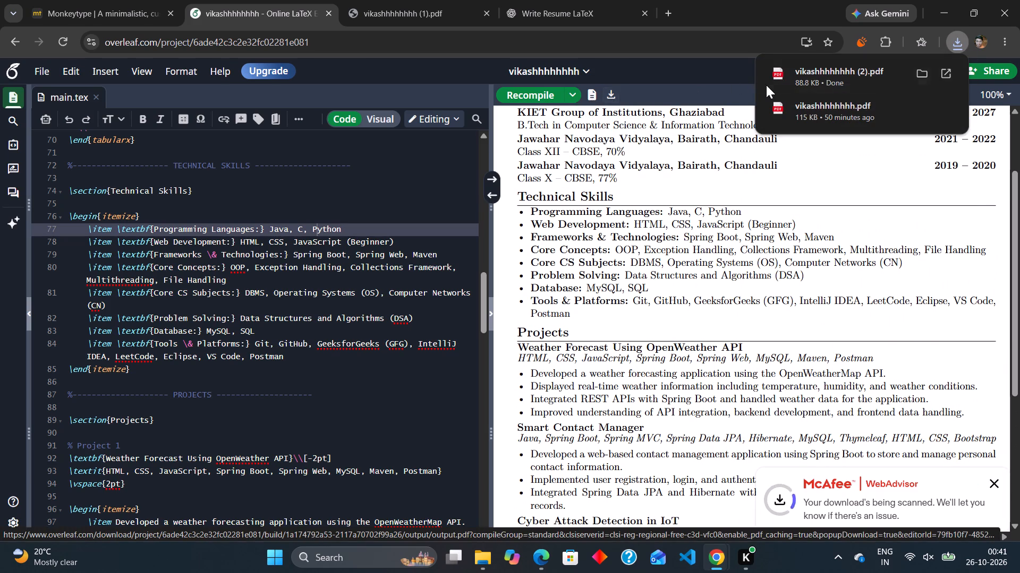
{"action": "left_click", "coordinate": [847, 74]}
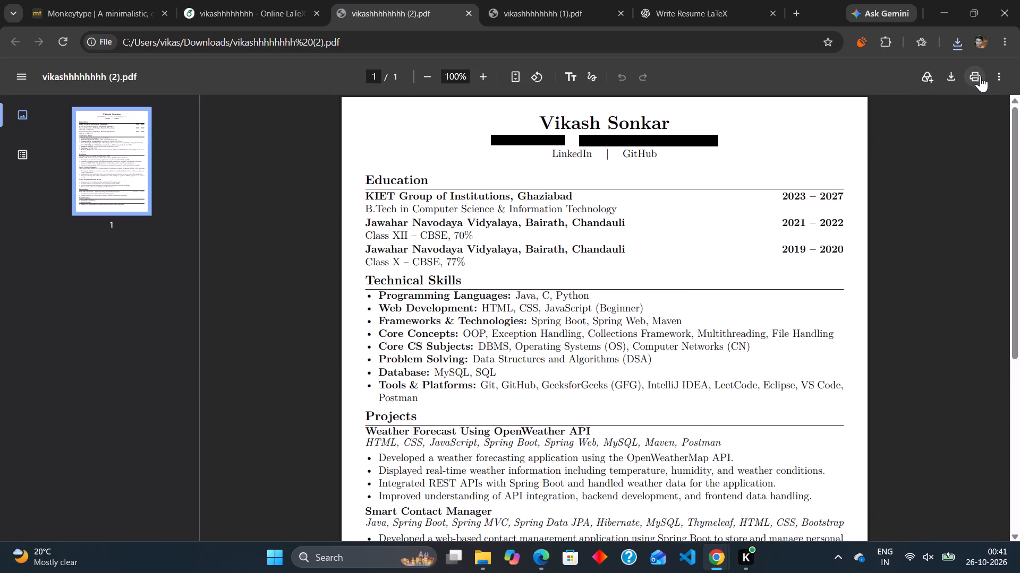
{"action": "left_click", "coordinate": [980, 76]}
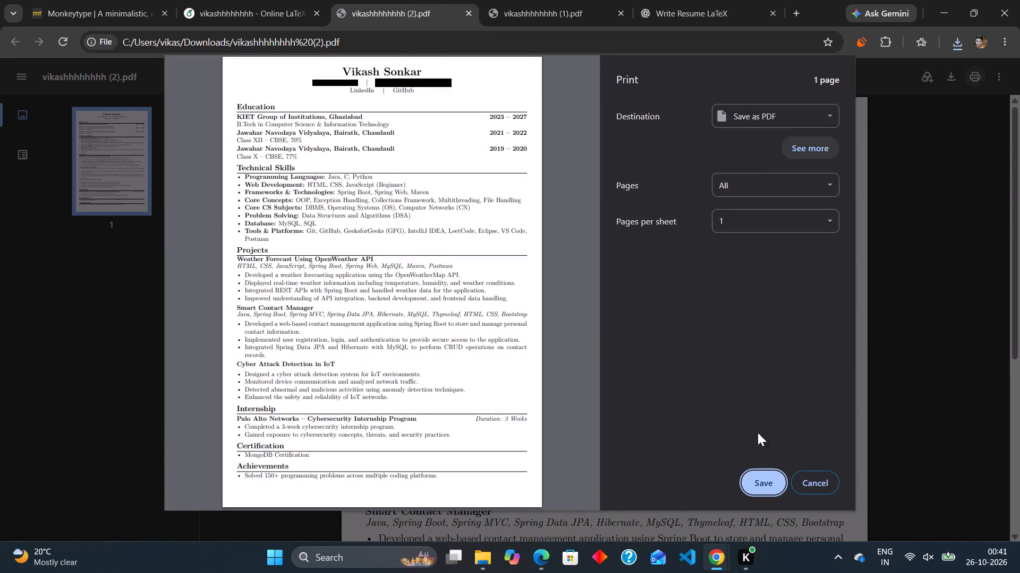
{"action": "left_click", "coordinate": [763, 474]}
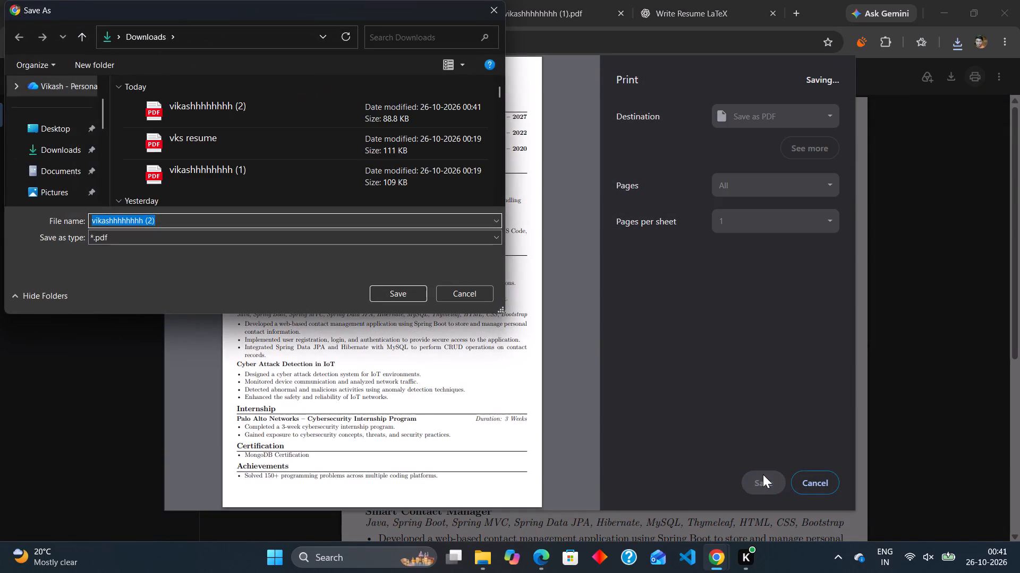
{"action": "left_click", "coordinate": [169, 218]}
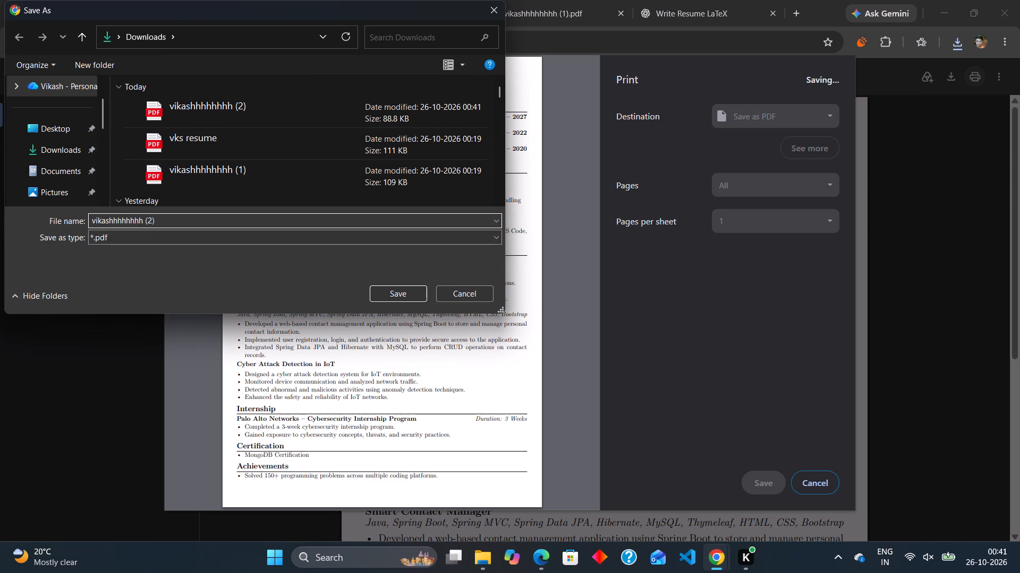
{"action": "key", "text": "BackSpace"}
{"action": "key", "text": "BackSpace"}
{"action": "key", "text": "BackSpace"}
{"action": "key", "text": "BackSpace"}
{"action": "key", "text": "BackSpace"}
{"action": "key", "text": "BackSpace"}
{"action": "key", "text": "BackSpace"}
{"action": "key", "text": "BackSpace"}
{"action": "key", "text": "BackSpace"}
{"action": "key", "text": "BackSpace"}
{"action": "key", "text": "BackSpace"}
{"action": "key", "text": "BackSpace"}
{"action": "key", "text": "BackSpace"}
{"action": "key", "text": "BackSpace"}
{"action": "key", "text": "BackSpace"}
{"action": "key", "text": "BackSpace"}
{"action": "key", "text": "BackSpace"}
{"action": "key", "text": "BackSpace"}
{"action": "key", "text": "BackSpace"}
{"action": "key", "text": "BackSpace"}
{"action": "key", "text": "BackSpace"}
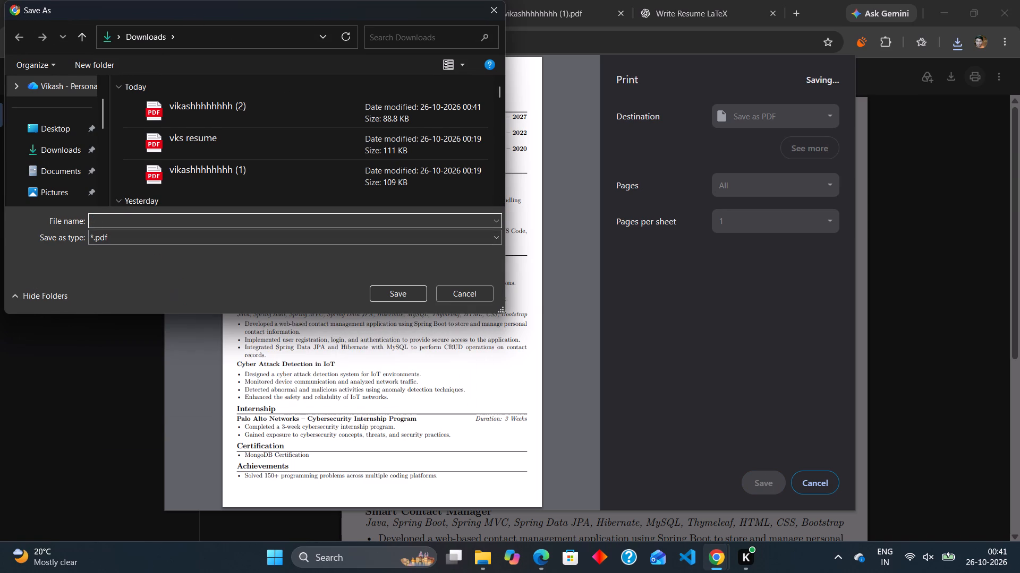
{"action": "key", "text": "v"}
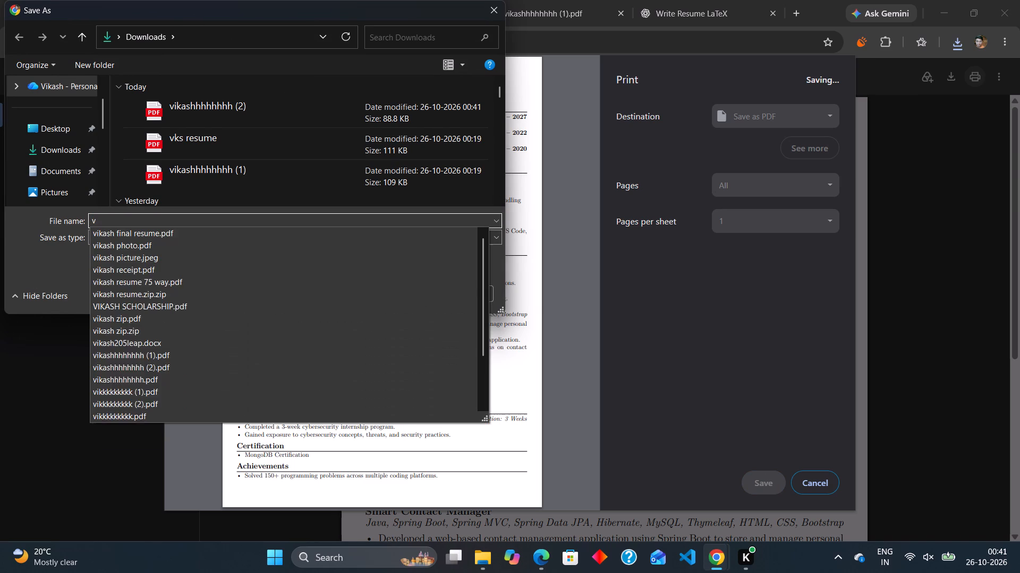
{"action": "key", "text": "k"}
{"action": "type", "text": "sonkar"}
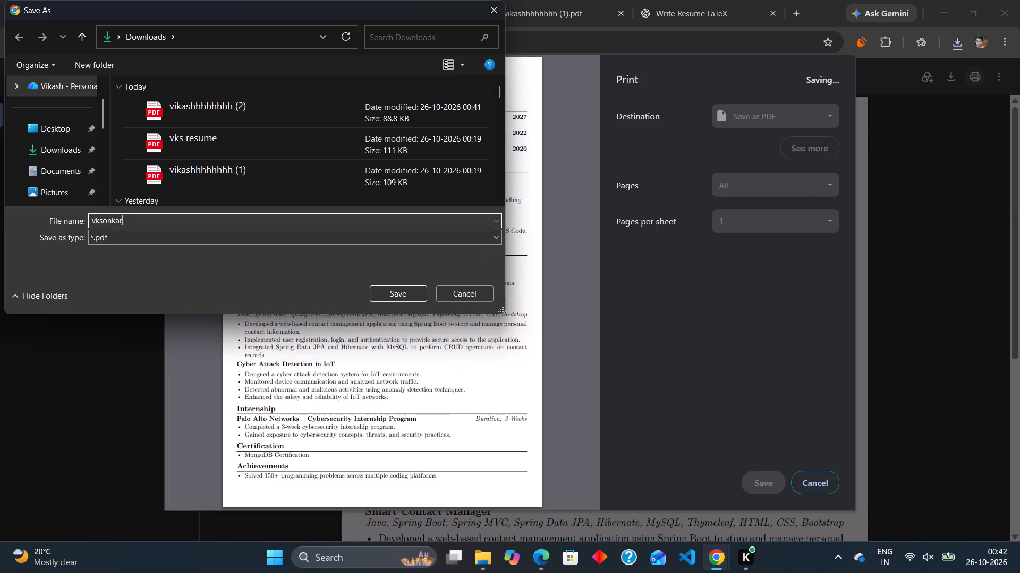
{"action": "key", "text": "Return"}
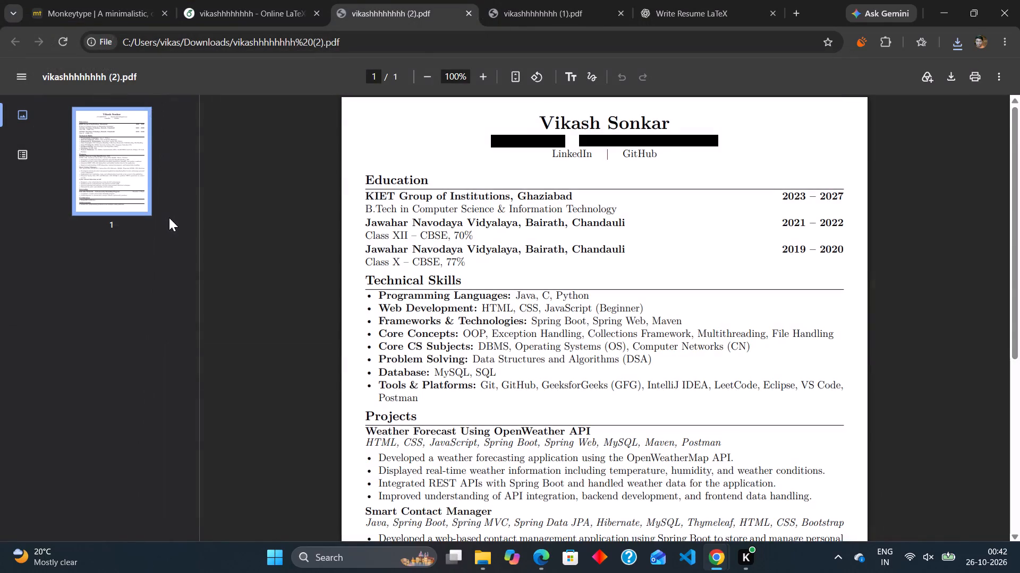
{"action": "left_click", "coordinate": [1008, 5]}
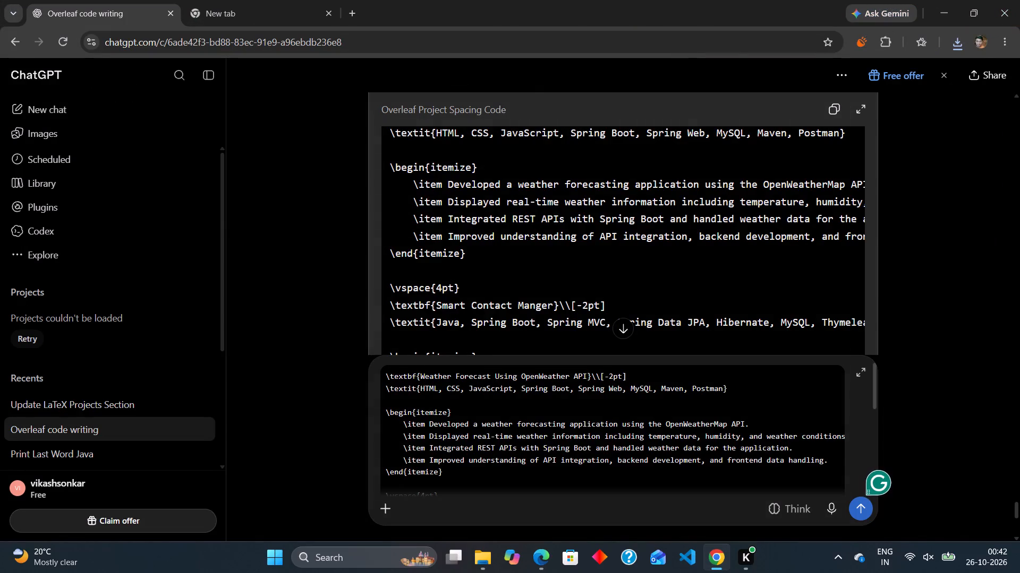
Switch to File Explorer, copy the "vks resume" PDF from the recent files, and close the window.
{"action": "left_click", "coordinate": [491, 549]}
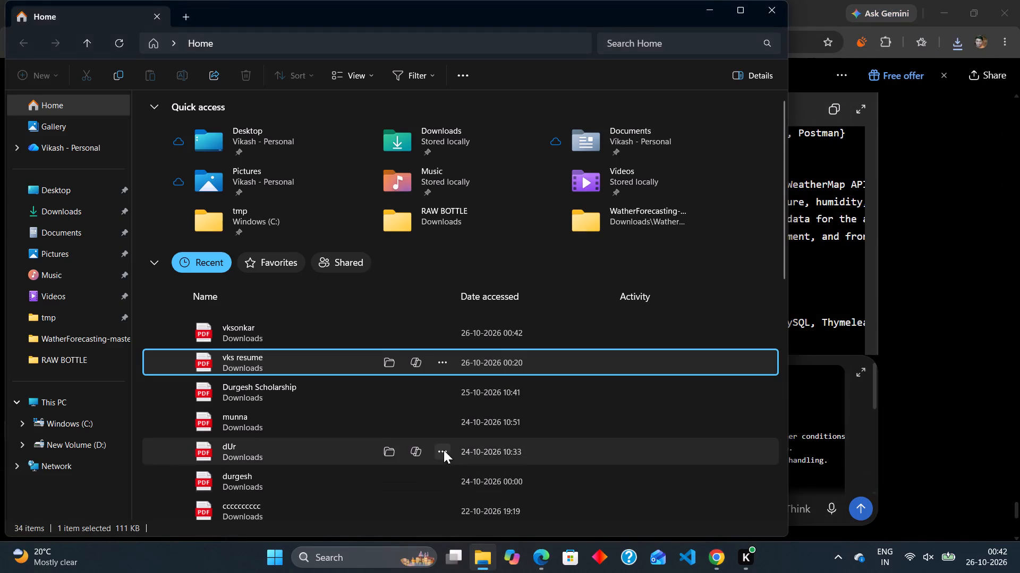
{"action": "right_click", "coordinate": [569, 367]}
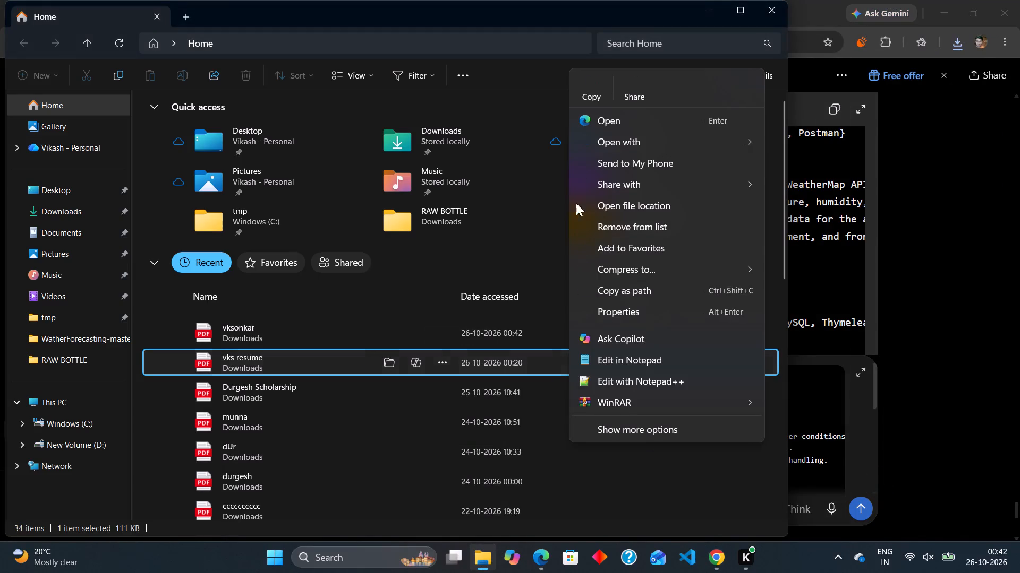
{"action": "left_click", "coordinate": [590, 93]}
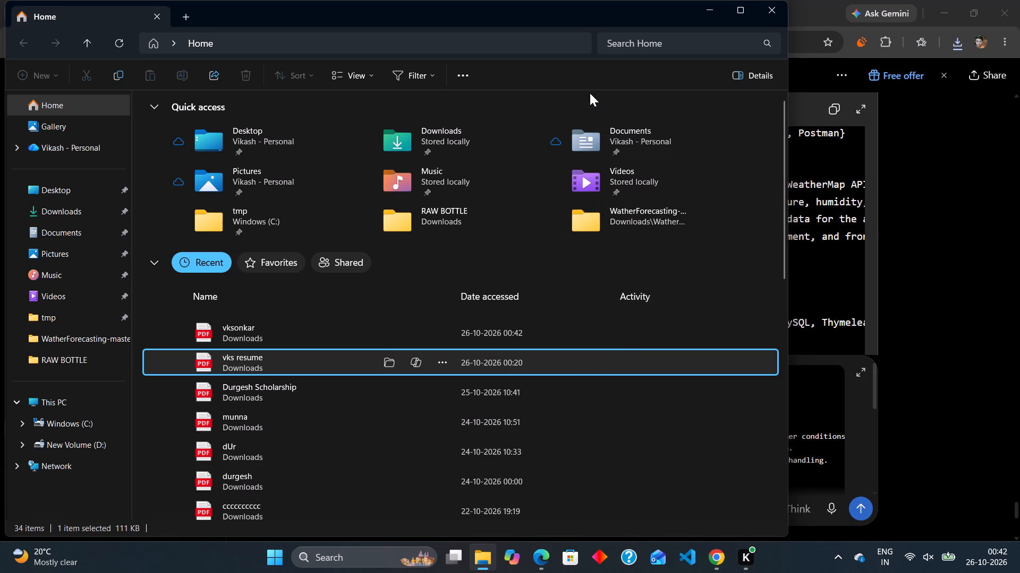
{"action": "left_click", "coordinate": [771, 9]}
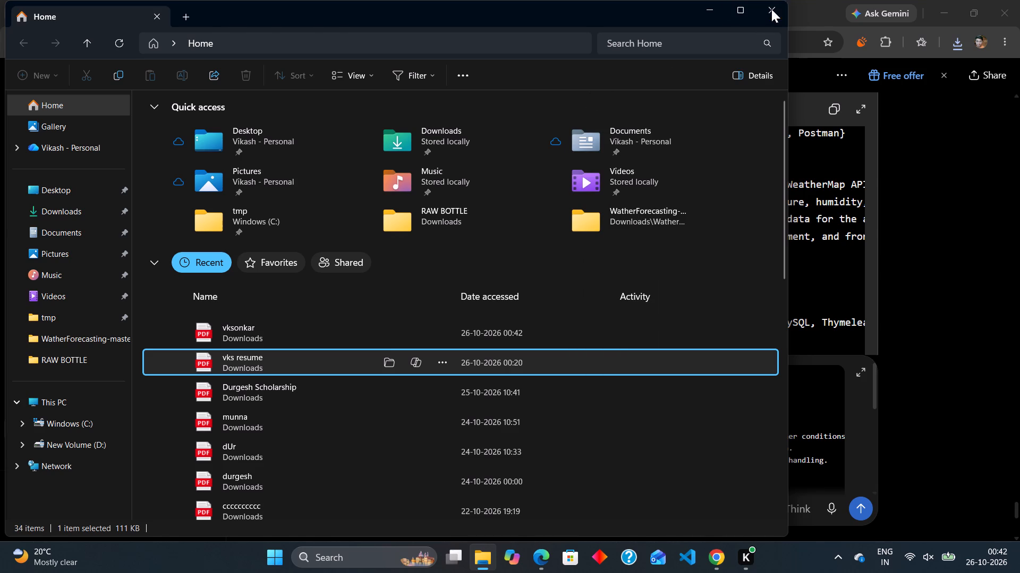
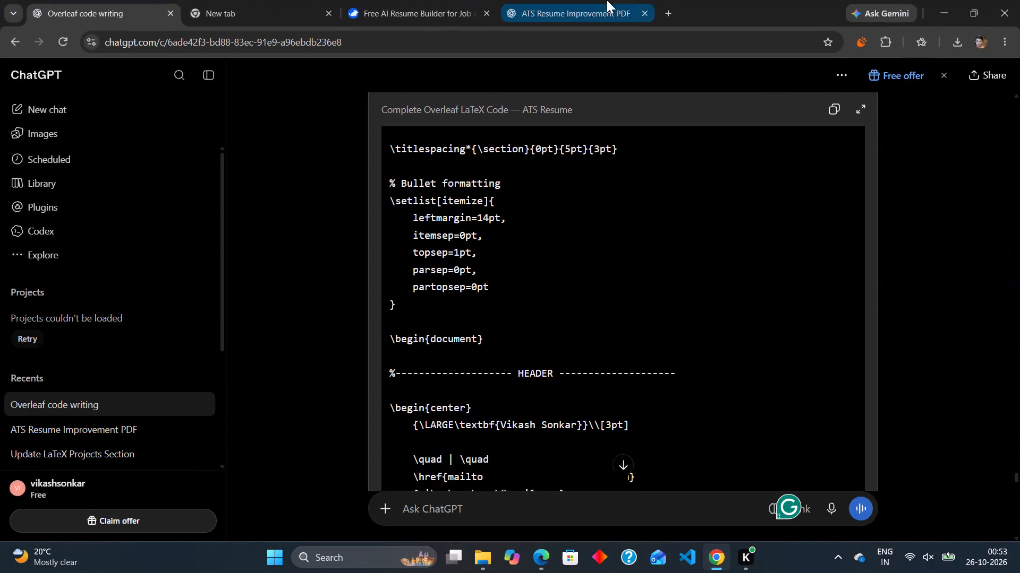
{"action": "left_click", "coordinate": [661, 12]}
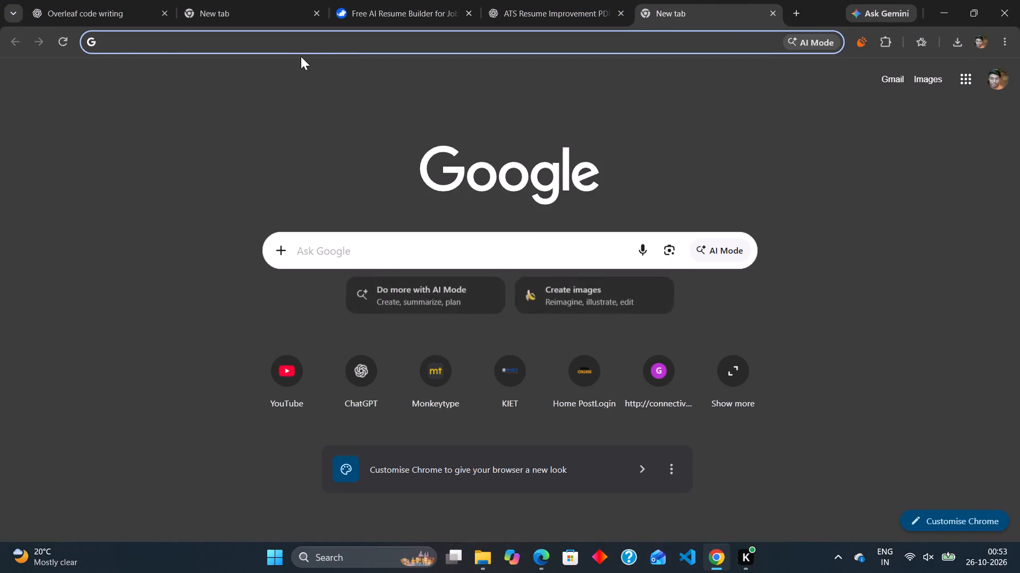
{"action": "left_click", "coordinate": [301, 45]}
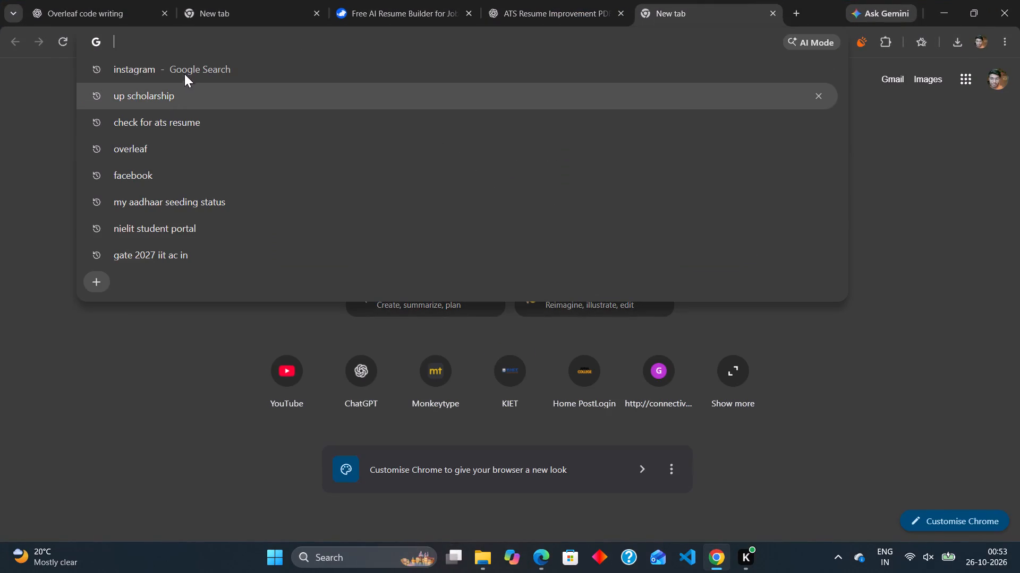
{"action": "type", "text": "overleaf"}
{"action": "key", "text": "Return"}
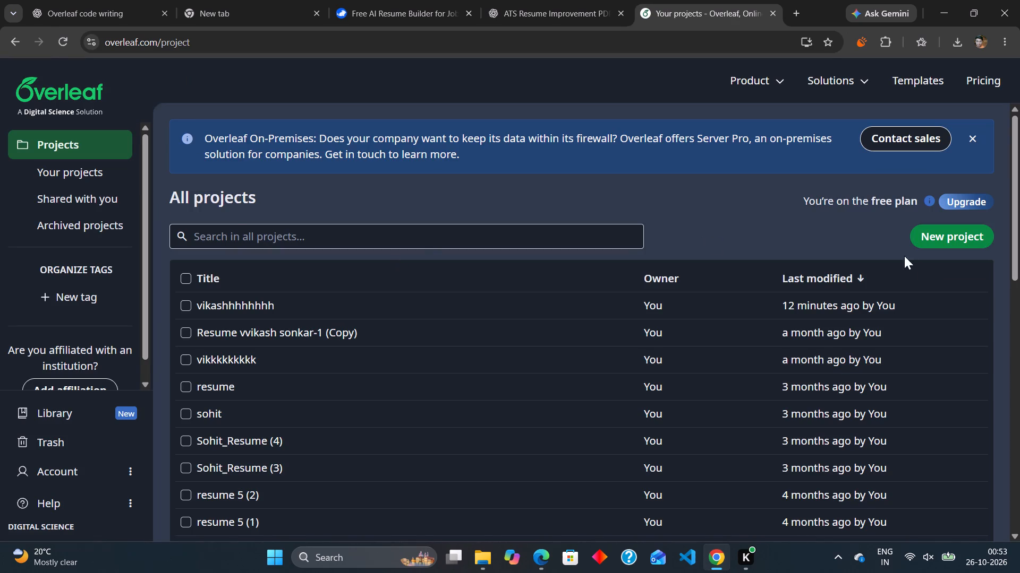
Create a blank Overleaf project named "vvvv".
{"action": "left_click", "coordinate": [940, 238]}
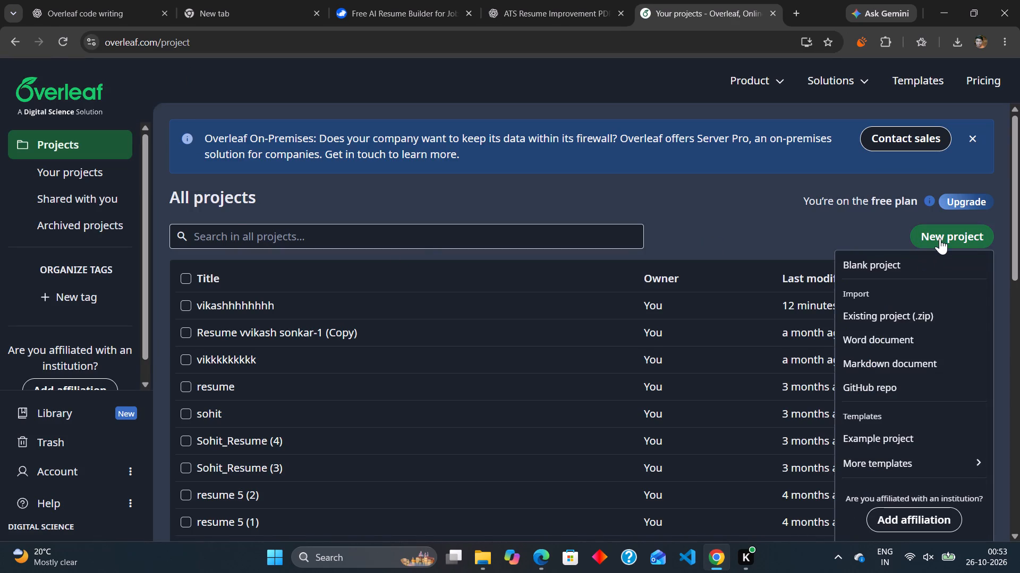
{"action": "left_click", "coordinate": [874, 268]}
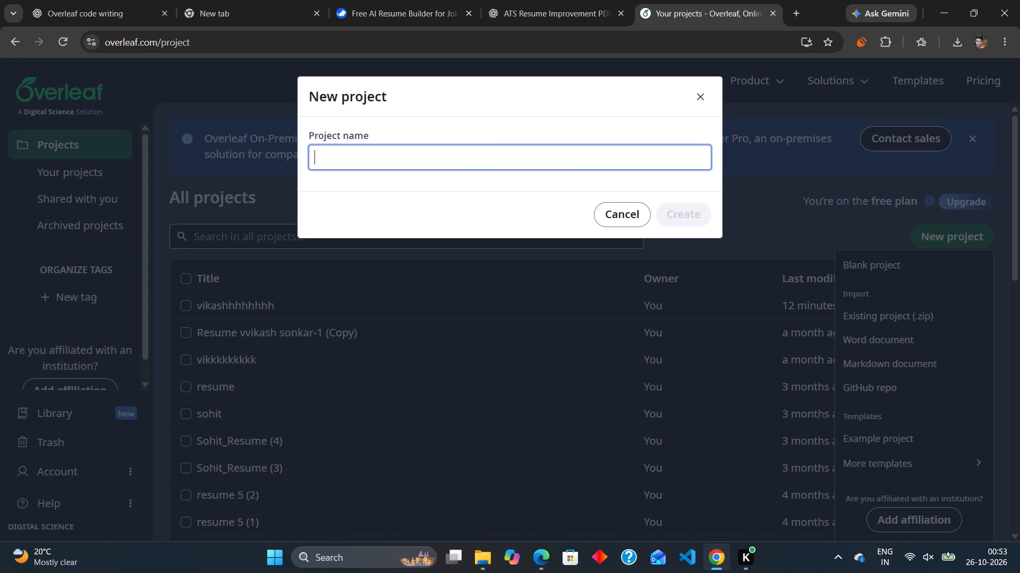
{"action": "type", "text": "vvvv"}
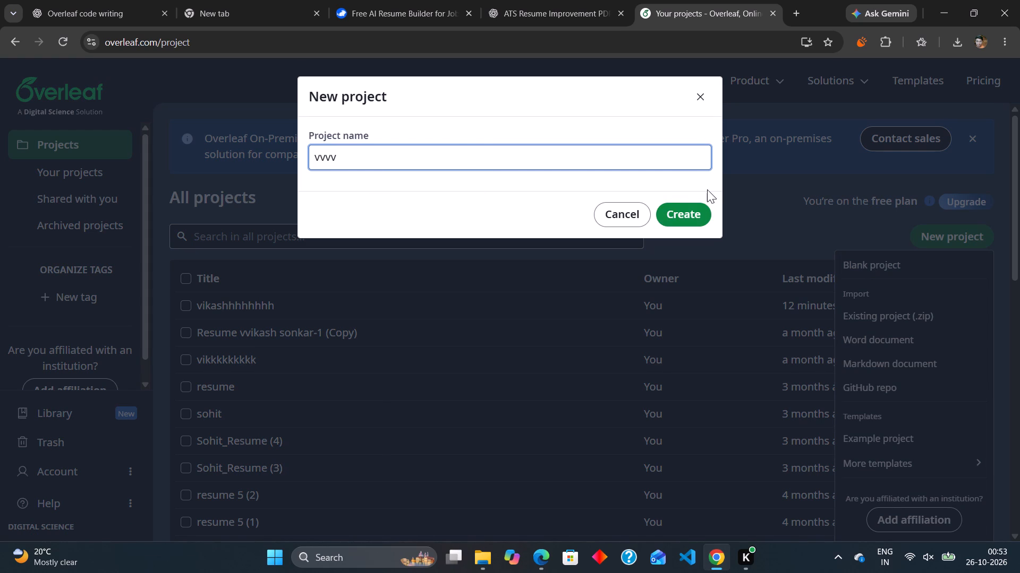
{"action": "left_click", "coordinate": [687, 206]}
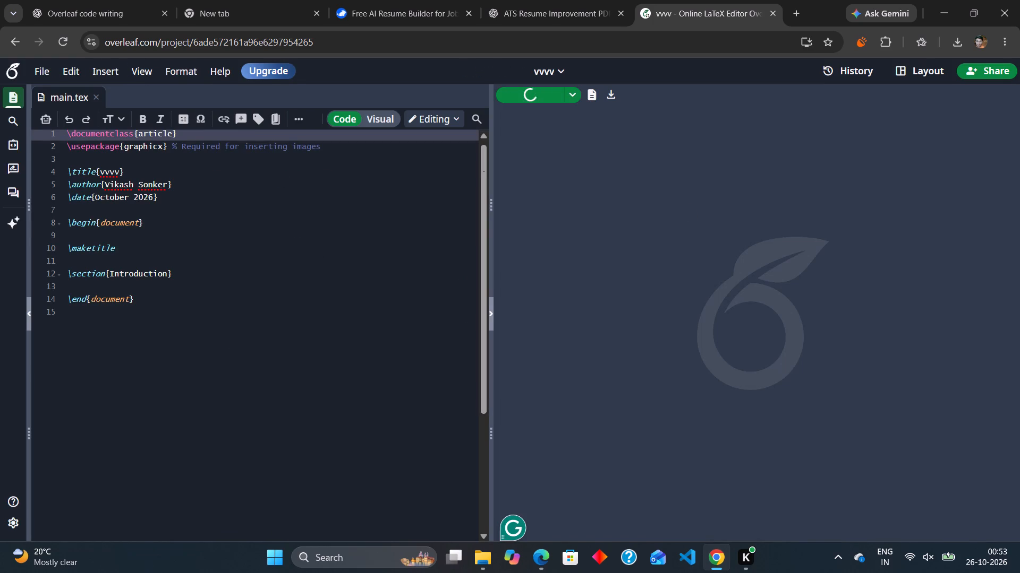
Replace all the template code in main.tex with the copied resume LaTeX code and recompile the PDF.
{"action": "left_click_drag", "start_coordinate": [64, 132], "coordinate": [96, 306]}
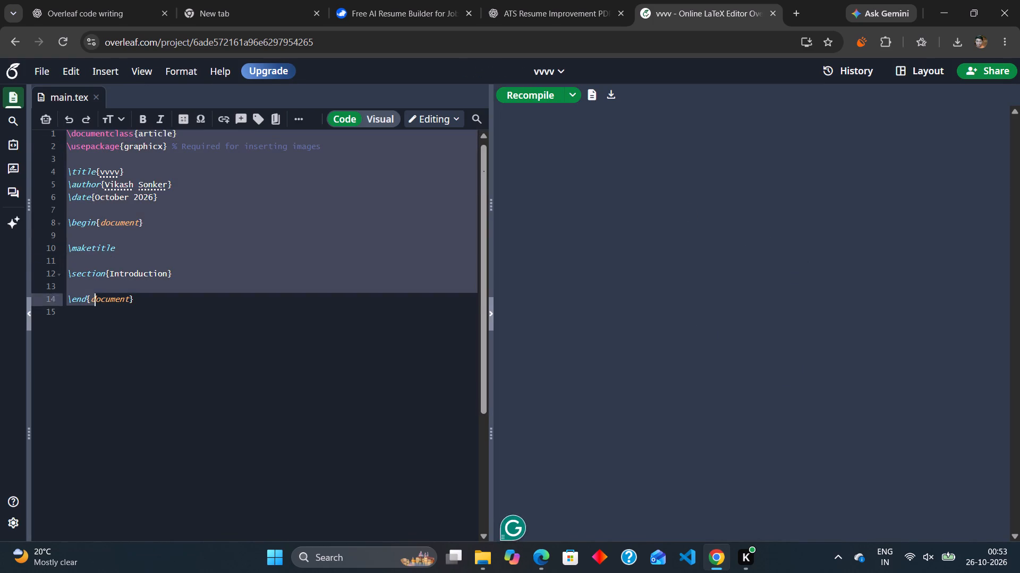
{"action": "left_click_drag", "start_coordinate": [96, 306], "coordinate": [100, 314]}
{"action": "key", "text": "BackSpace"}
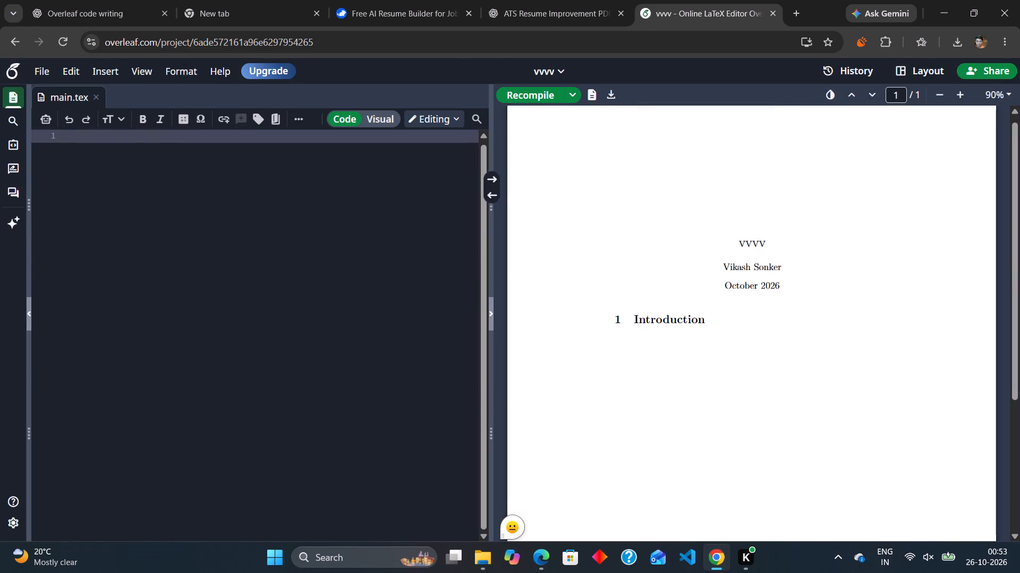
{"action": "key", "text": "ctrl+v"}
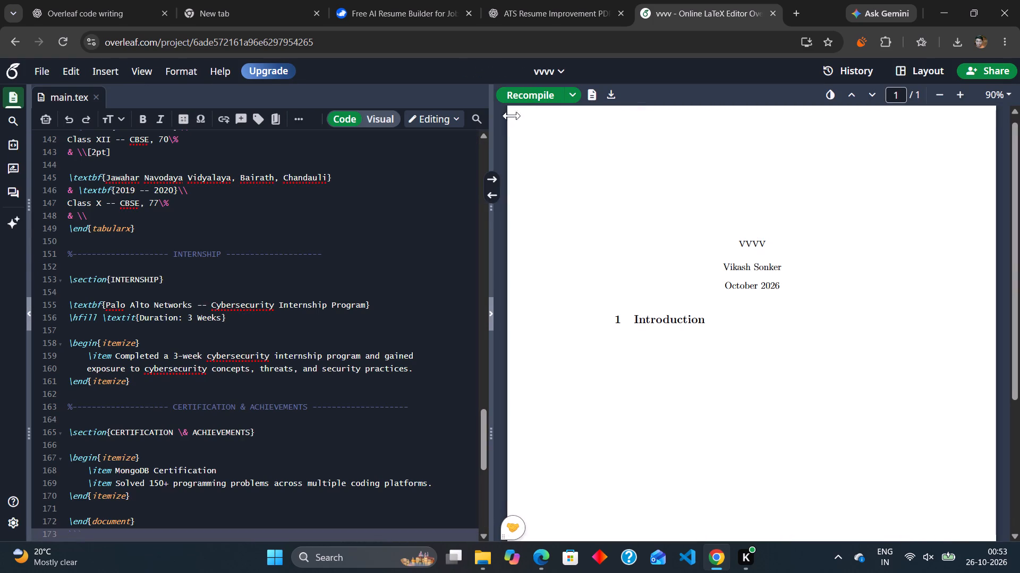
{"action": "left_click", "coordinate": [533, 89]}
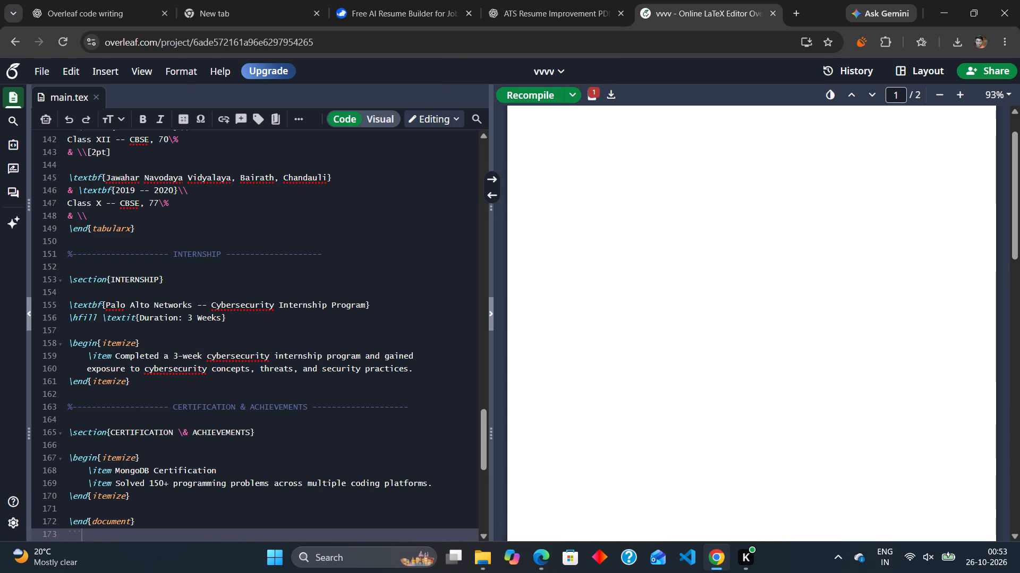
Delete the stray "```latex" text from line 1 of main.tex, recompile, and view the top of the resume PDF.
{"action": "scroll", "coordinate": [359, 227], "scroll_direction": "up", "scroll_amount": 6}
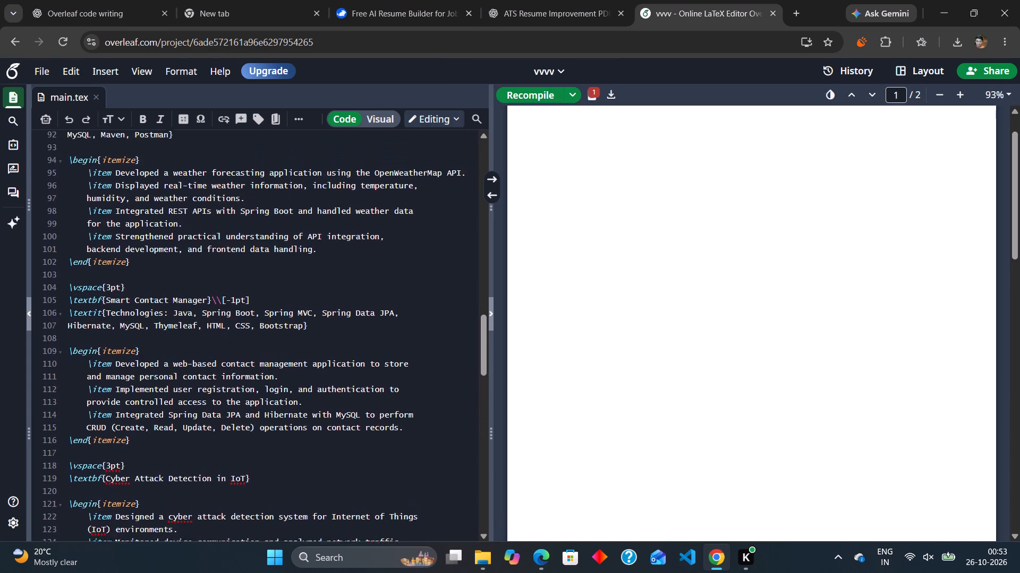
{"action": "scroll", "coordinate": [359, 227], "scroll_direction": "up", "scroll_amount": 9}
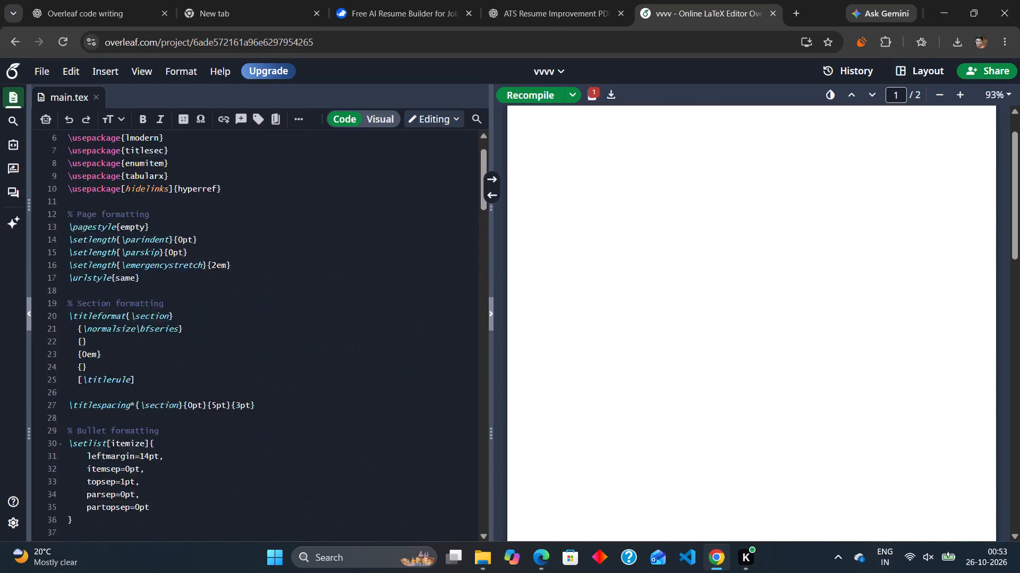
{"action": "scroll", "coordinate": [359, 227], "scroll_direction": "up", "scroll_amount": 2}
{"action": "left_click", "coordinate": [119, 136]}
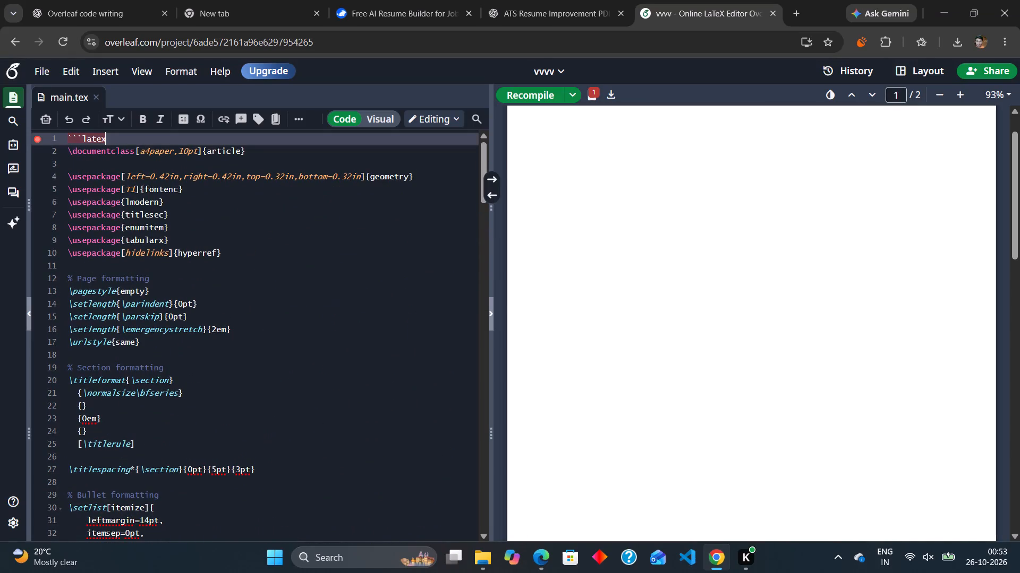
{"action": "key", "text": "BackSpace"}
{"action": "key", "text": "BackSpace"}
{"action": "key", "text": "BackSpace"}
{"action": "key", "text": "BackSpace"}
{"action": "key", "text": "BackSpace"}
{"action": "key", "text": "BackSpace"}
{"action": "key", "text": "BackSpace"}
{"action": "key", "text": "BackSpace"}
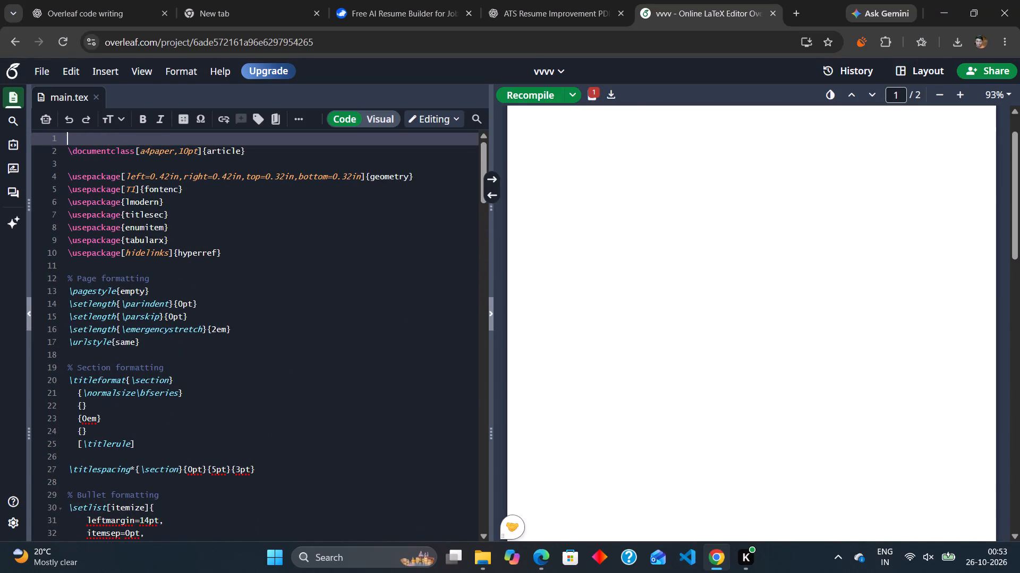
{"action": "left_click", "coordinate": [509, 98]}
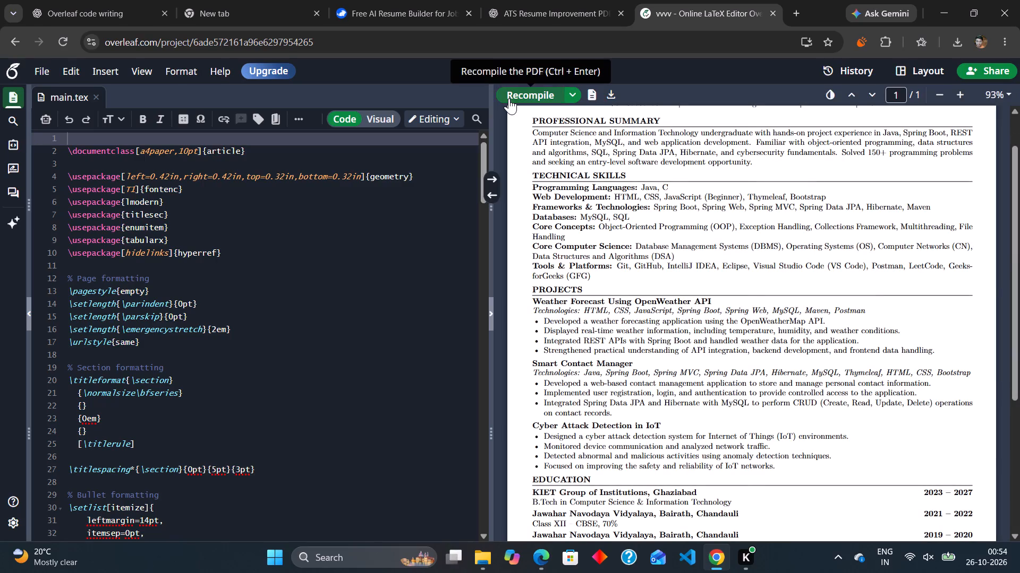
{"action": "scroll", "coordinate": [707, 155], "scroll_direction": "up", "scroll_amount": 1}
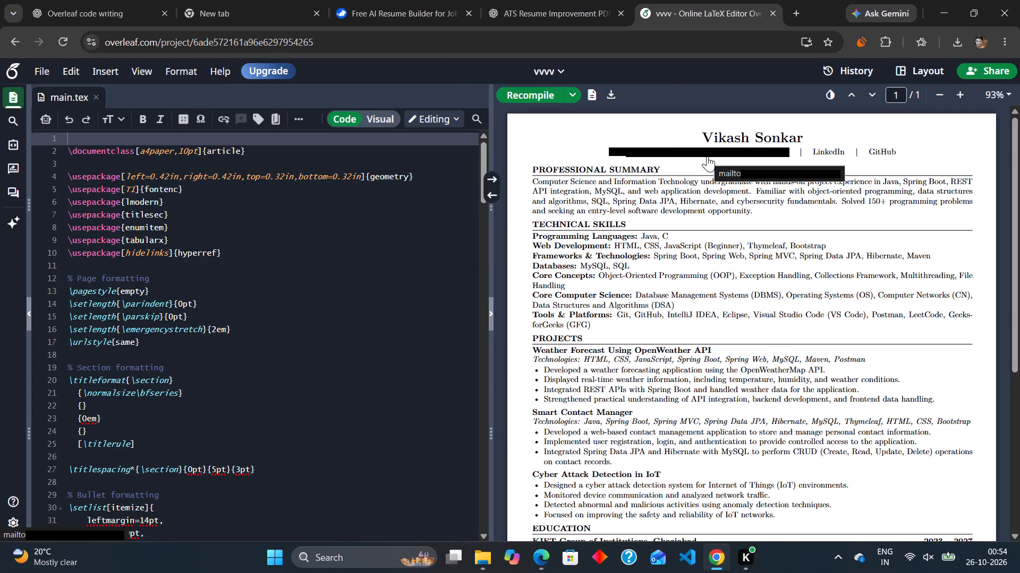
{"action": "scroll", "coordinate": [391, 256], "scroll_direction": "up", "scroll_amount": 1}
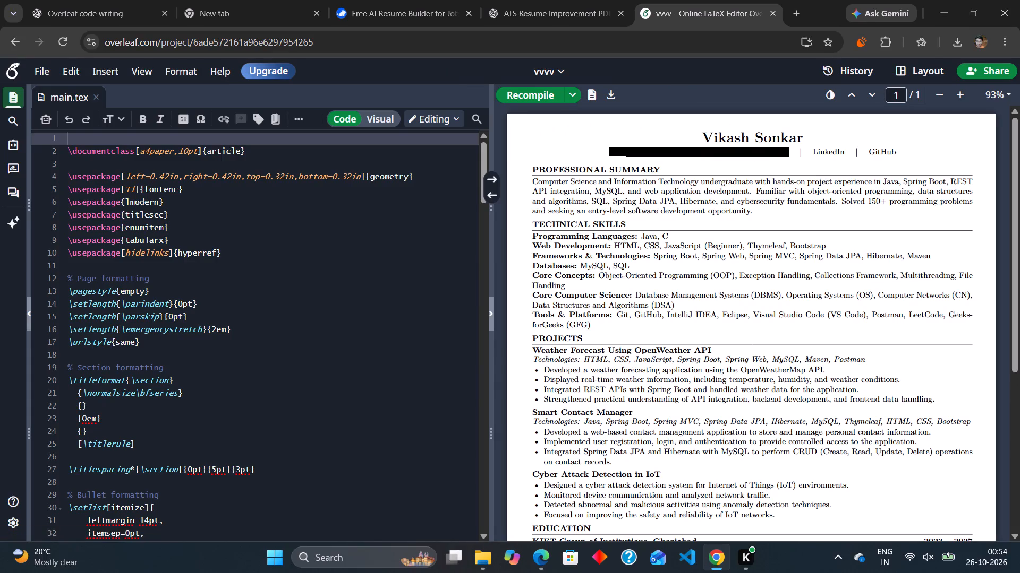
{"action": "scroll", "coordinate": [391, 256], "scroll_direction": "up", "scroll_amount": 1}
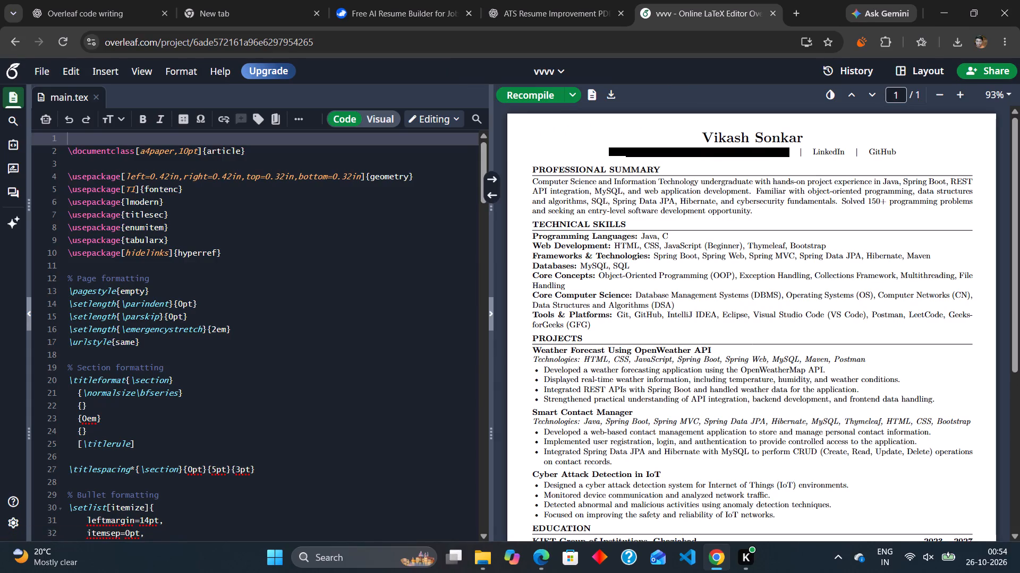
Set the document class font size to 11pt in line 2 of main.tex and recompile the PDF.
{"action": "left_click", "coordinate": [186, 151]}
{"action": "key", "text": "BackSpace"}
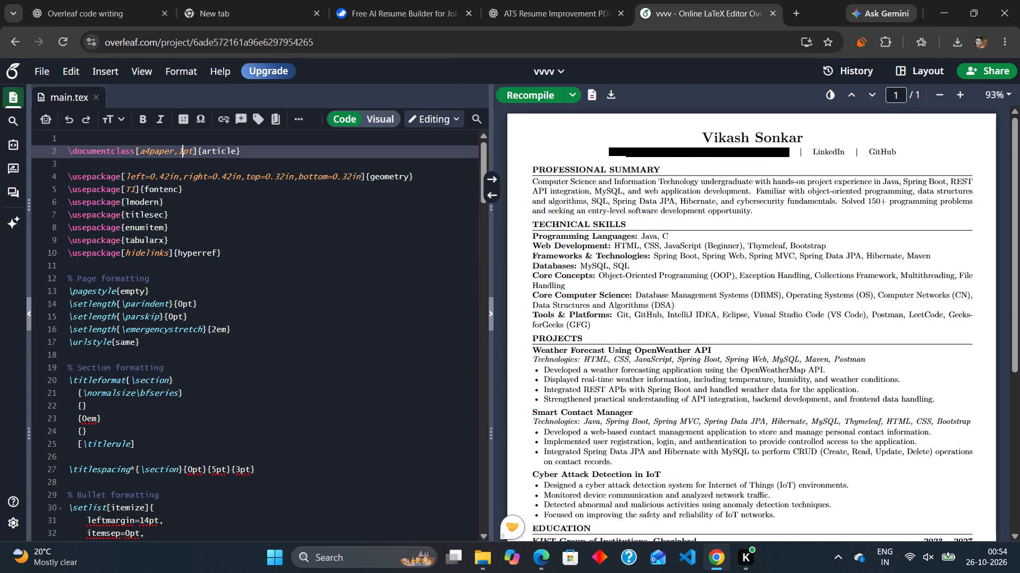
{"action": "key", "text": "1"}
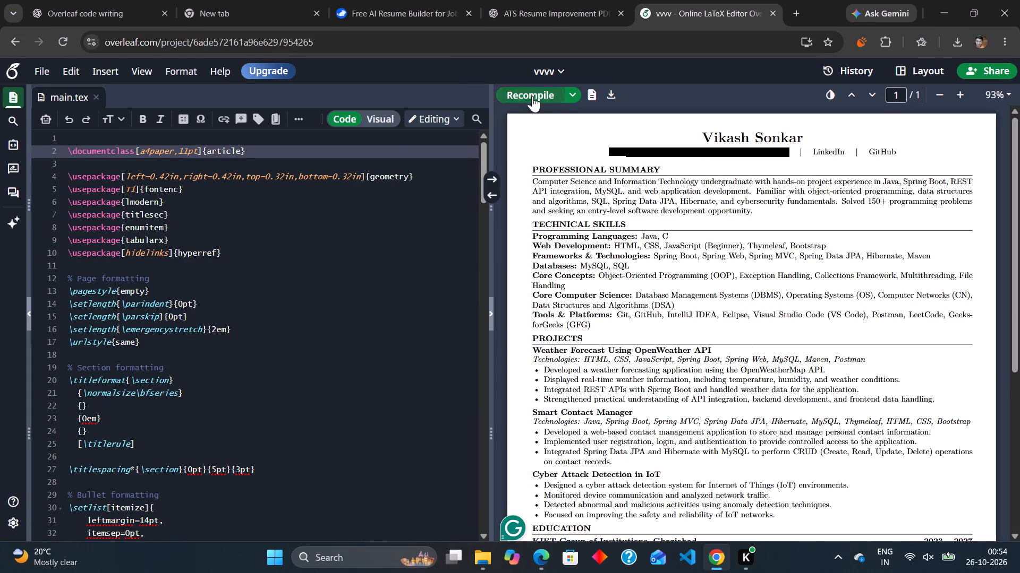
{"action": "left_click", "coordinate": [532, 97]}
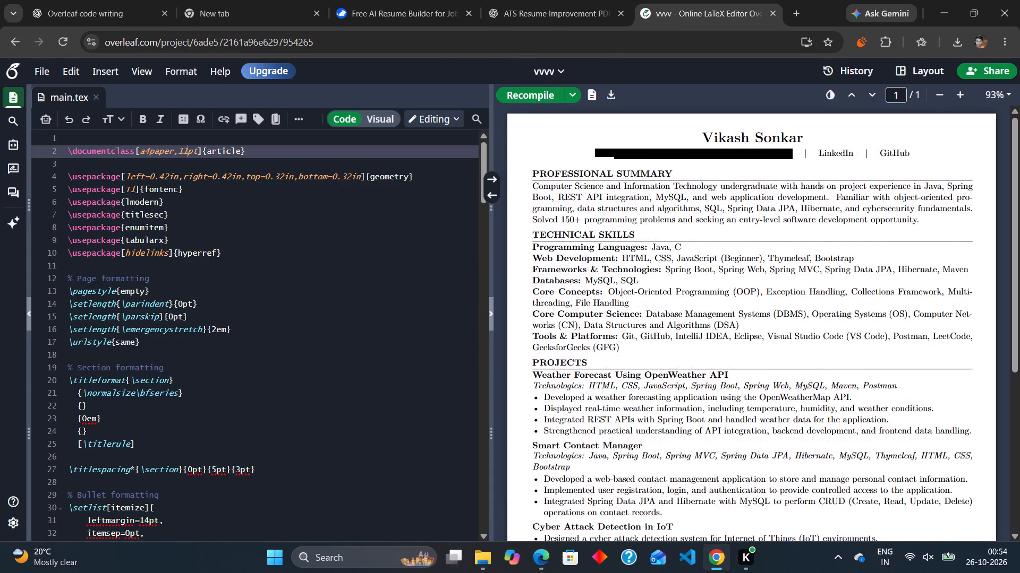
Examine the recompiled resume down to the Certification & Achievements section to check how it fills the page.
{"action": "scroll", "coordinate": [658, 220], "scroll_direction": "down", "scroll_amount": 4}
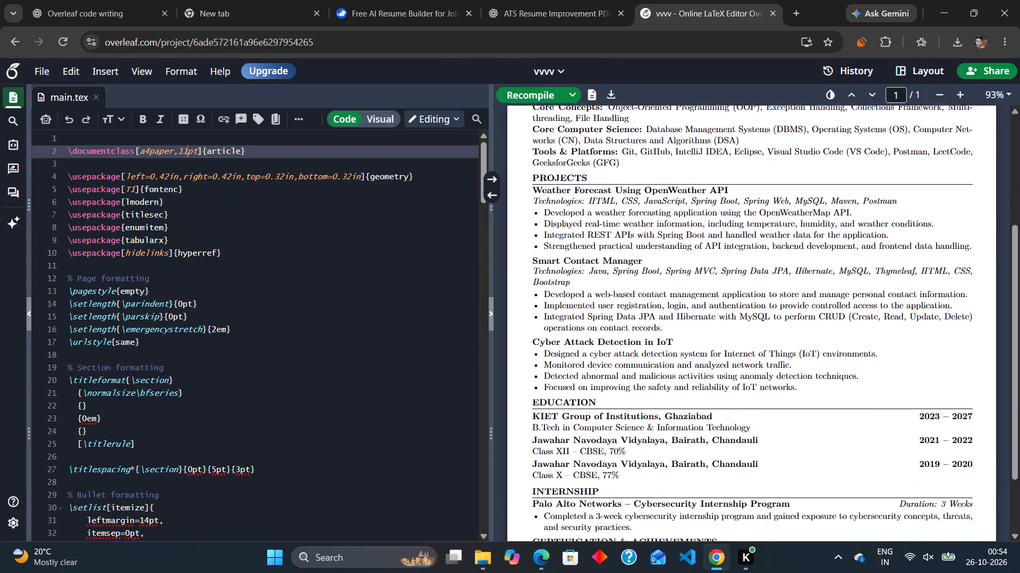
{"action": "scroll", "coordinate": [658, 220], "scroll_direction": "down", "scroll_amount": 2}
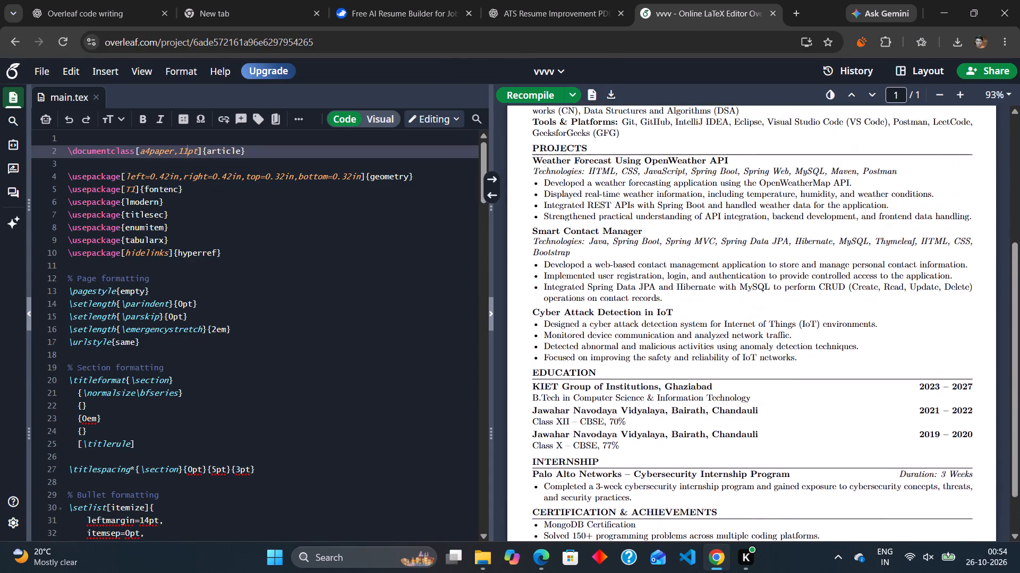
{"action": "scroll", "coordinate": [658, 220], "scroll_direction": "down", "scroll_amount": 2}
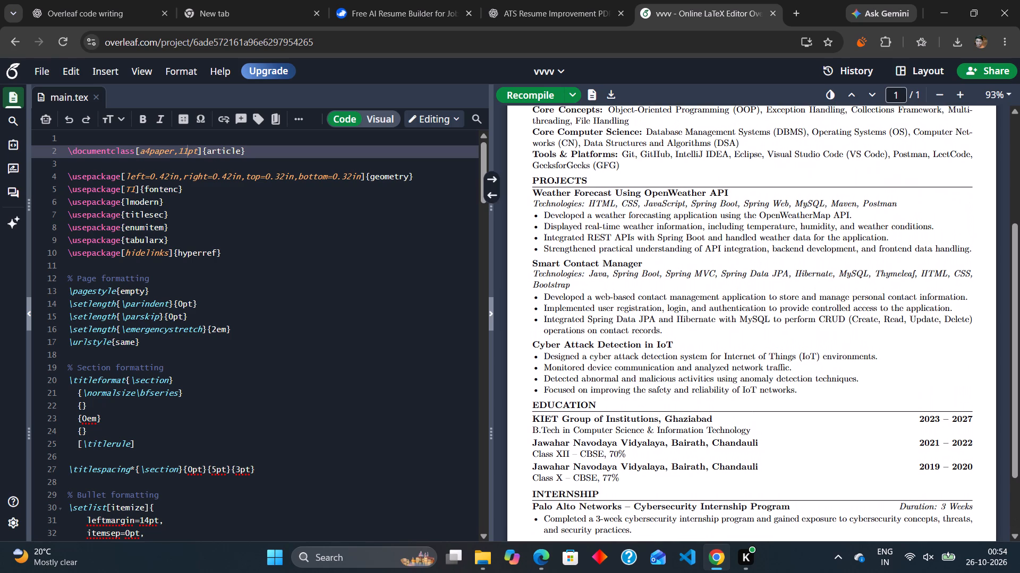
{"action": "scroll", "coordinate": [658, 220], "scroll_direction": "down", "scroll_amount": 2}
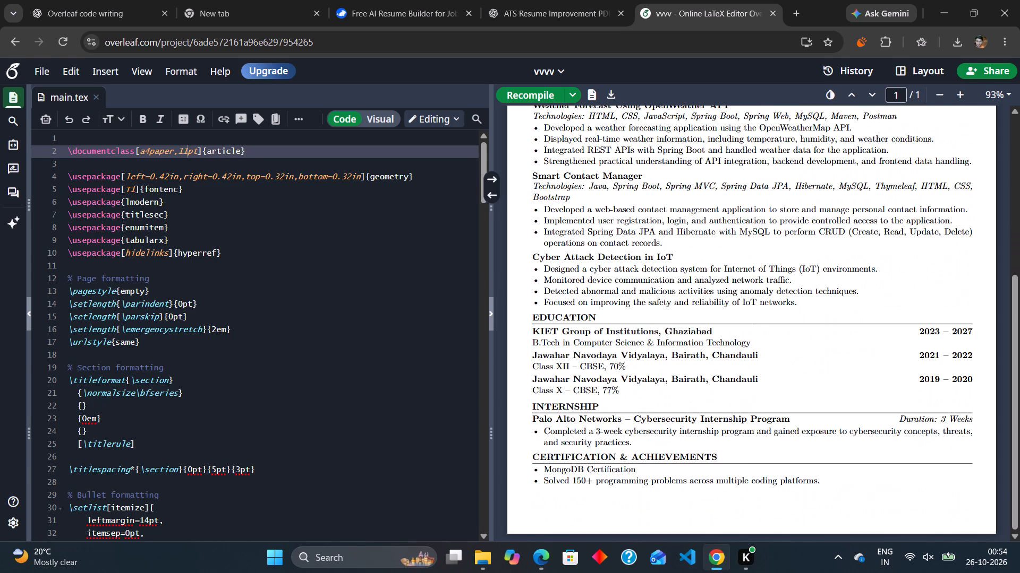
{"action": "scroll", "coordinate": [658, 220], "scroll_direction": "down", "scroll_amount": 2}
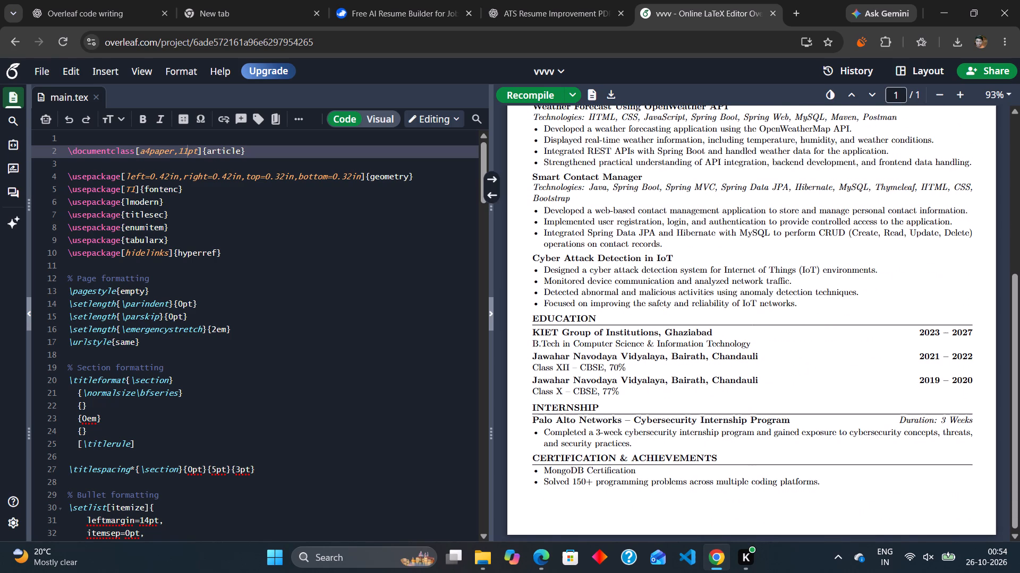
{"action": "scroll", "coordinate": [658, 220], "scroll_direction": "down", "scroll_amount": 3}
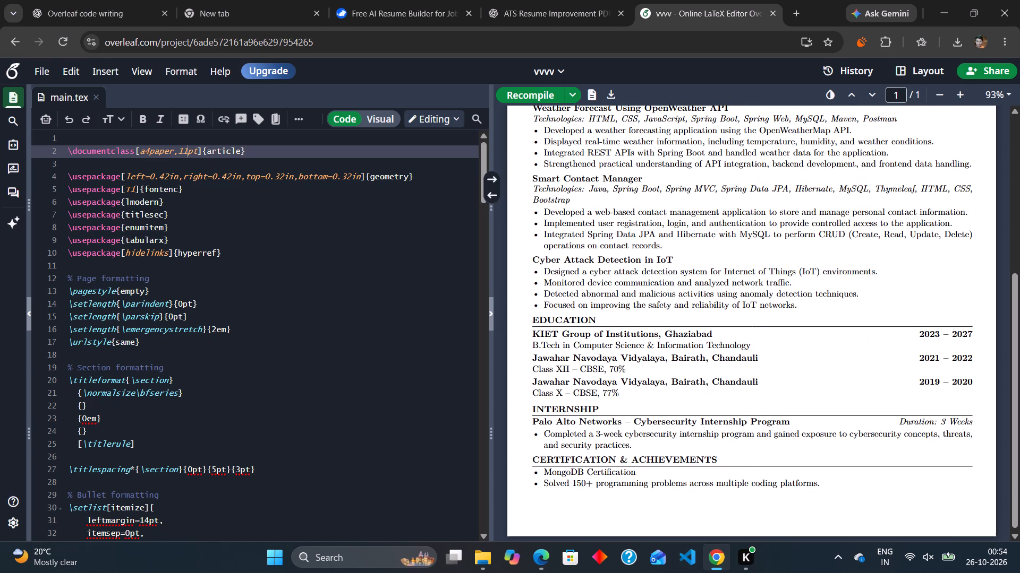
{"action": "scroll", "coordinate": [658, 220], "scroll_direction": "down", "scroll_amount": 1}
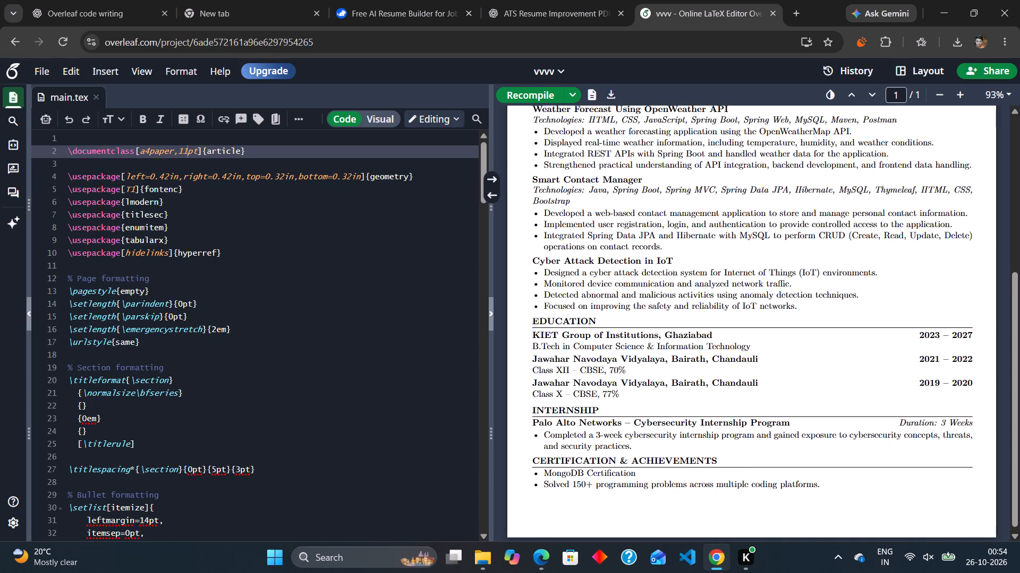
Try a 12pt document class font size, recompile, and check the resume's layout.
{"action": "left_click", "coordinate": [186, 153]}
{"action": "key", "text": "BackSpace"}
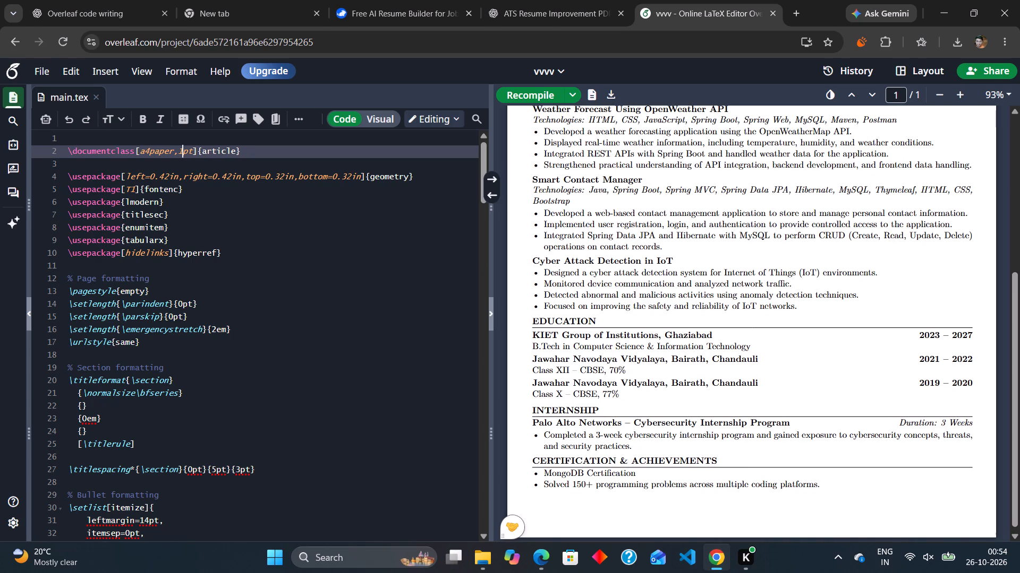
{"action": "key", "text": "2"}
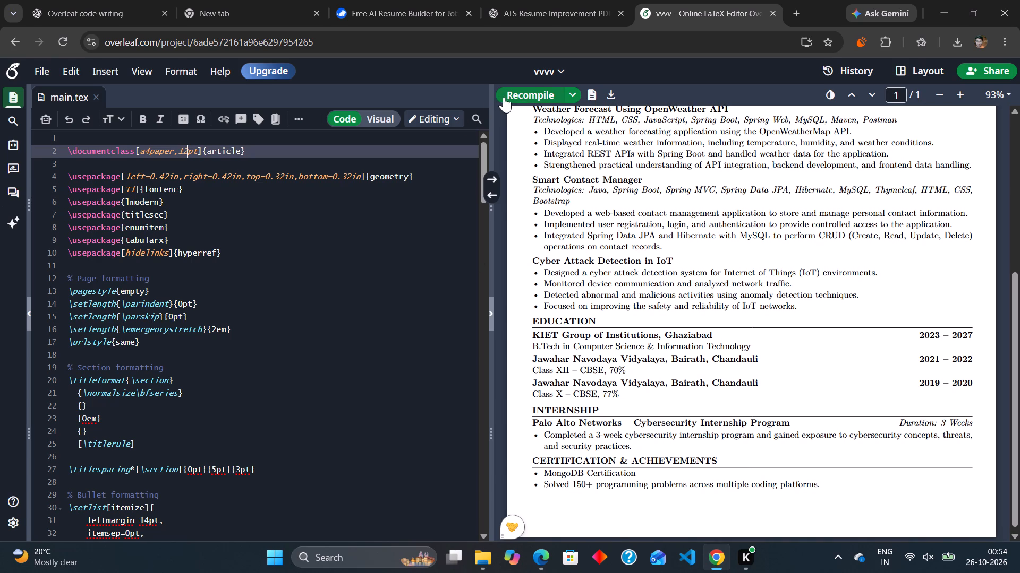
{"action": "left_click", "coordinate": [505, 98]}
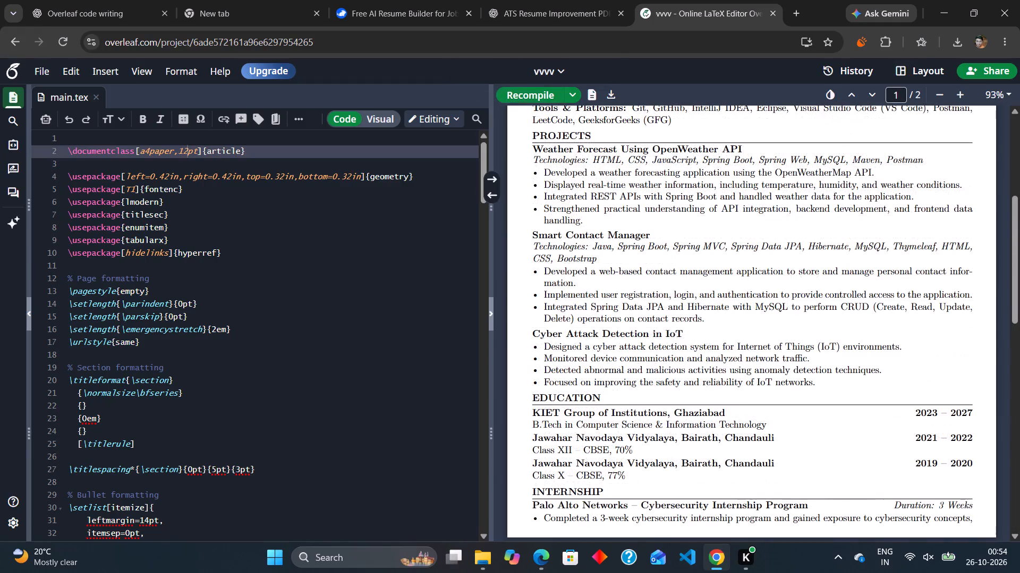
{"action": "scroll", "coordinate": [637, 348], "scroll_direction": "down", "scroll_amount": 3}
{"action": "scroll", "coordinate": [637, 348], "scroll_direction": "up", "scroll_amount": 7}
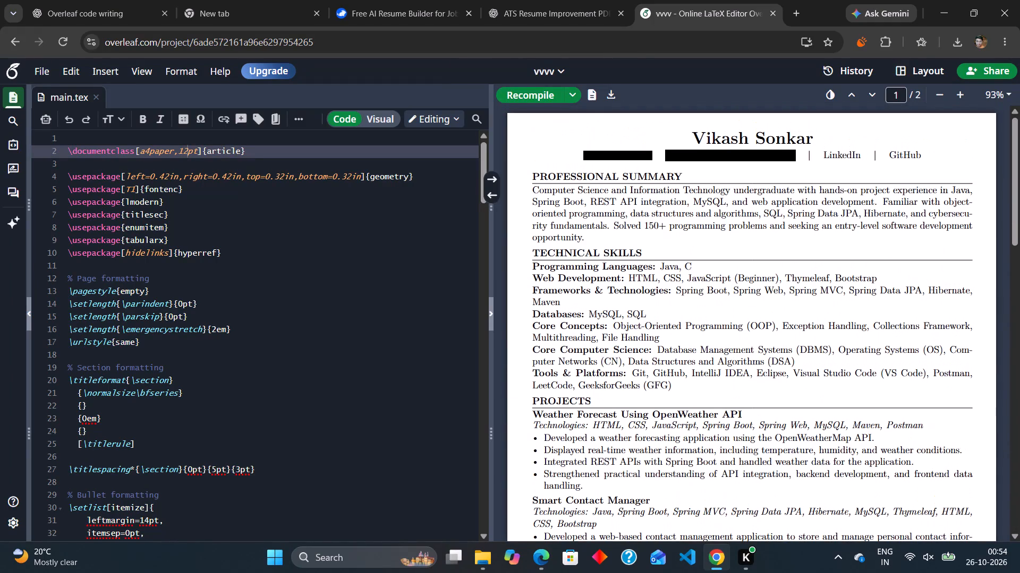
Set the document class font size back to 11pt and recompile the PDF.
{"action": "left_click", "coordinate": [189, 150]}
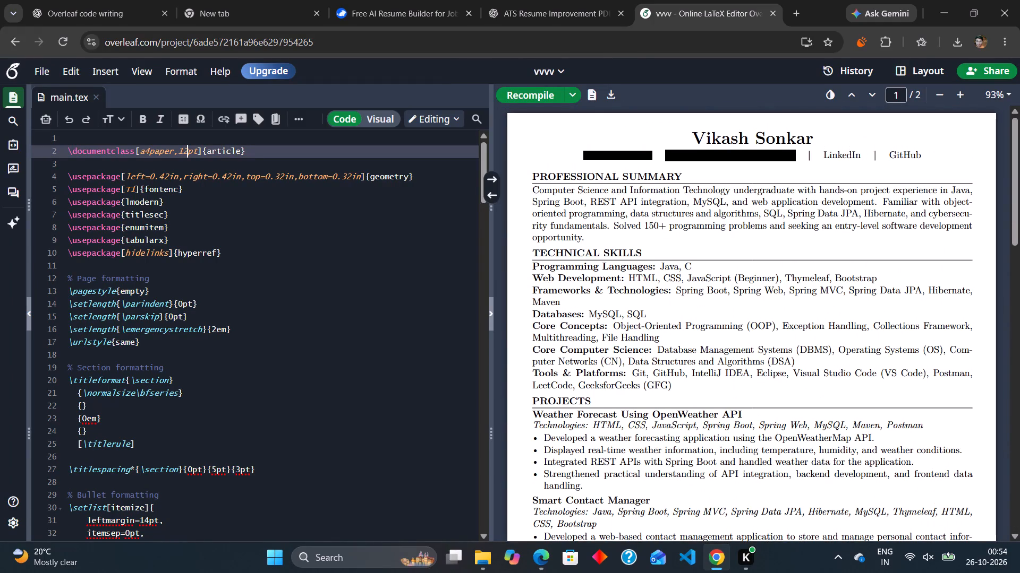
{"action": "key", "text": "BackSpace"}
{"action": "key", "text": "1"}
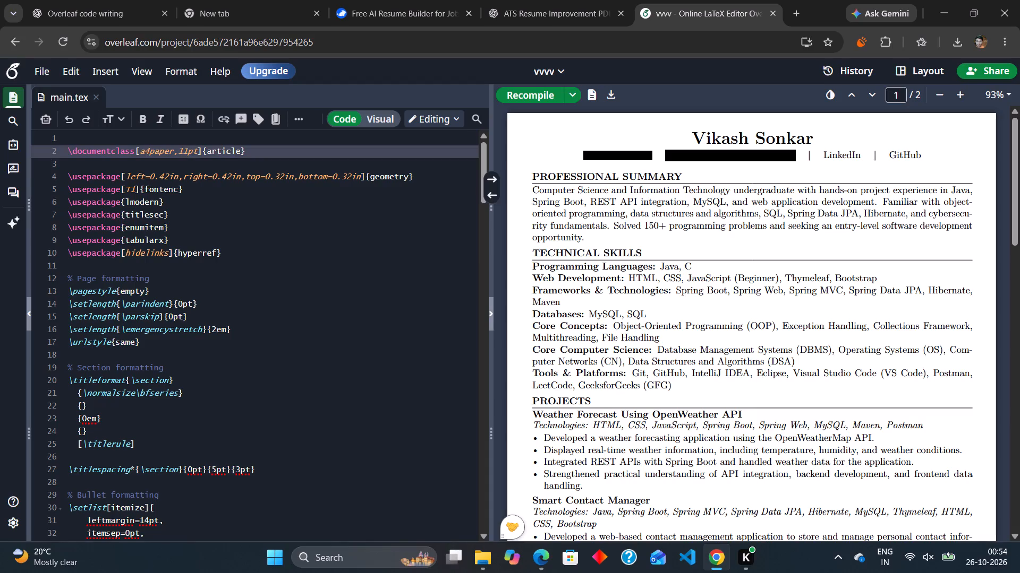
{"action": "left_click", "coordinate": [518, 94]}
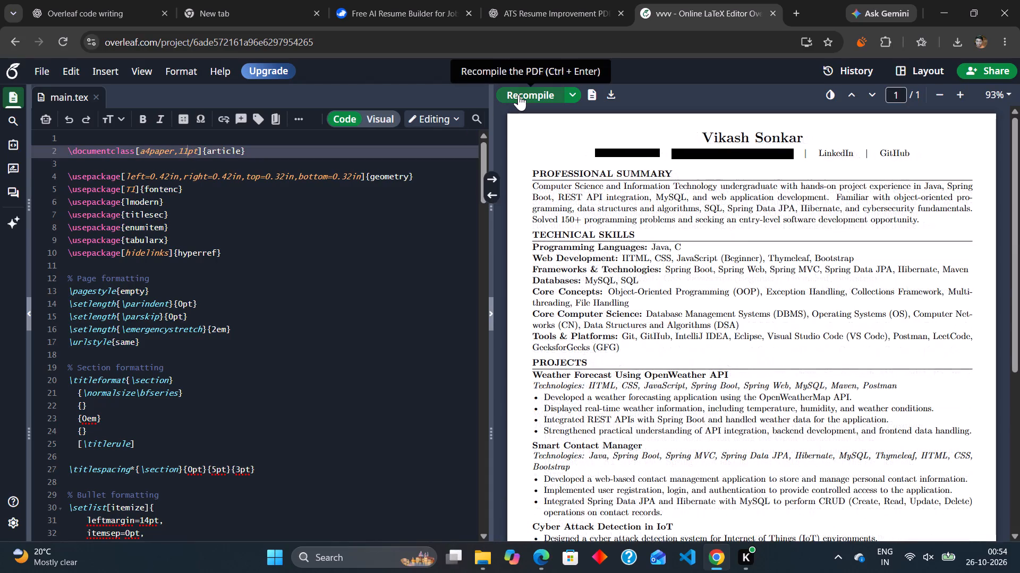
Review the summary, technical skills and projects sections in the recompiled resume PDF.
{"action": "scroll", "coordinate": [613, 354], "scroll_direction": "down", "scroll_amount": 1}
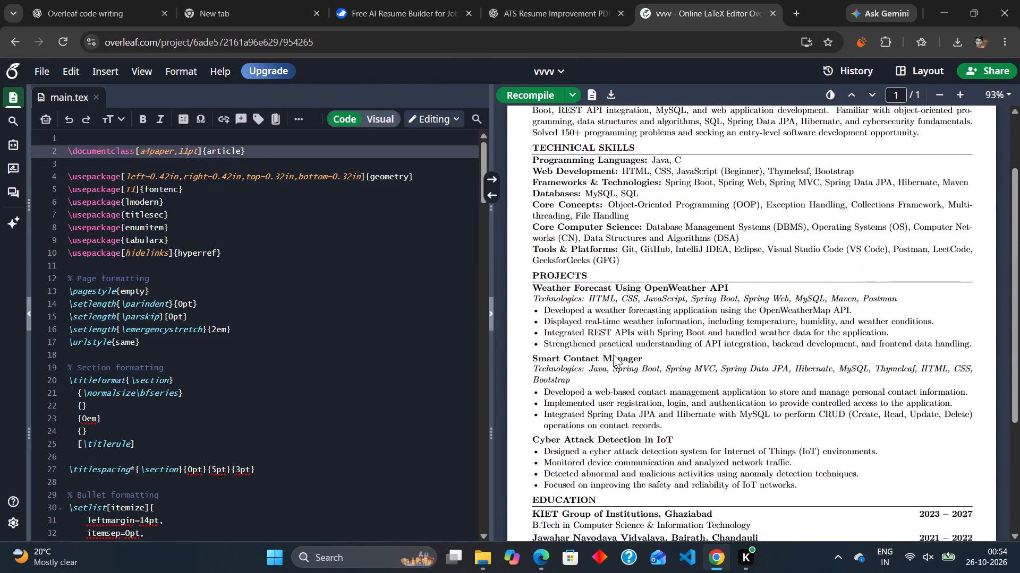
{"action": "scroll", "coordinate": [613, 354], "scroll_direction": "down", "scroll_amount": 4}
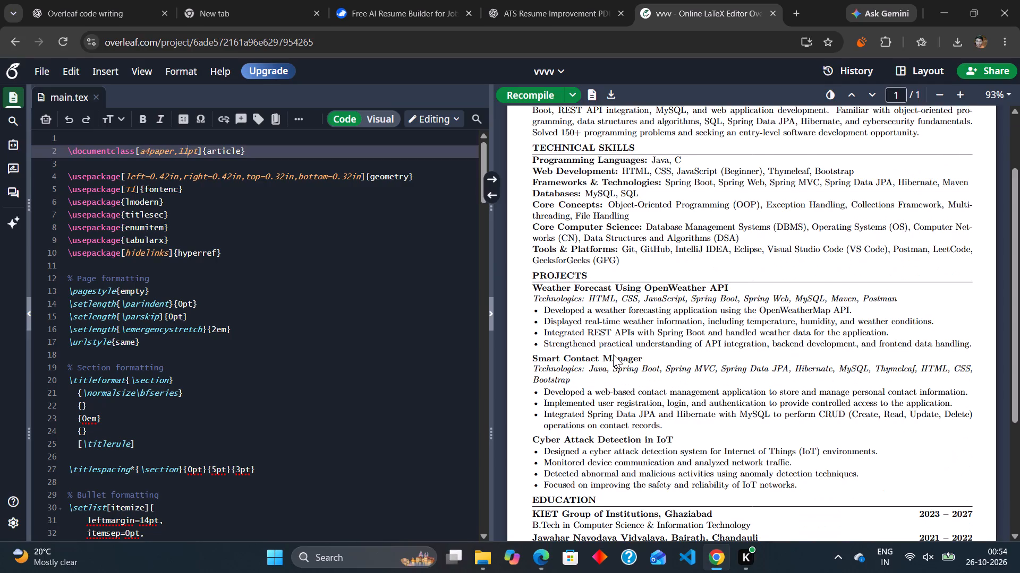
{"action": "scroll", "coordinate": [613, 354], "scroll_direction": "down", "scroll_amount": 1}
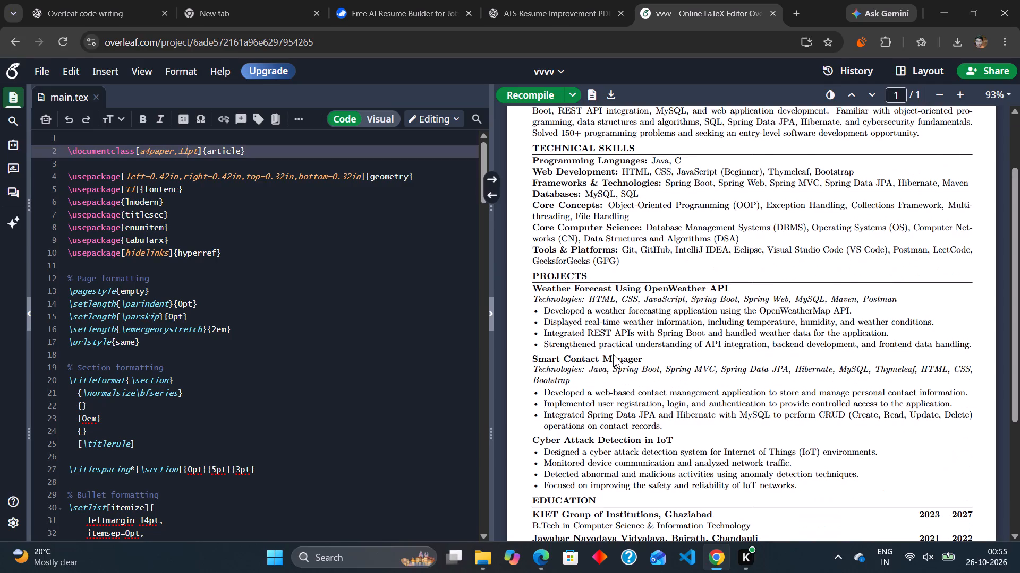
{"action": "scroll", "coordinate": [613, 354], "scroll_direction": "down", "scroll_amount": 4}
{"action": "scroll", "coordinate": [397, 385], "scroll_direction": "down", "scroll_amount": 1}
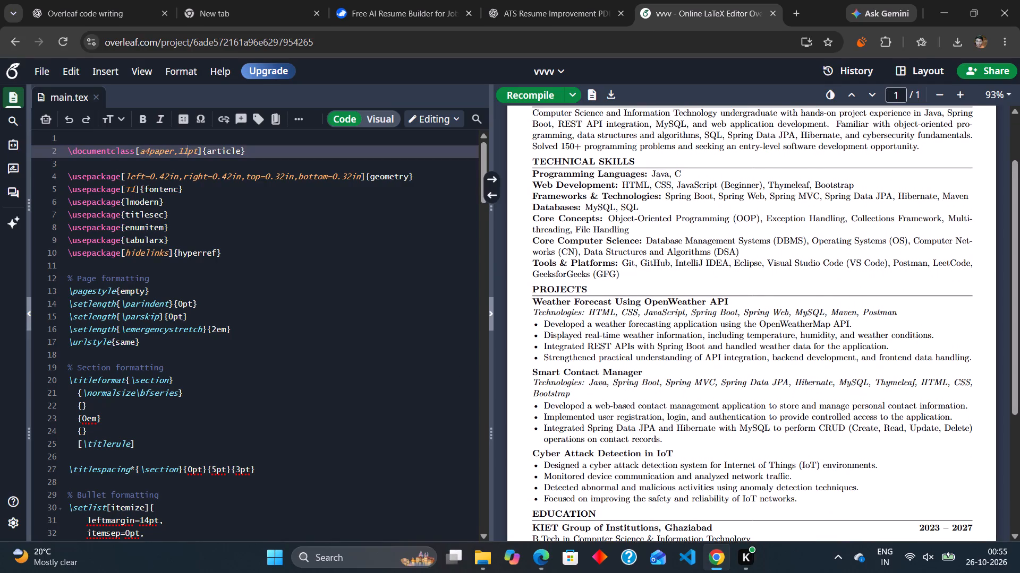
Add ", Python" to the end of the Programming Languages line under TECHNICAL SKILLS in main.tex and recompile.
{"action": "scroll", "coordinate": [397, 385], "scroll_direction": "down", "scroll_amount": 4}
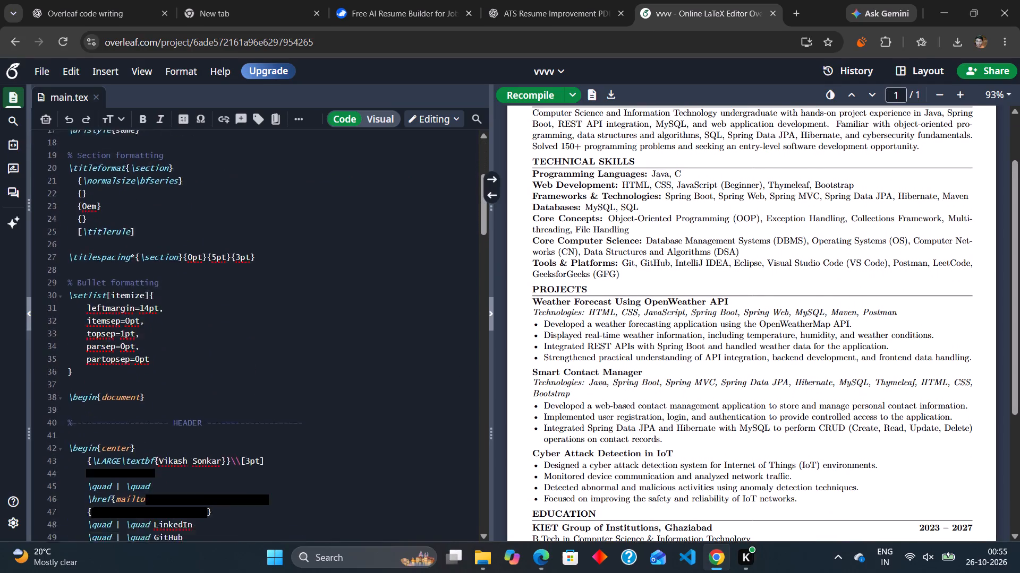
{"action": "scroll", "coordinate": [397, 385], "scroll_direction": "down", "scroll_amount": 4}
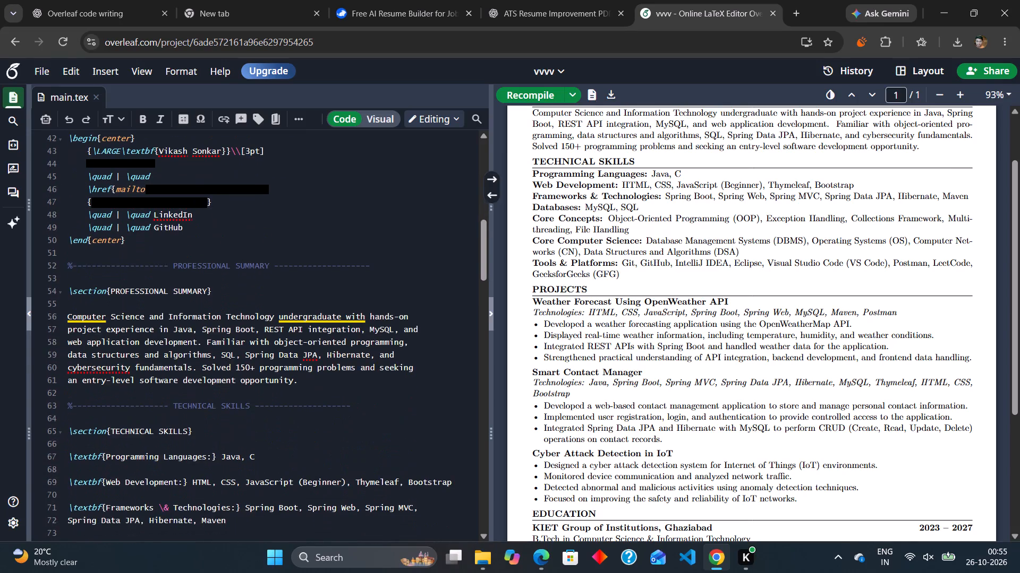
{"action": "scroll", "coordinate": [397, 385], "scroll_direction": "down", "scroll_amount": 2}
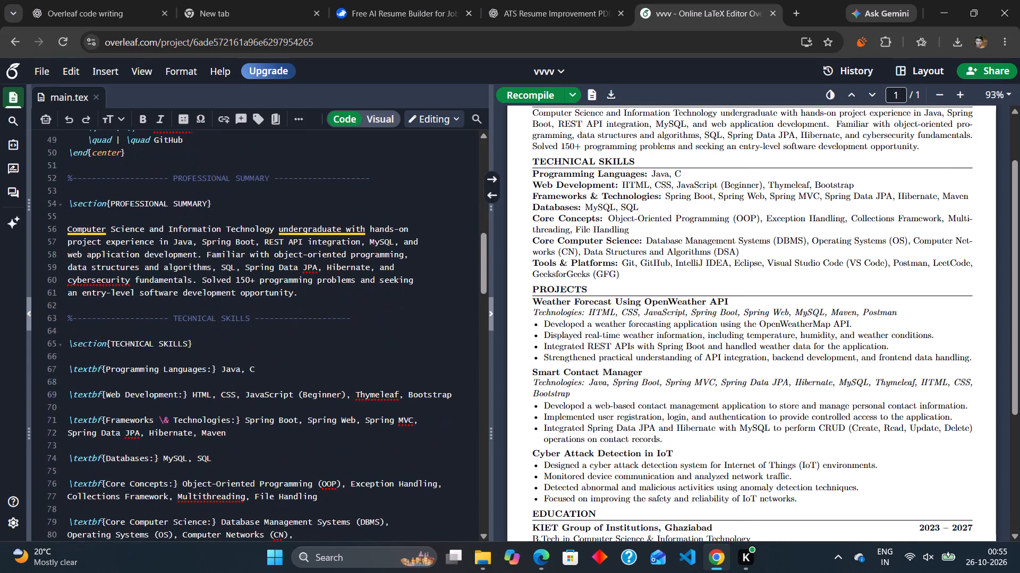
{"action": "left_click", "coordinate": [257, 366]}
{"action": "key", "text": "comma"}
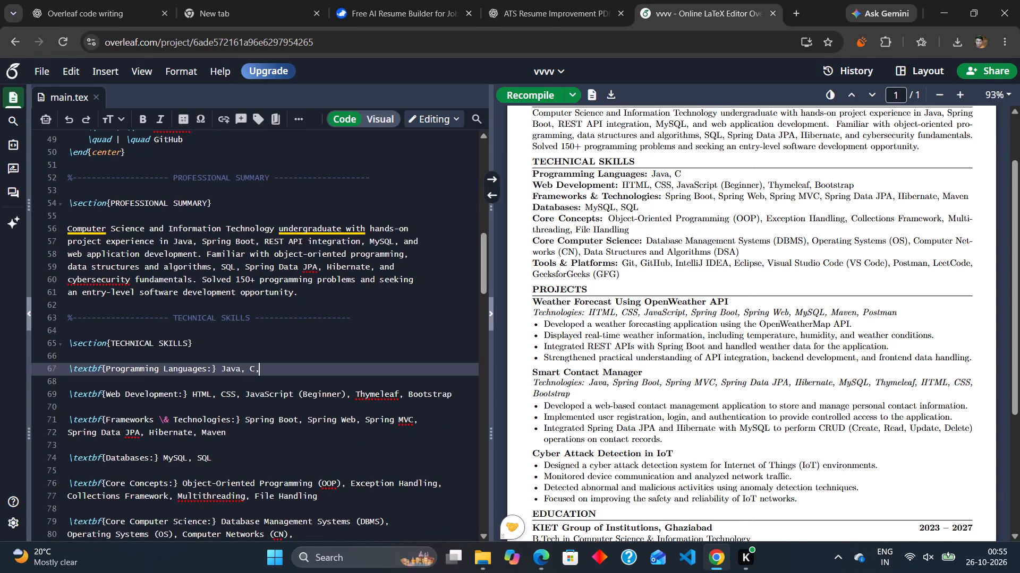
{"action": "key", "text": "space"}
{"action": "type", "text": "Python"}
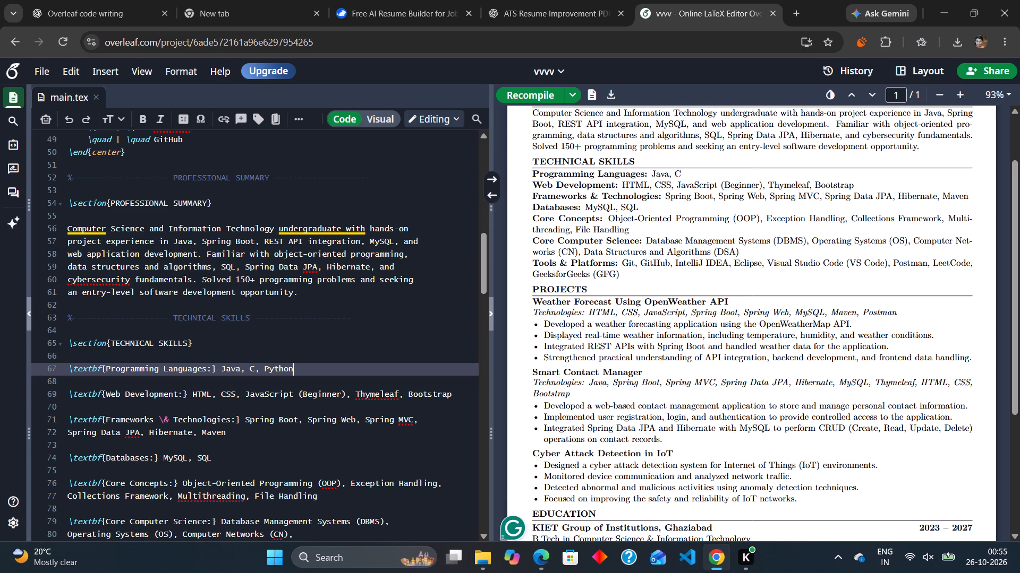
{"action": "left_click", "coordinate": [516, 99]}
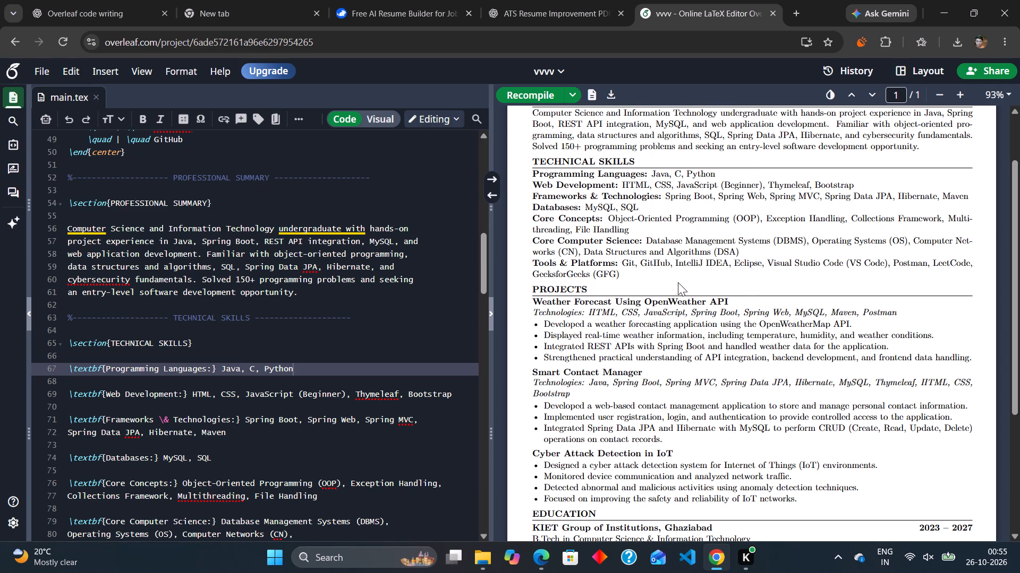
Check the whole recompiled resume PDF from the header to the Certification & Achievements section.
{"action": "scroll", "coordinate": [678, 282], "scroll_direction": "down", "scroll_amount": 5}
{"action": "scroll", "coordinate": [678, 282], "scroll_direction": "up", "scroll_amount": 1}
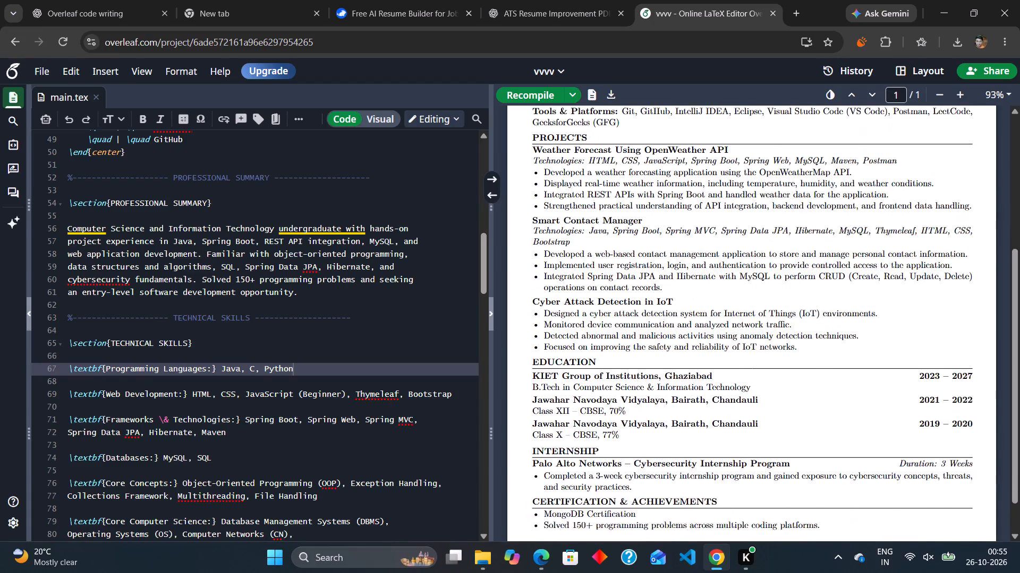
{"action": "scroll", "coordinate": [678, 282], "scroll_direction": "up", "scroll_amount": 3}
{"action": "scroll", "coordinate": [678, 282], "scroll_direction": "down", "scroll_amount": 2}
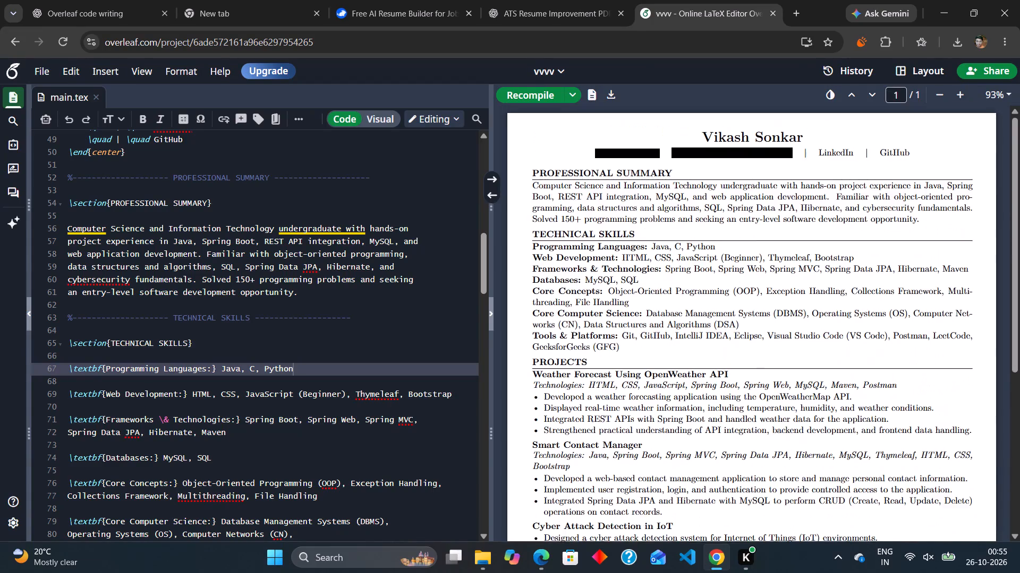
{"action": "scroll", "coordinate": [678, 282], "scroll_direction": "down", "scroll_amount": 2}
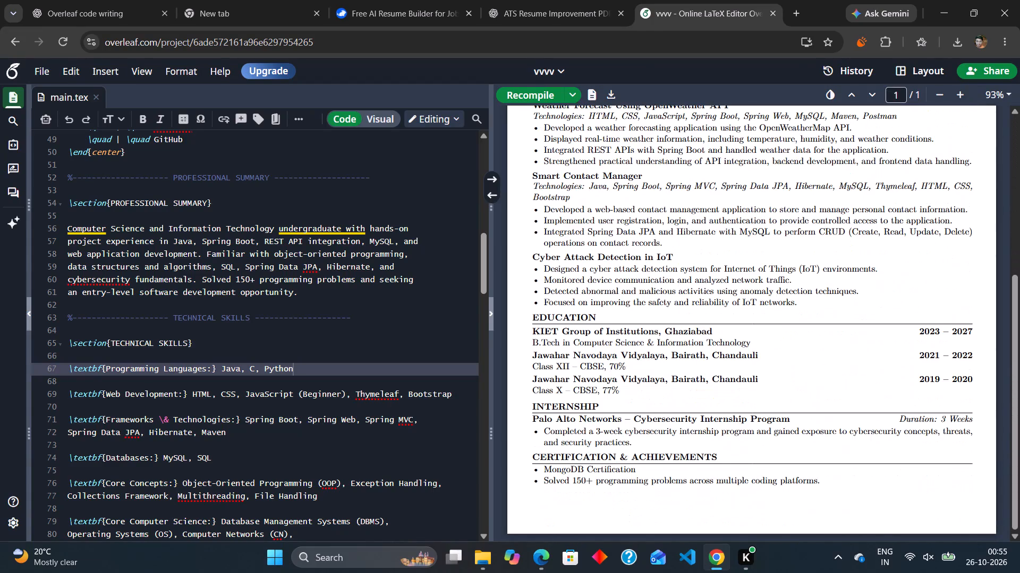
{"action": "scroll", "coordinate": [678, 282], "scroll_direction": "up", "scroll_amount": 5}
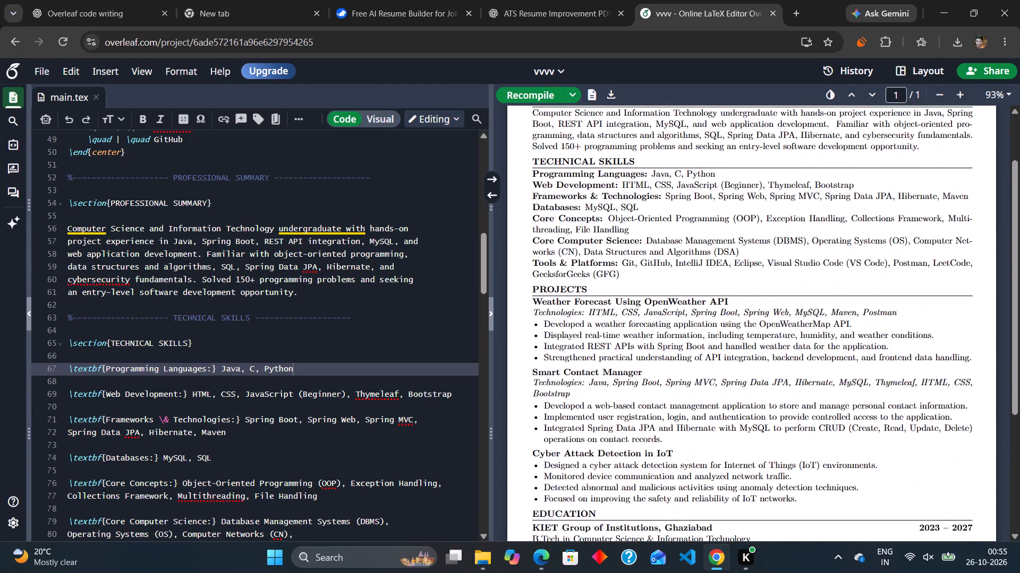
{"action": "scroll", "coordinate": [678, 282], "scroll_direction": "up", "scroll_amount": 1}
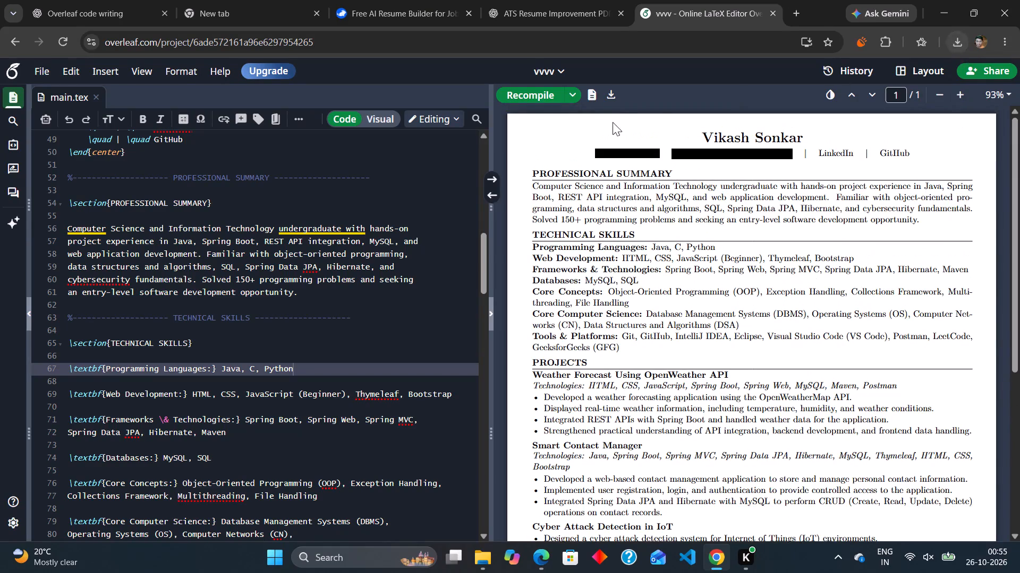
Download the compiled resume PDF.
{"action": "left_click", "coordinate": [613, 99]}
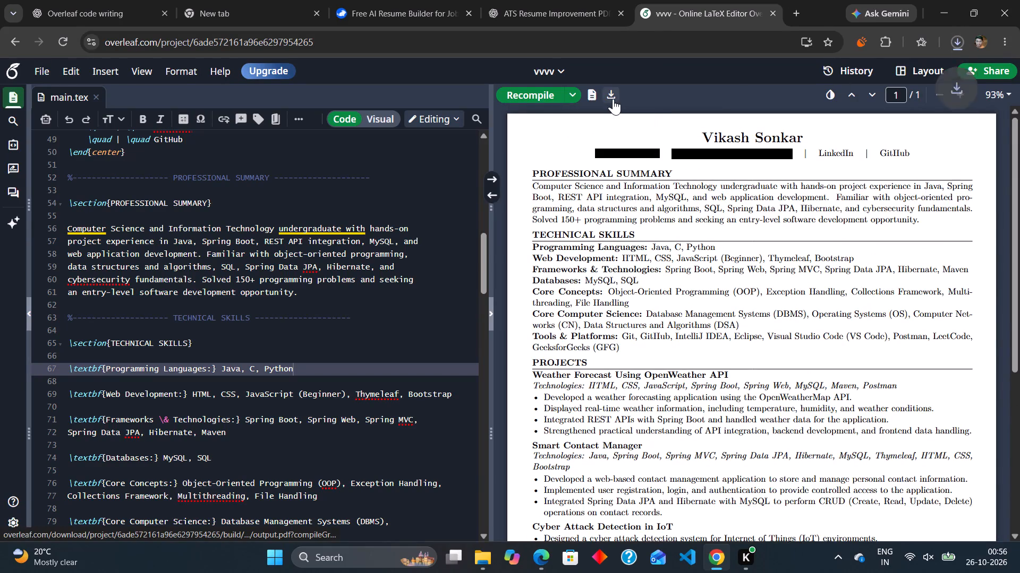
Open the downloaded vvvv.pdf and print it to PDF in Downloads under the name "vikash ats main resume".
{"action": "left_click", "coordinate": [848, 74]}
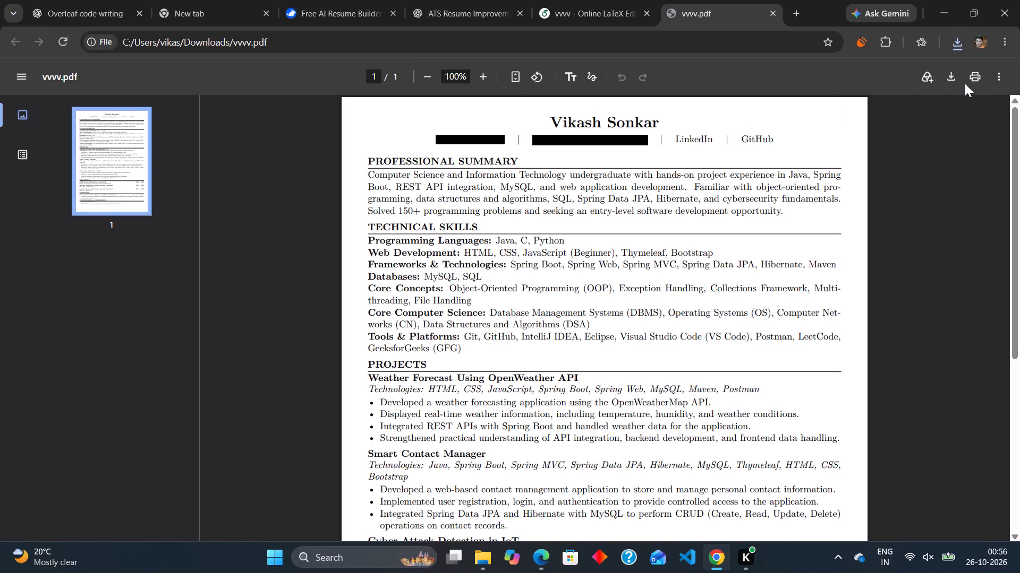
{"action": "left_click", "coordinate": [976, 77]}
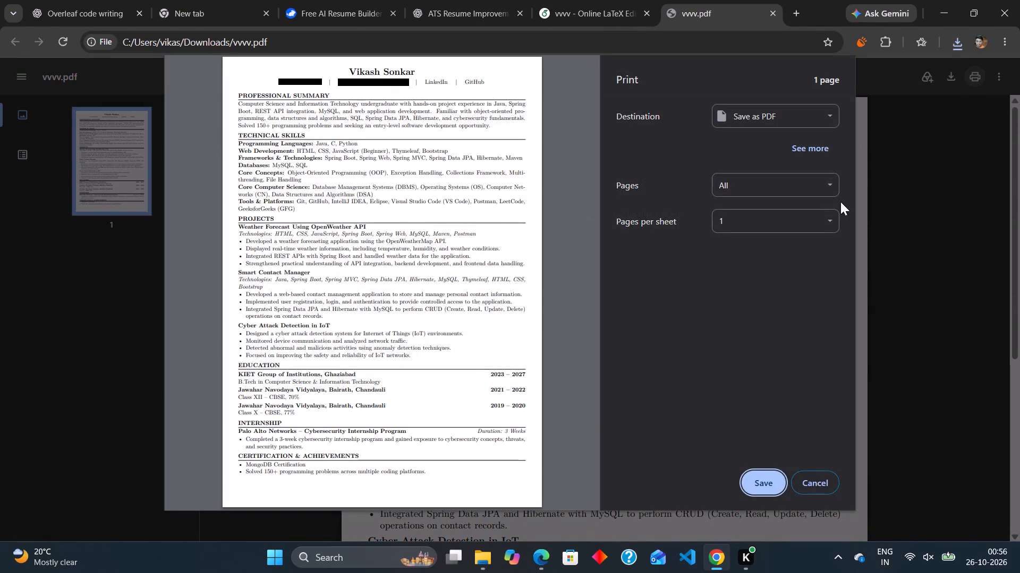
{"action": "left_click", "coordinate": [755, 486]}
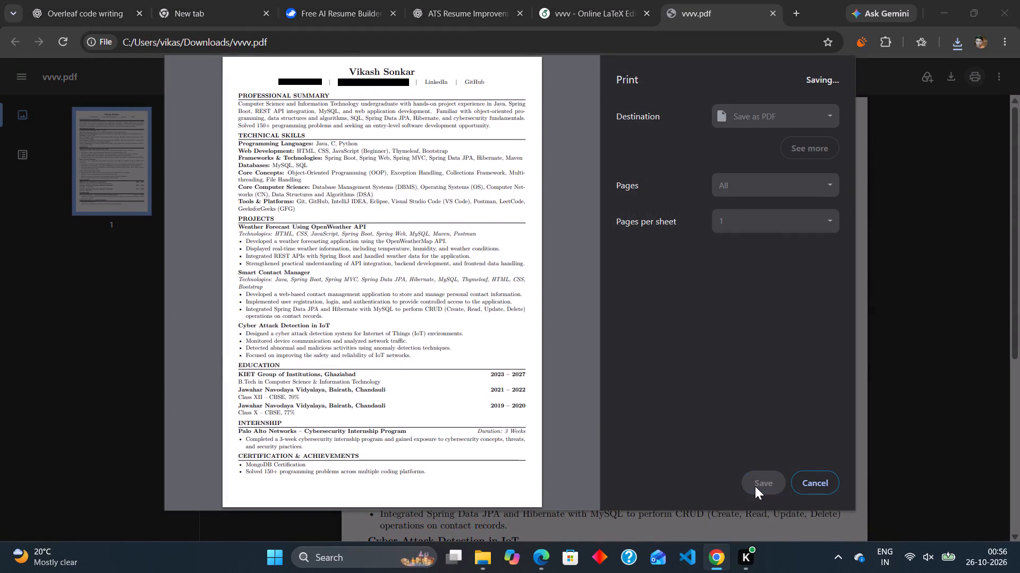
{"action": "key", "text": "BackSpace"}
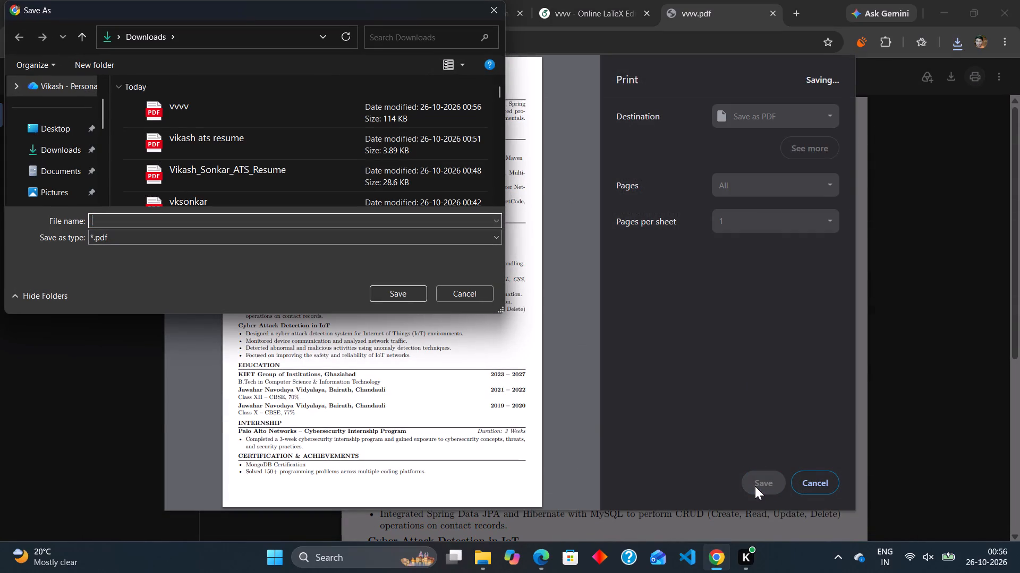
{"action": "type", "text": "vikash"}
{"action": "key", "text": "space"}
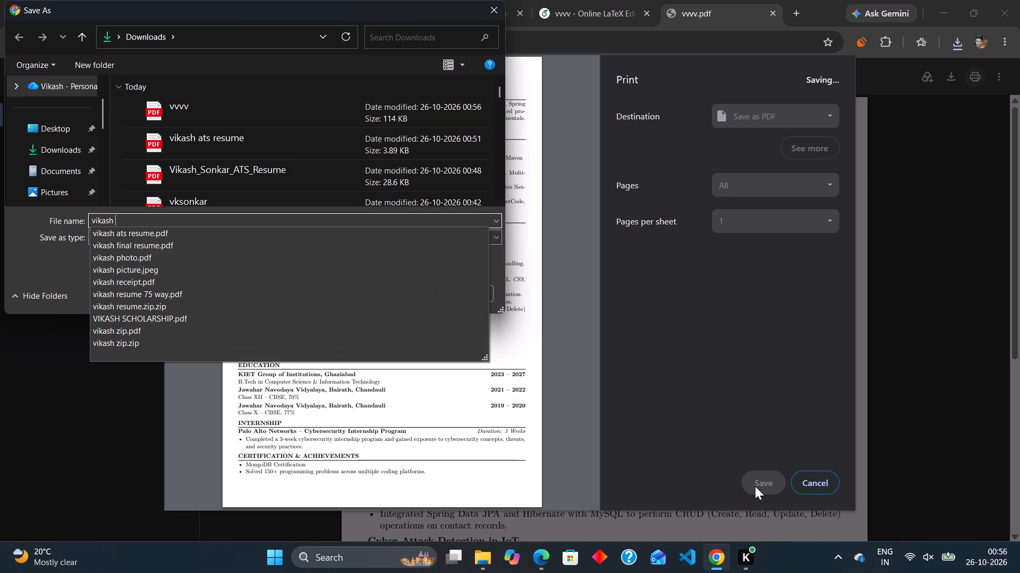
{"action": "type", "text": "ats main resume"}
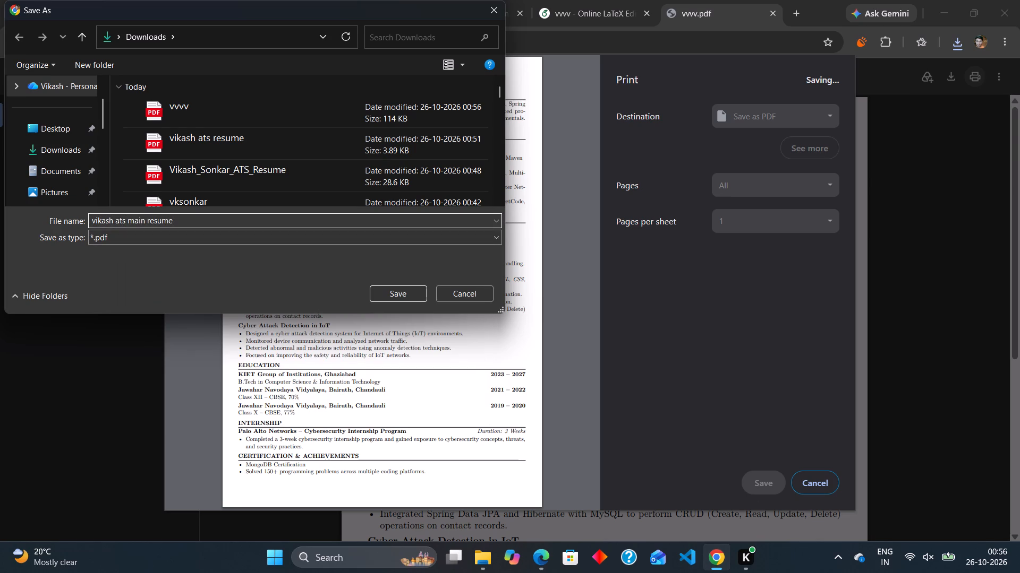
{"action": "left_click", "coordinate": [401, 295]}
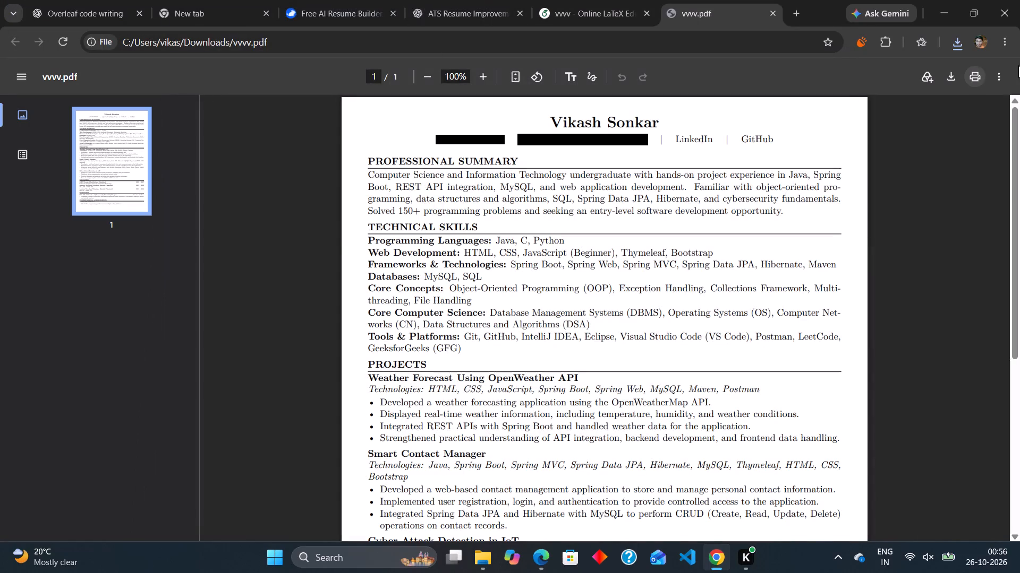
Close the Chrome window, the File Explorer window and the Edge window showing vks resume.pdf.
{"action": "left_click", "coordinate": [1019, 0]}
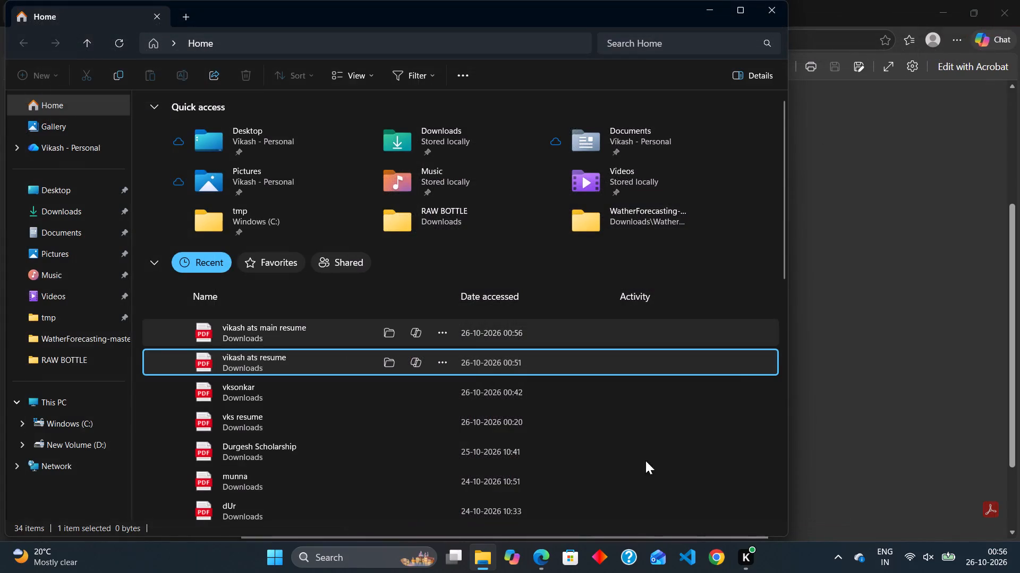
{"action": "left_click", "coordinate": [480, 562]}
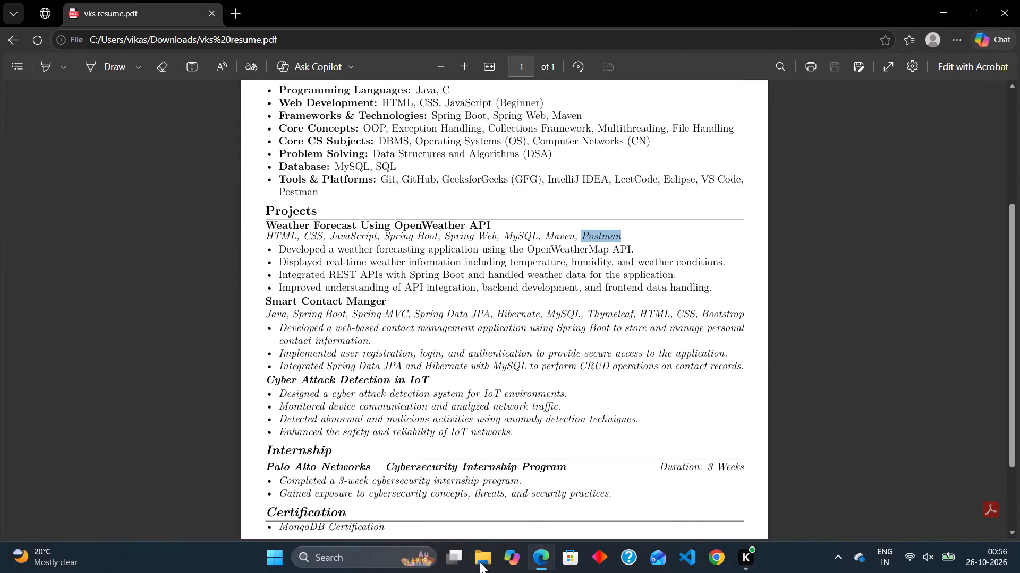
{"action": "left_click", "coordinate": [480, 562]}
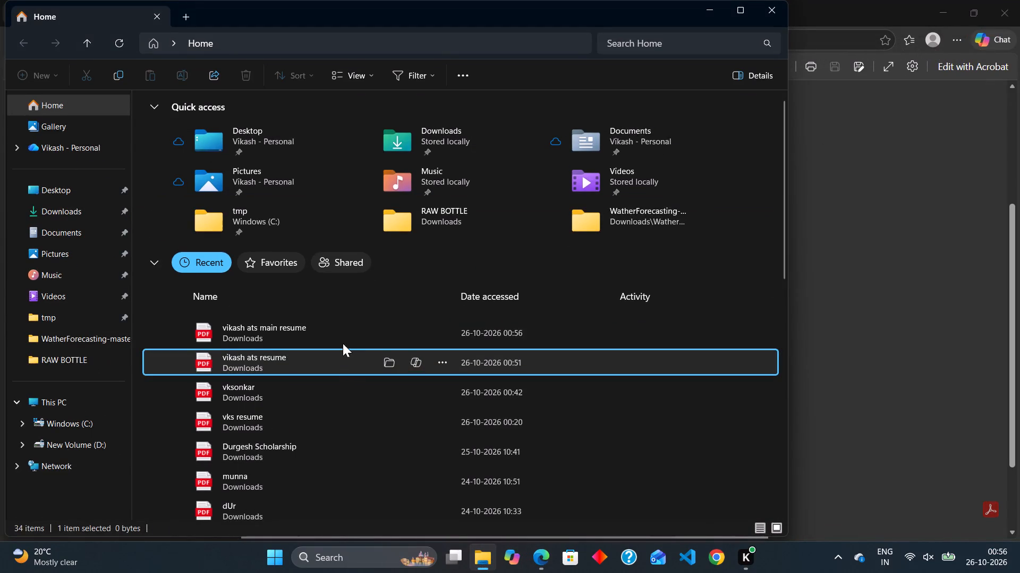
{"action": "right_click", "coordinate": [345, 334]}
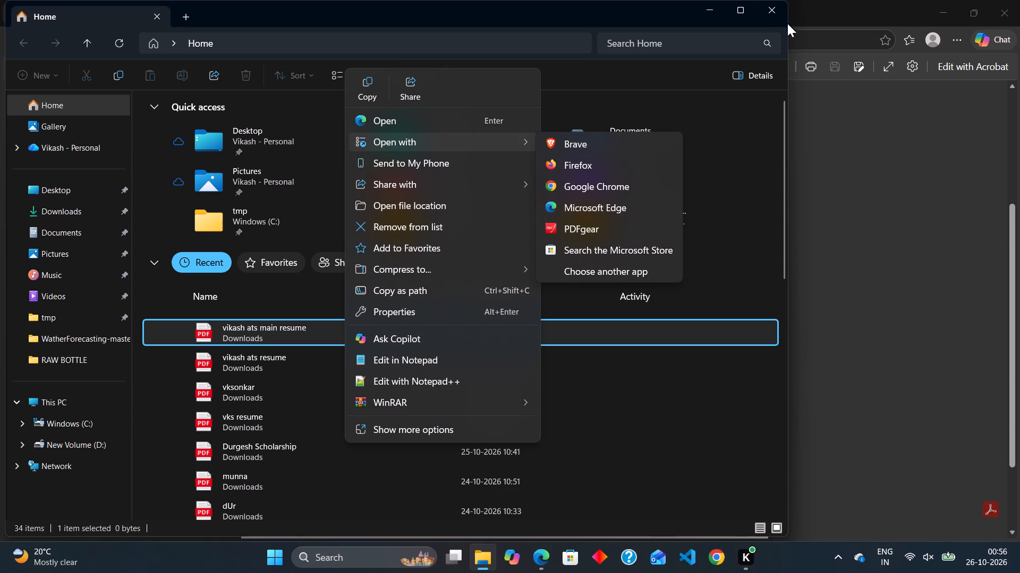
{"action": "left_click", "coordinate": [775, 14]}
{"action": "left_click", "coordinate": [1006, 0]}
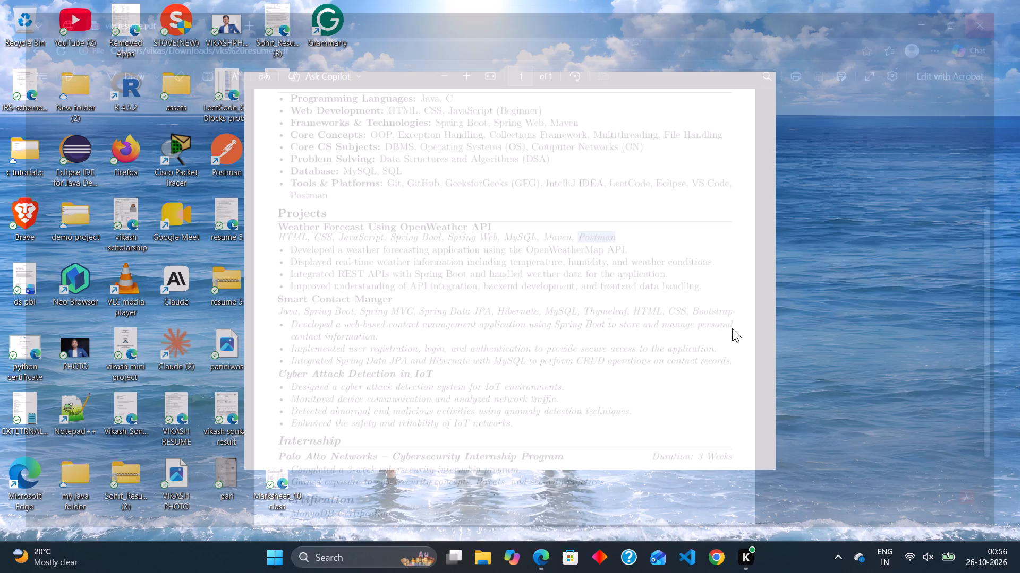
In a new Chrome window, search Google for "ats score" and open Cake's Free ATS Resume Checker.
{"action": "left_click", "coordinate": [723, 558]}
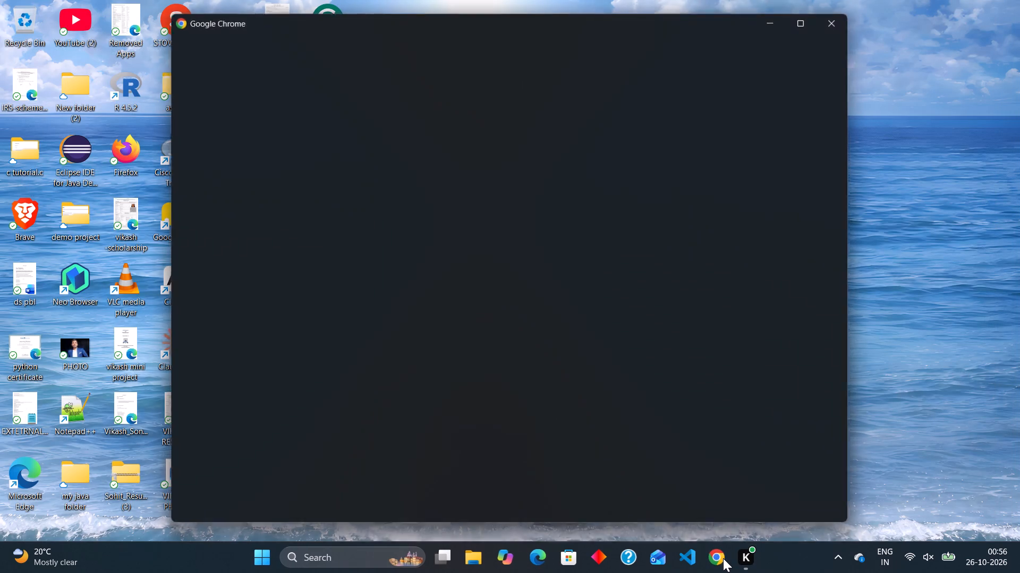
{"action": "left_click", "coordinate": [307, 403]}
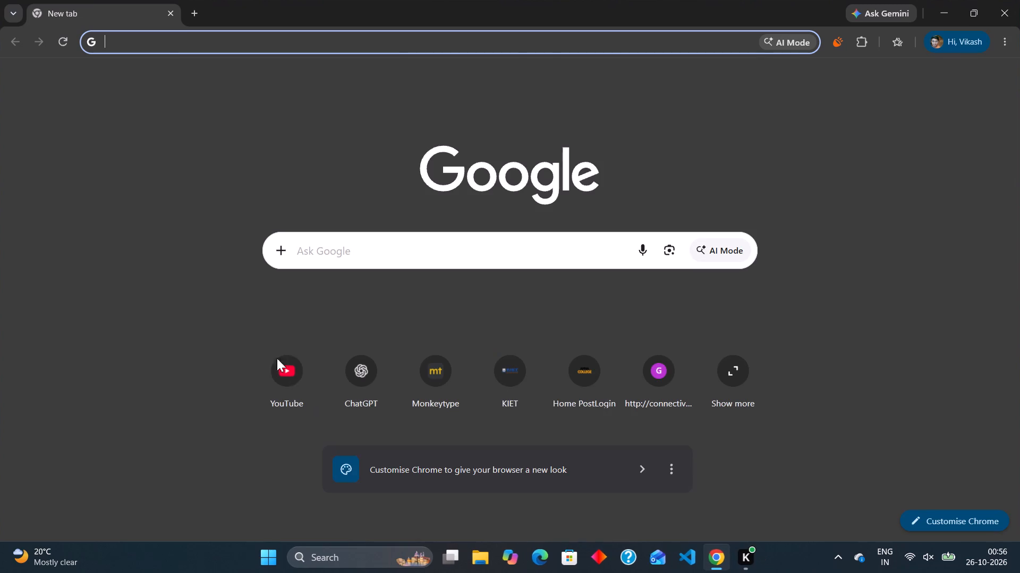
{"action": "type", "text": "ats"}
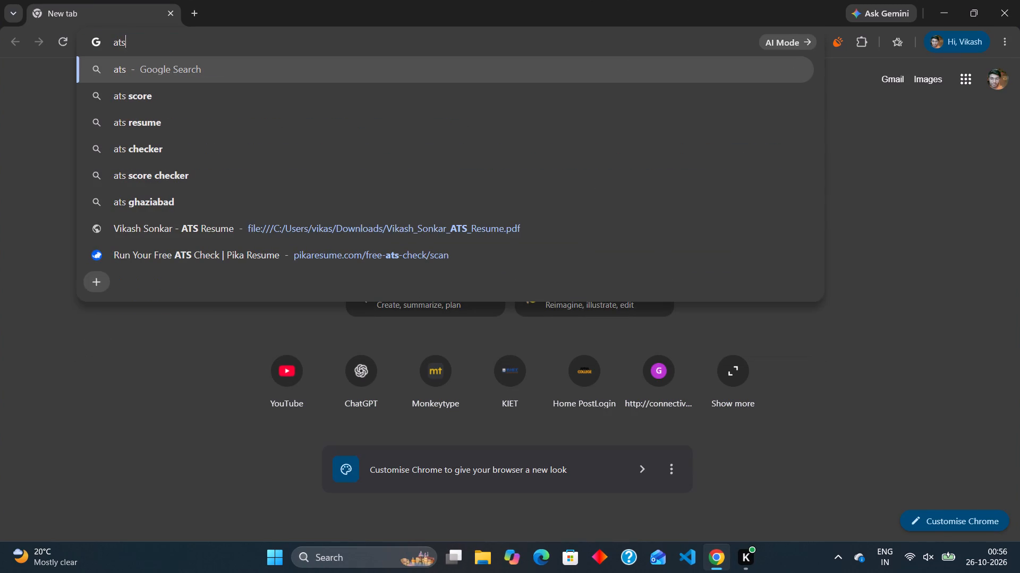
{"action": "left_click", "coordinate": [135, 103]}
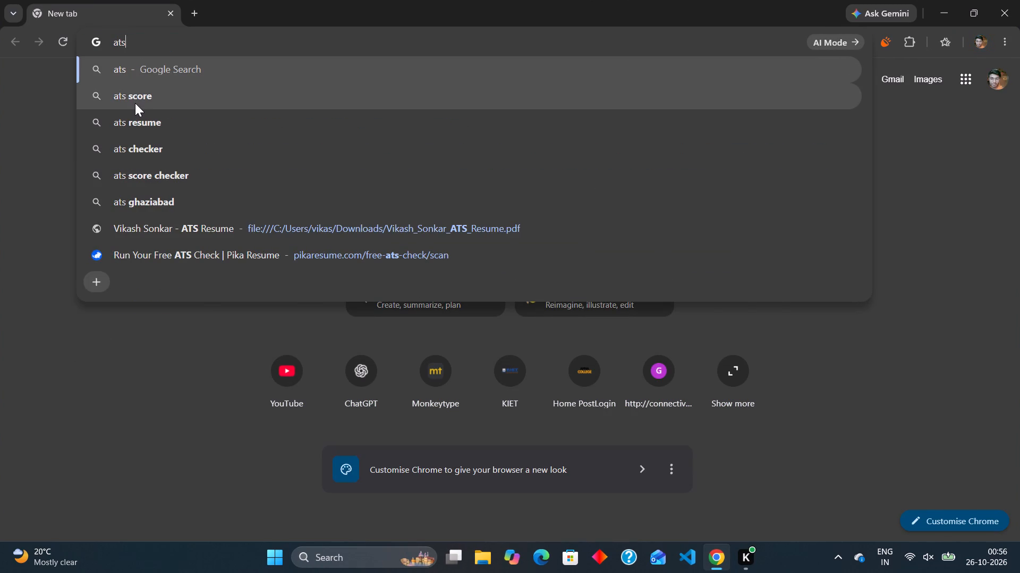
{"action": "left_click", "coordinate": [219, 252]}
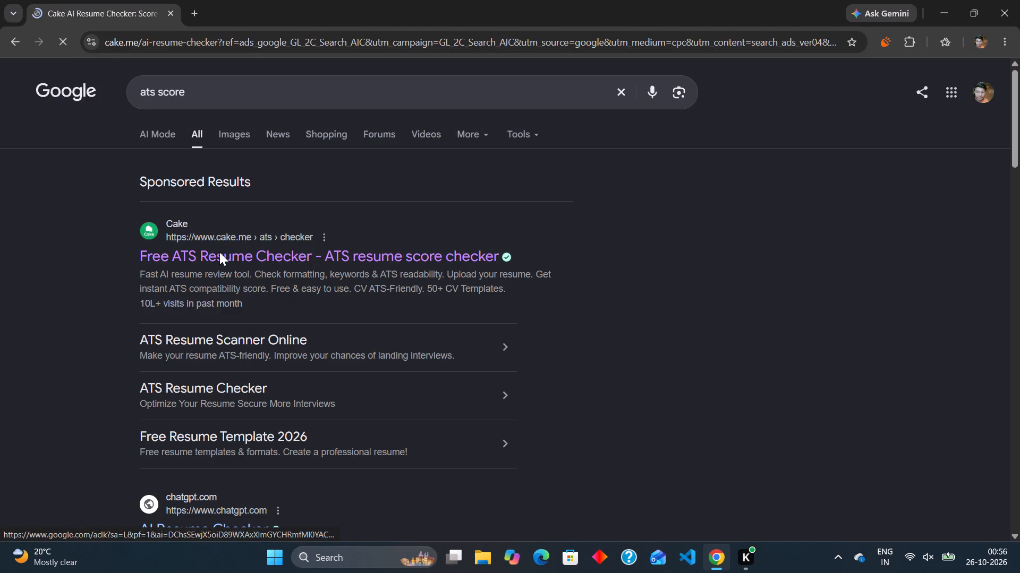
{"action": "left_click", "coordinate": [219, 252]}
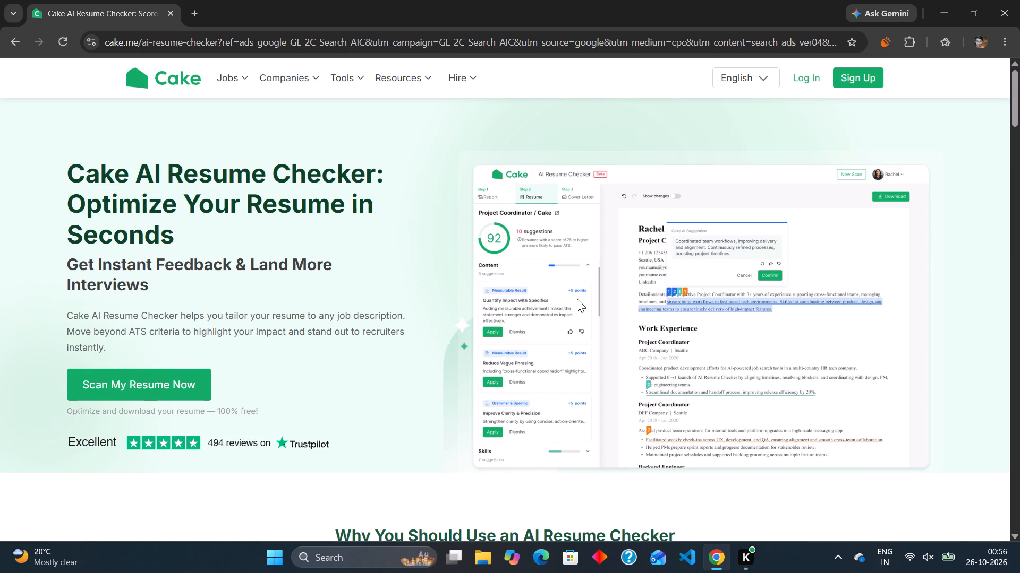
Start a resume scan on Cake and upload "vikash ats main resume" from Downloads as the resume file.
{"action": "scroll", "coordinate": [577, 299], "scroll_direction": "down", "scroll_amount": 2}
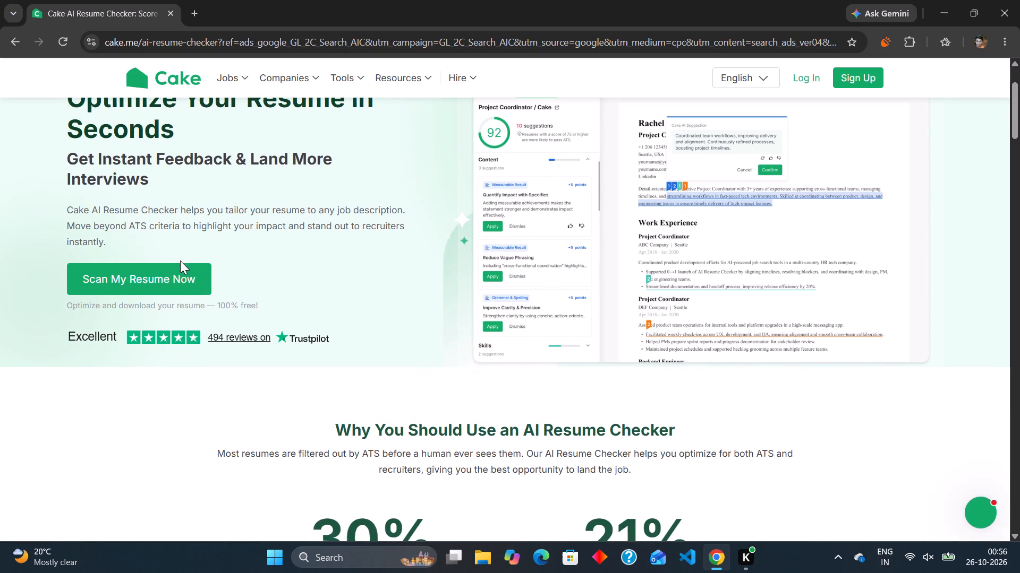
{"action": "left_click", "coordinate": [167, 271]}
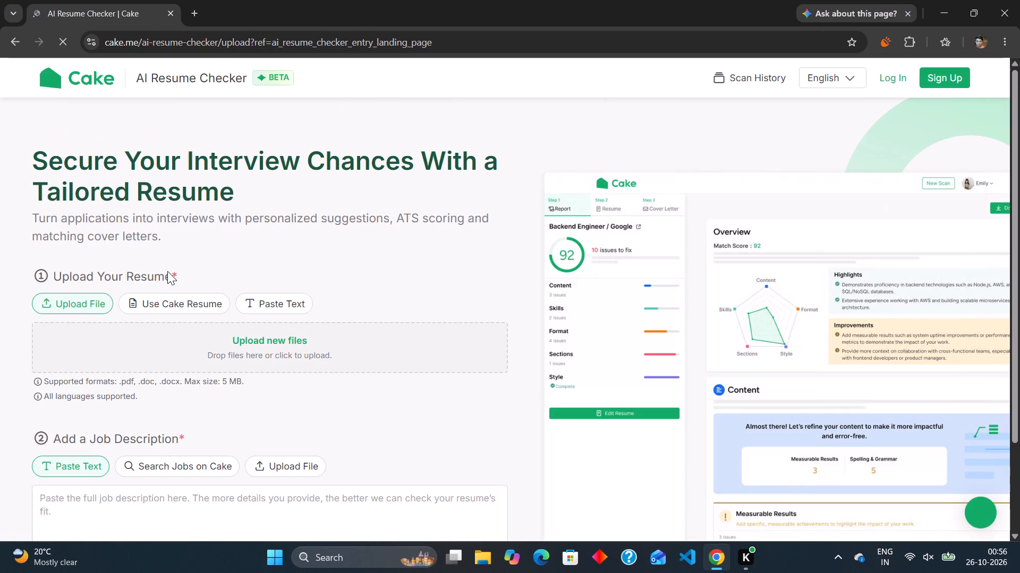
{"action": "scroll", "coordinate": [248, 270], "scroll_direction": "down", "scroll_amount": 1}
{"action": "left_click", "coordinate": [270, 255]}
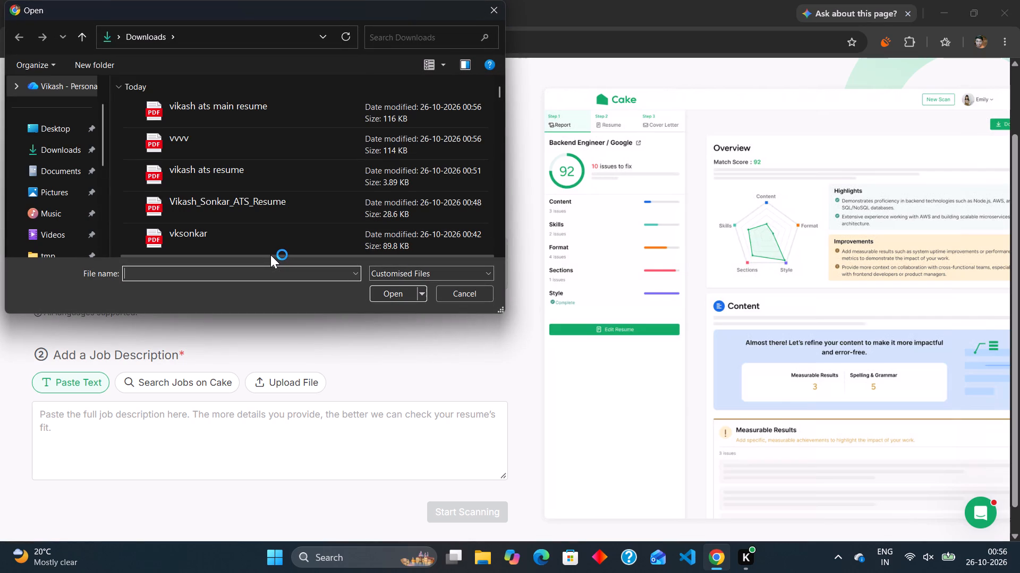
{"action": "left_click", "coordinate": [279, 116]}
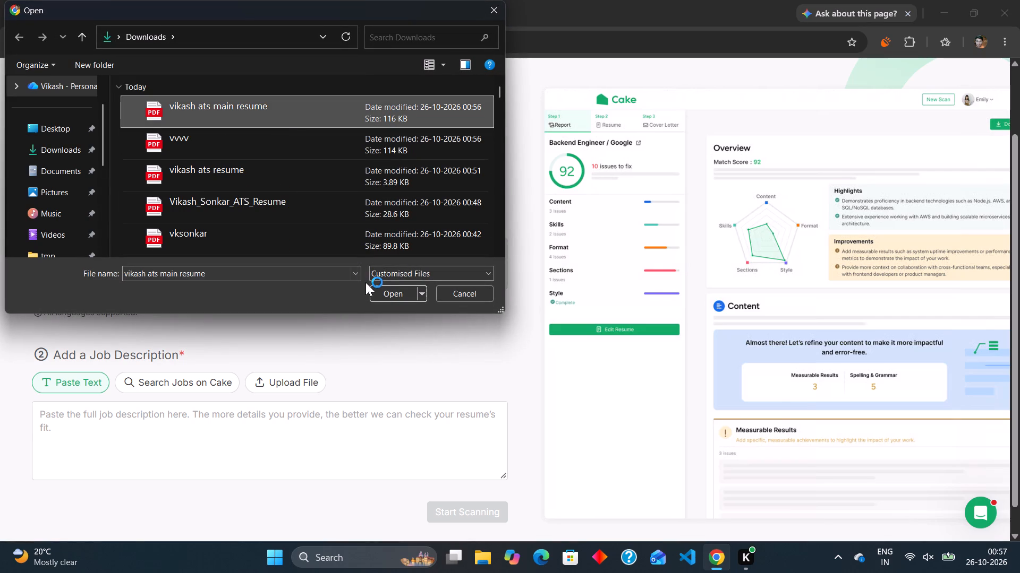
{"action": "left_click", "coordinate": [376, 289]}
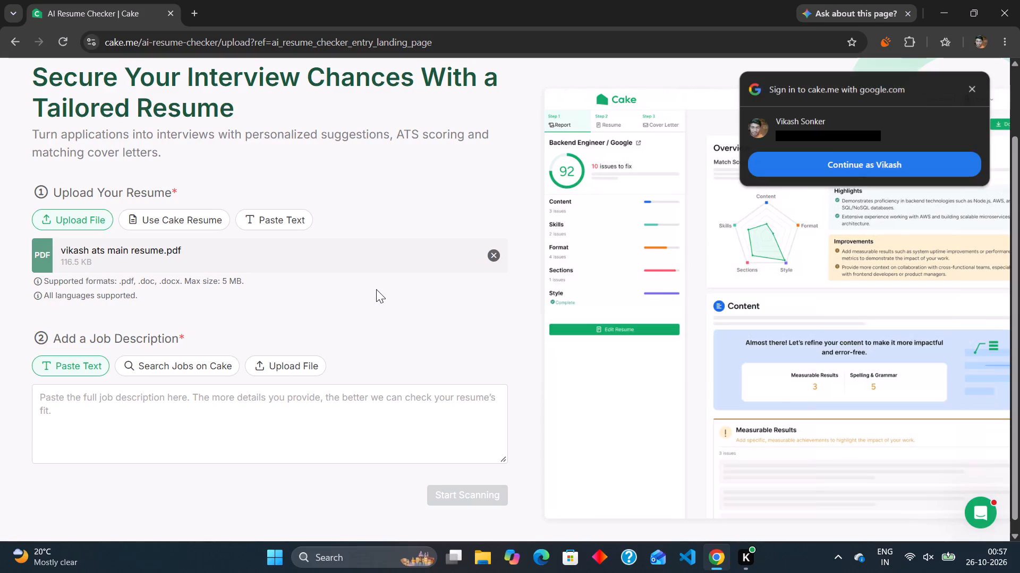
Sign in to cake.me with the suggested Google account.
{"action": "left_click", "coordinate": [830, 166]}
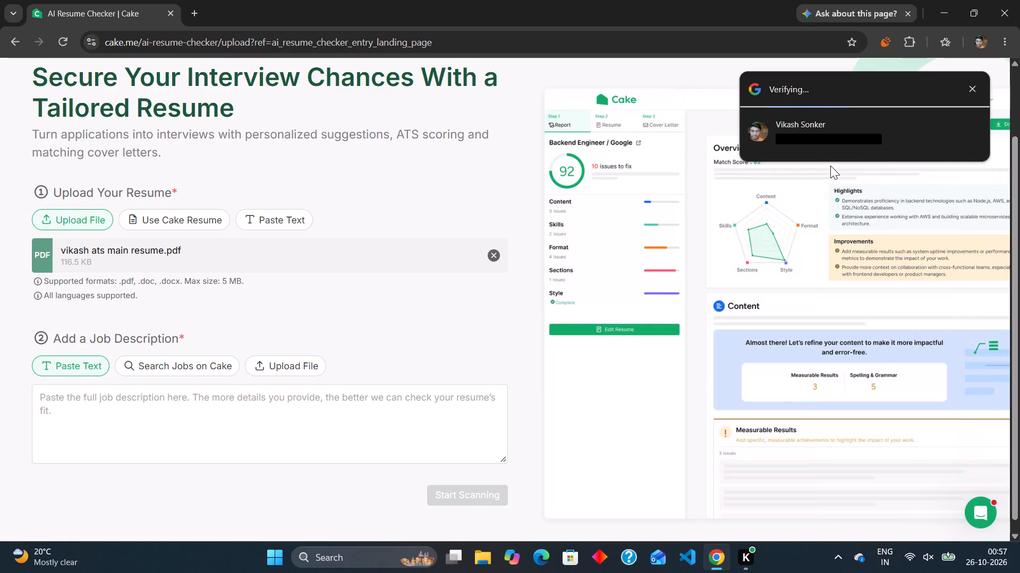
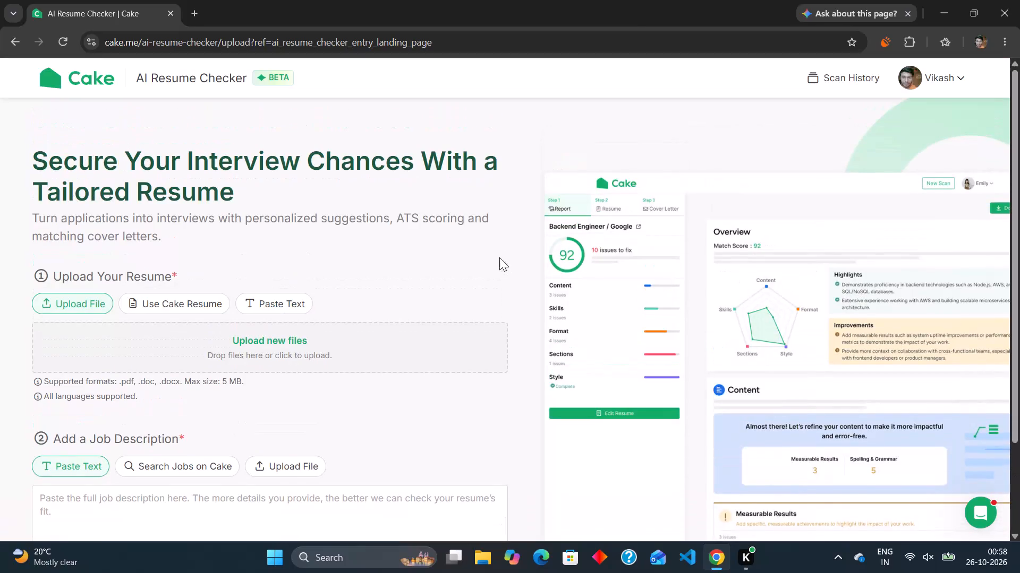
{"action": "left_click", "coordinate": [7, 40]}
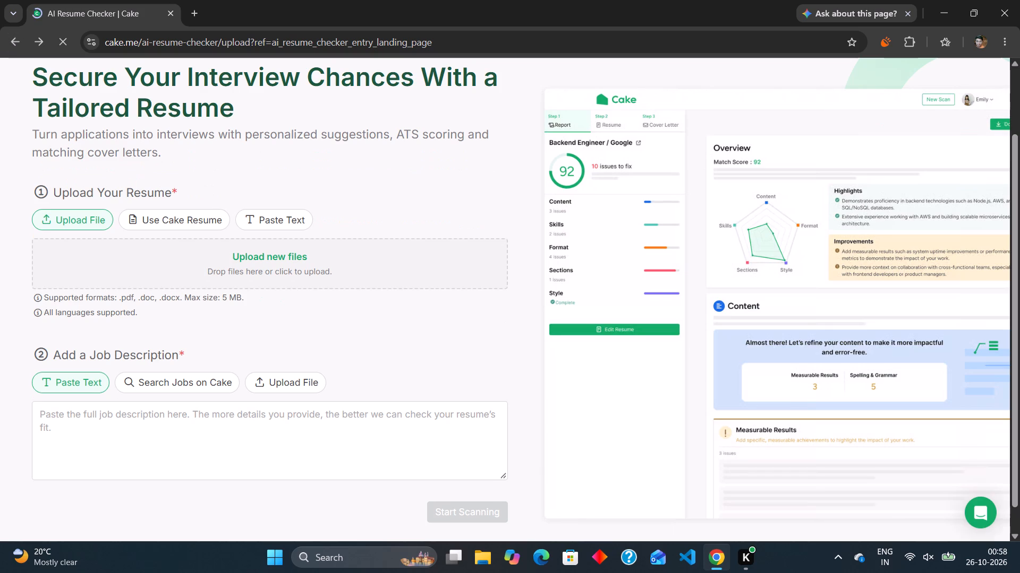
In a new tab, search Google for "check ats score of the resume" and open Pika Resume's Check Your Resume Score result.
{"action": "left_click", "coordinate": [194, 11]}
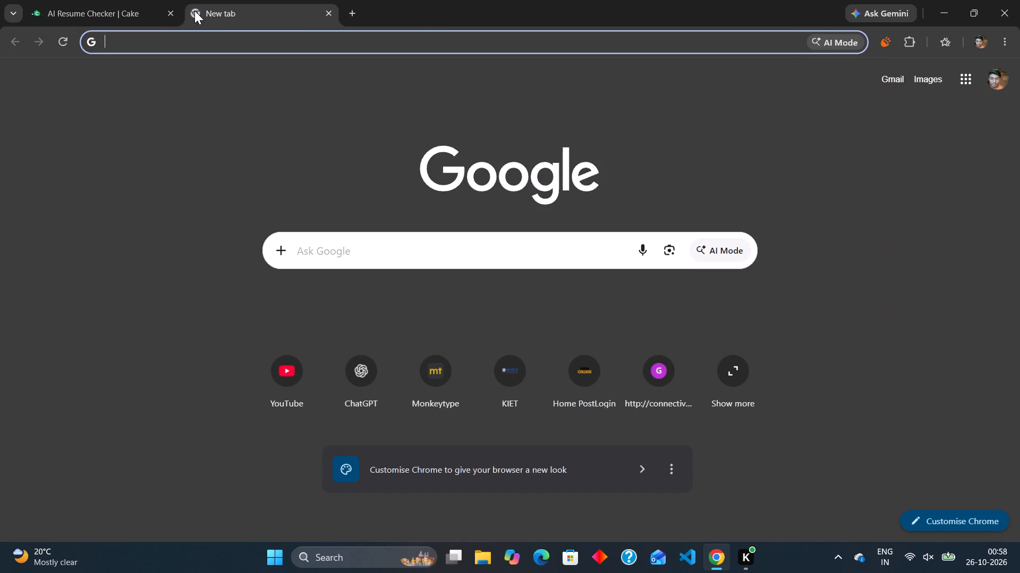
{"action": "left_click", "coordinate": [166, 38]}
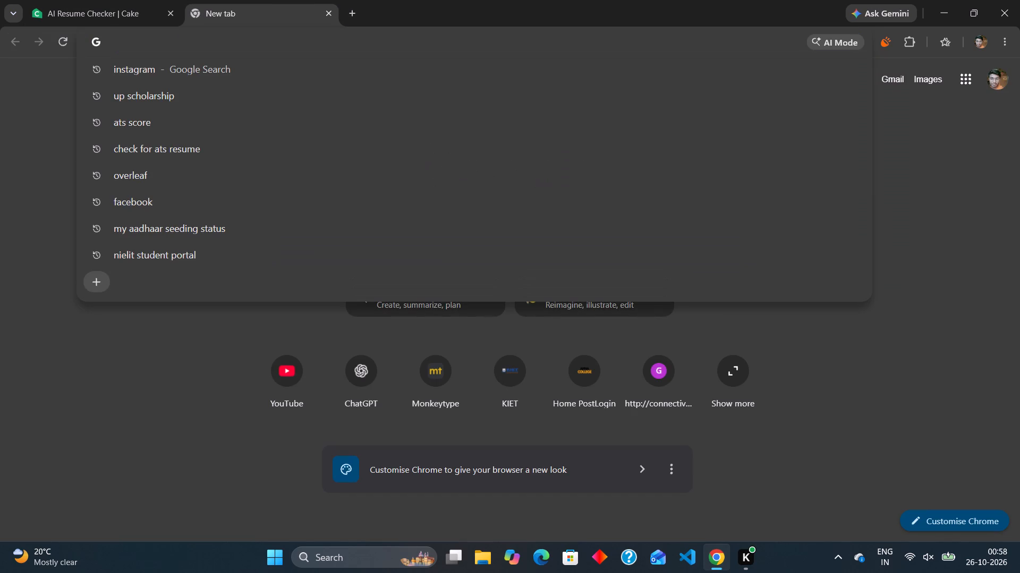
{"action": "type", "text": "check ats"}
{"action": "key", "text": "space"}
{"action": "type", "text": "score of the resume"}
{"action": "key", "text": "Return"}
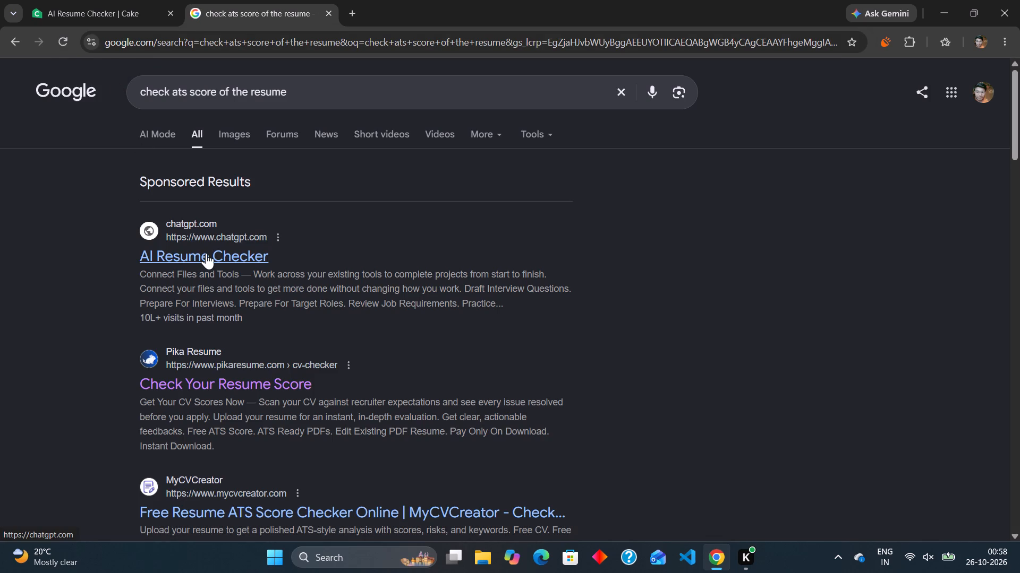
{"action": "left_click", "coordinate": [194, 380]}
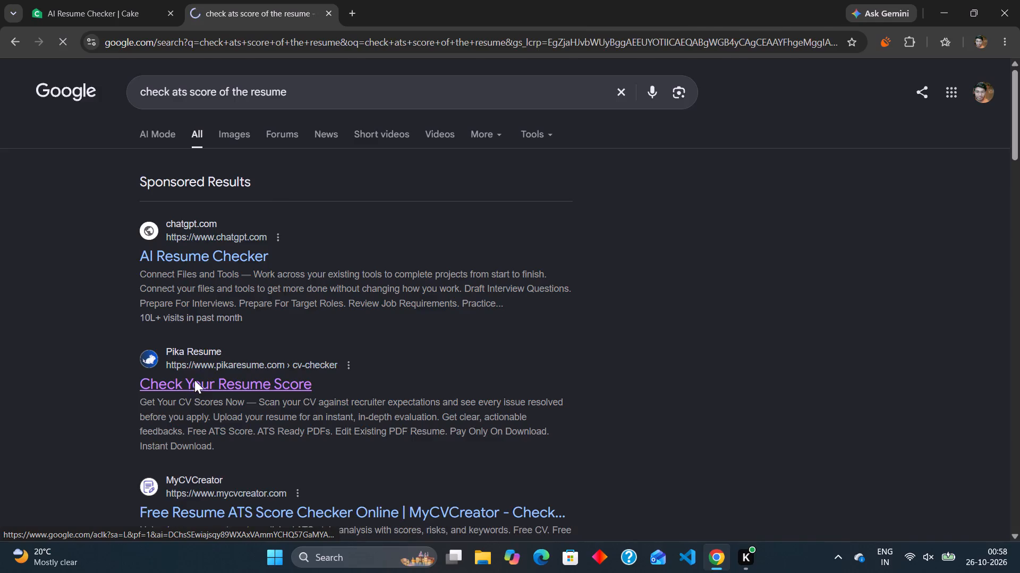
Start PikaResume's free ATS check and upload "vikash ats main resume" from Downloads.
{"action": "scroll", "coordinate": [326, 378], "scroll_direction": "down", "scroll_amount": 1}
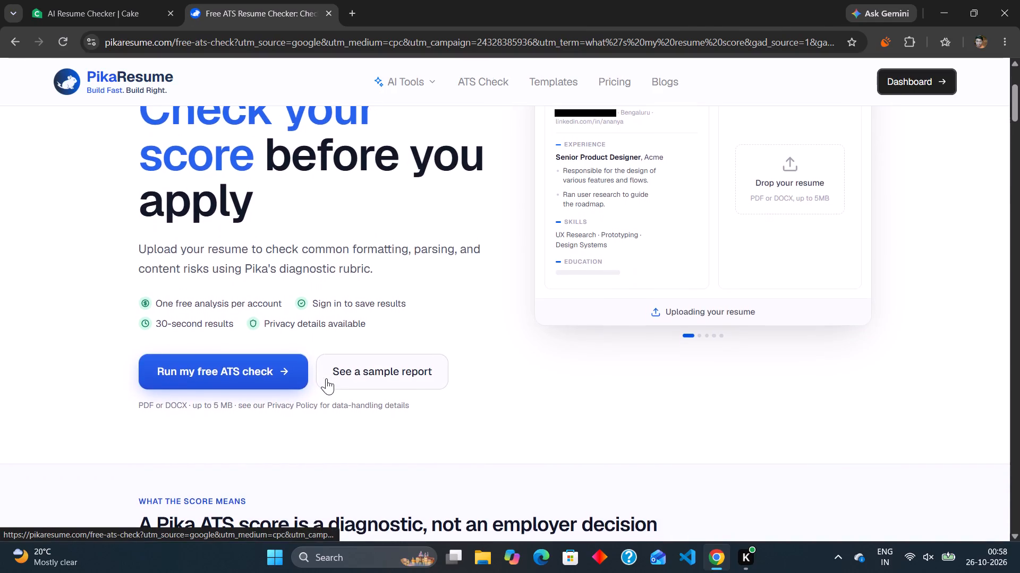
{"action": "scroll", "coordinate": [326, 378], "scroll_direction": "down", "scroll_amount": 1}
{"action": "left_click", "coordinate": [267, 366]}
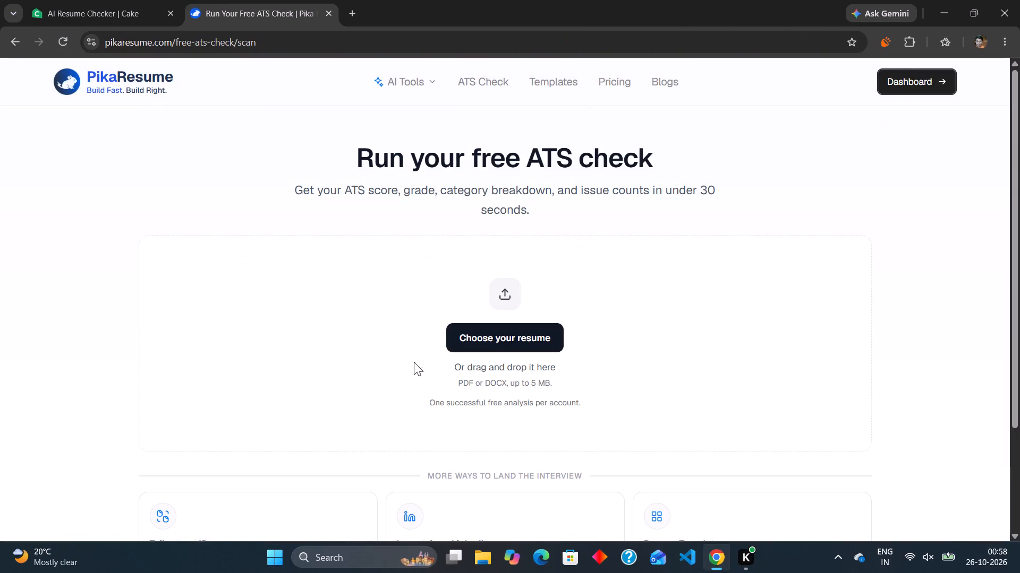
{"action": "left_click", "coordinate": [497, 340]}
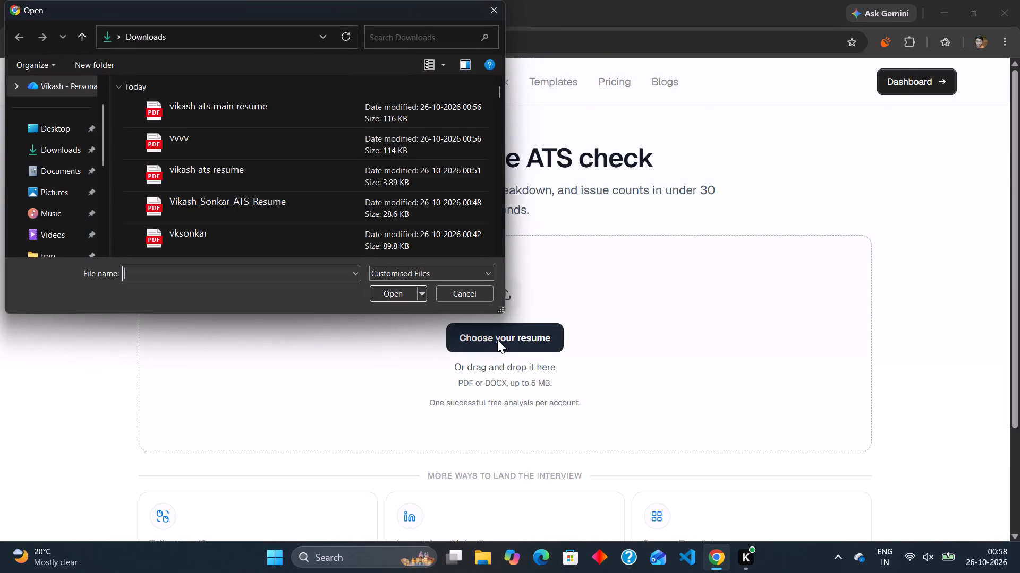
{"action": "left_click", "coordinate": [278, 115]}
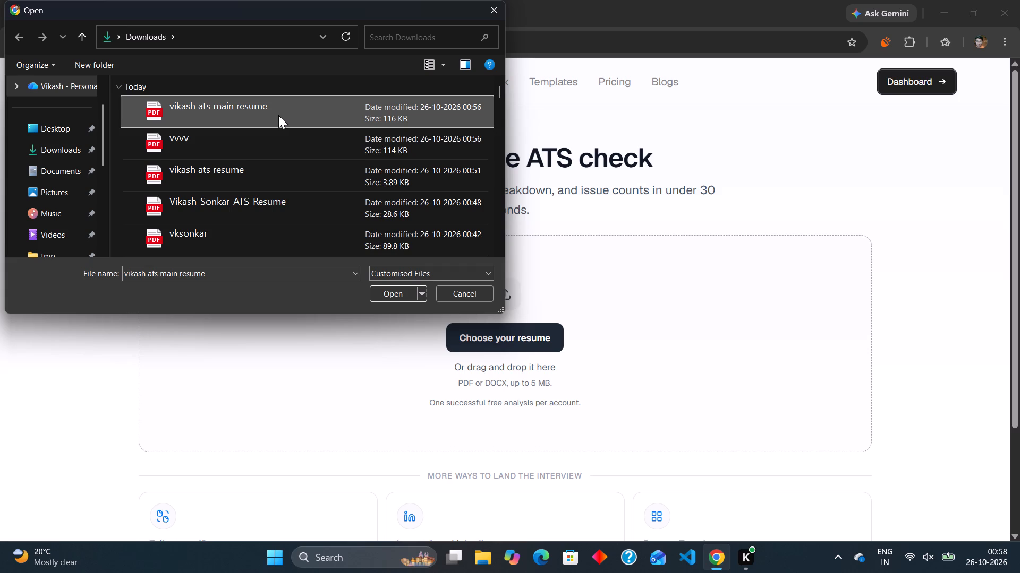
{"action": "left_click", "coordinate": [392, 294]}
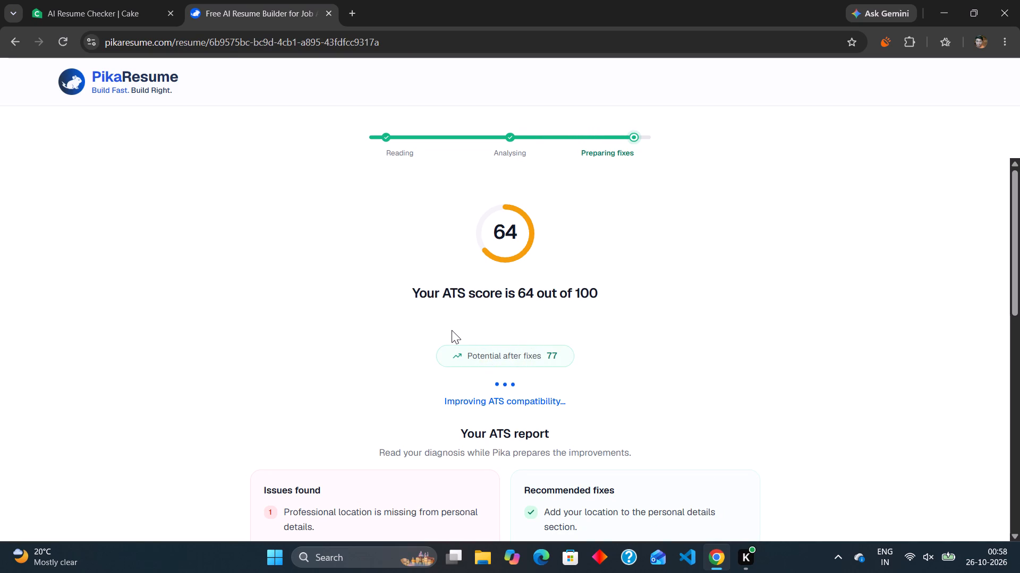
Review PikaResume's ATS report, including the issues, recommended fixes and section-by-section score breakdown.
{"action": "scroll", "coordinate": [452, 330], "scroll_direction": "up", "scroll_amount": 1}
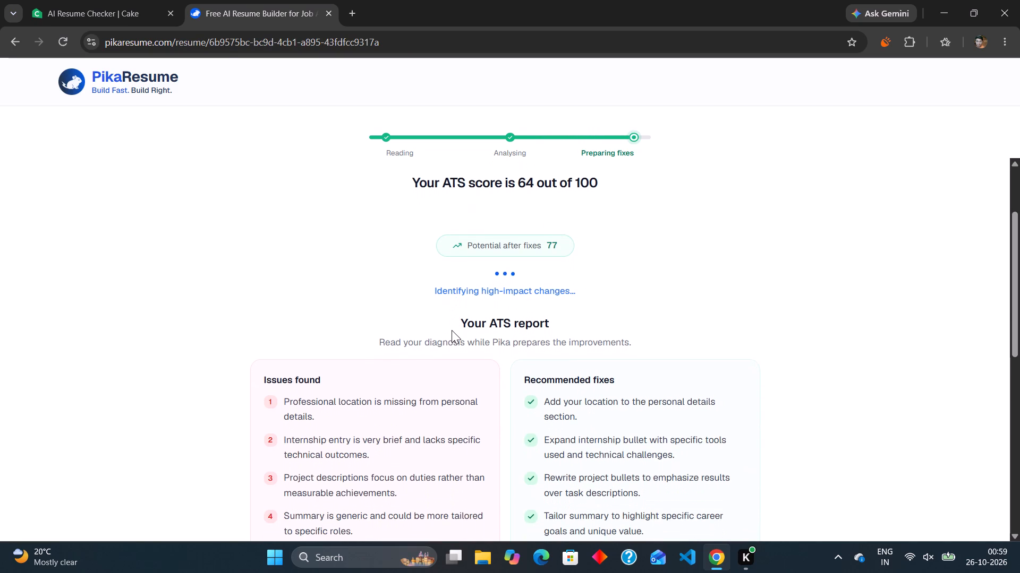
{"action": "scroll", "coordinate": [452, 330], "scroll_direction": "up", "scroll_amount": 2}
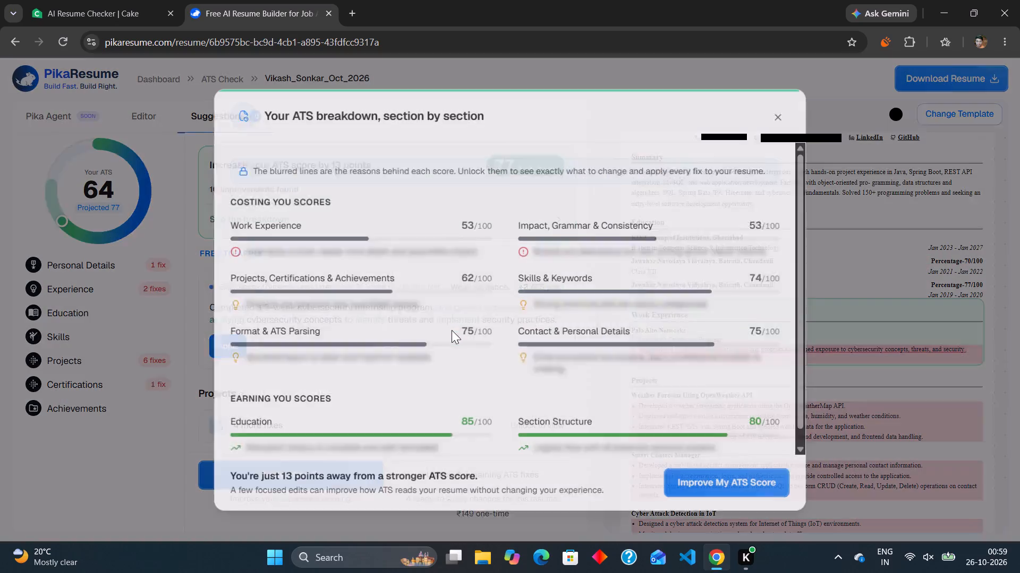
{"action": "scroll", "coordinate": [452, 330], "scroll_direction": "up", "scroll_amount": 1}
{"action": "scroll", "coordinate": [452, 330], "scroll_direction": "down", "scroll_amount": 1}
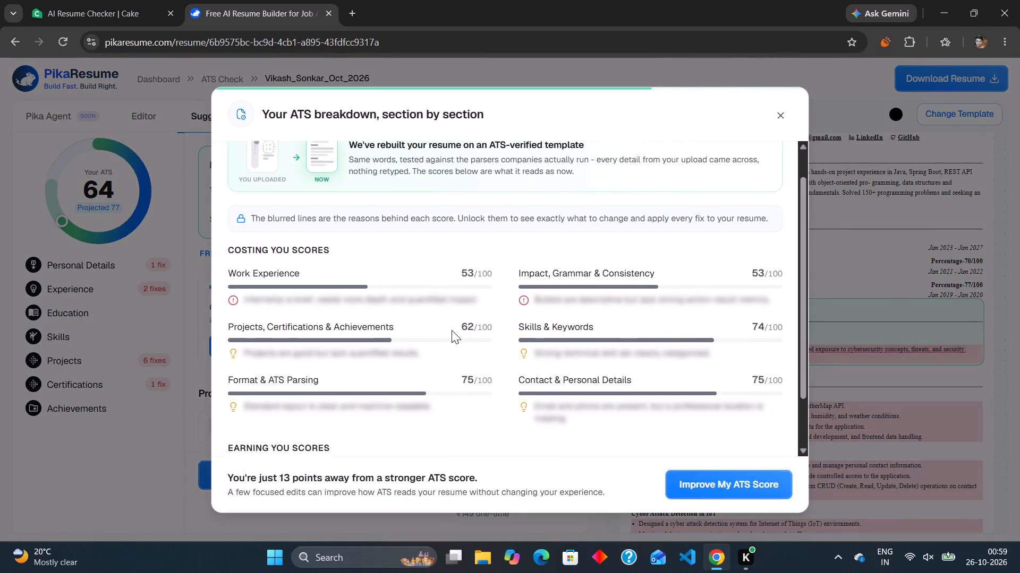
{"action": "scroll", "coordinate": [452, 330], "scroll_direction": "down", "scroll_amount": 1}
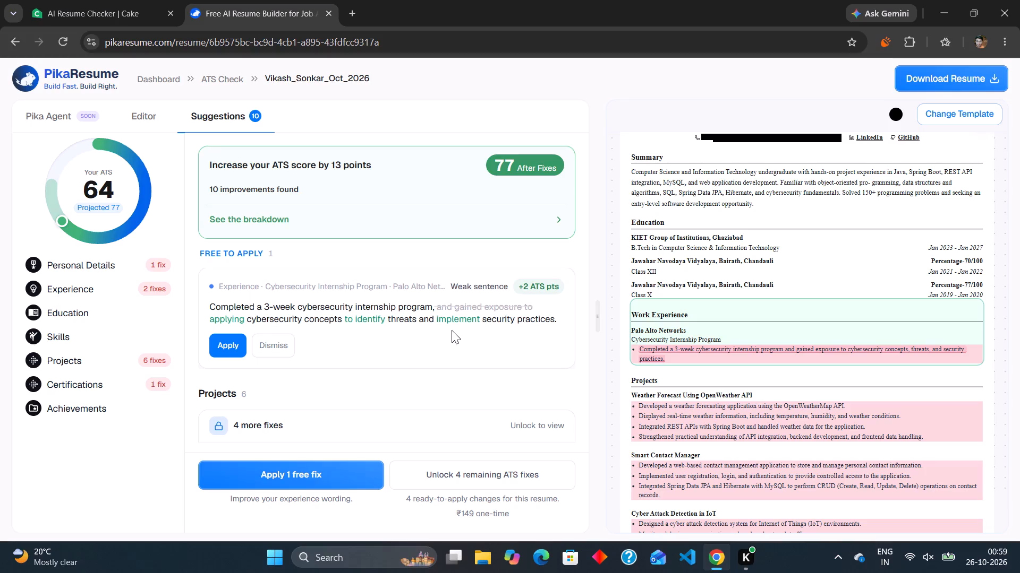
Return to Cake's AI Resume Checker upload page.
{"action": "left_click", "coordinate": [114, 11]}
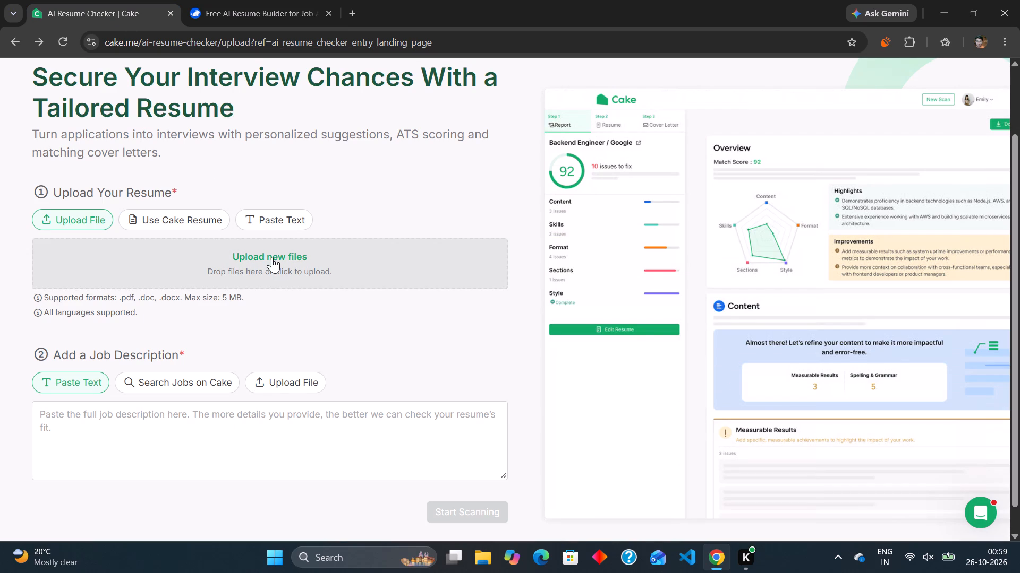
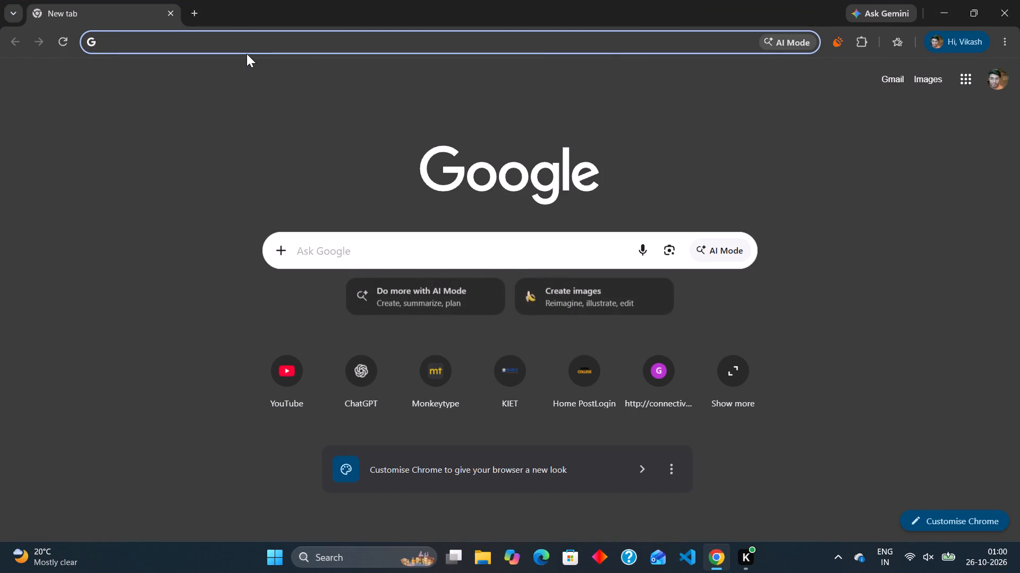
Search Google for "ats score" and open Enhancv's Free ATS Resume Checker result.
{"action": "left_click", "coordinate": [250, 48]}
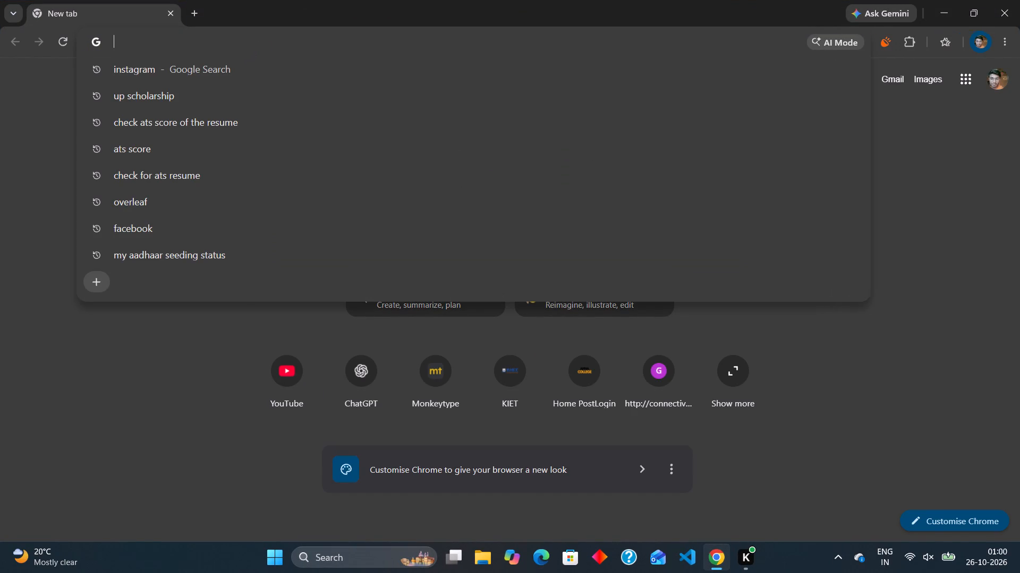
{"action": "left_click", "coordinate": [189, 148]}
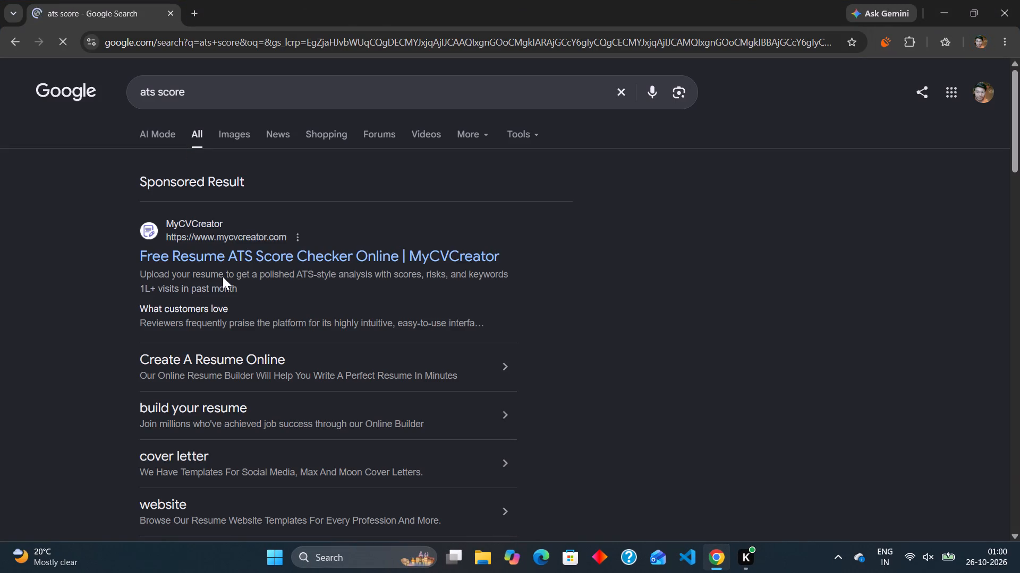
{"action": "scroll", "coordinate": [225, 280], "scroll_direction": "down", "scroll_amount": 5}
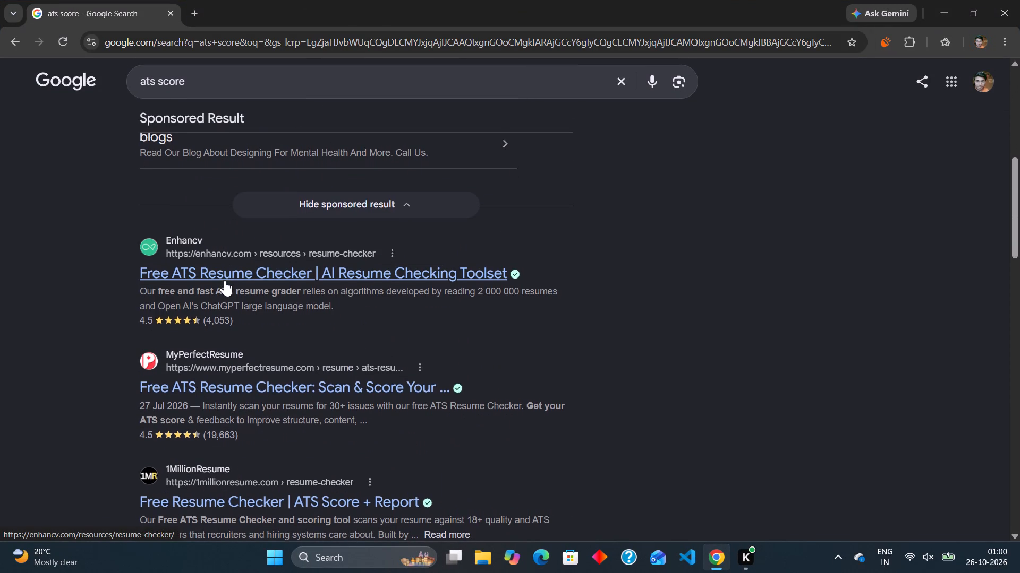
{"action": "left_click", "coordinate": [234, 272]}
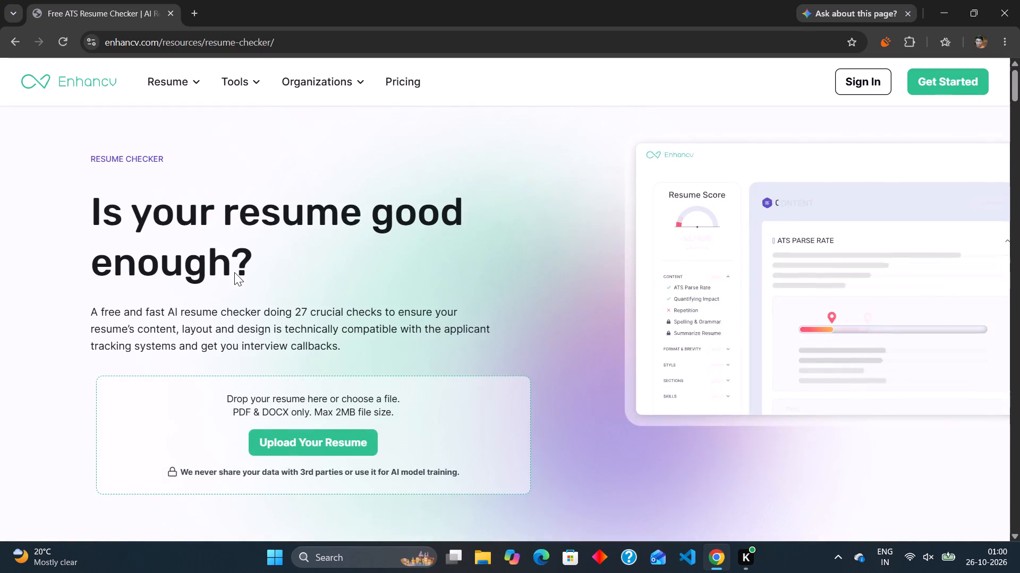
{"action": "scroll", "coordinate": [234, 272], "scroll_direction": "down", "scroll_amount": 1}
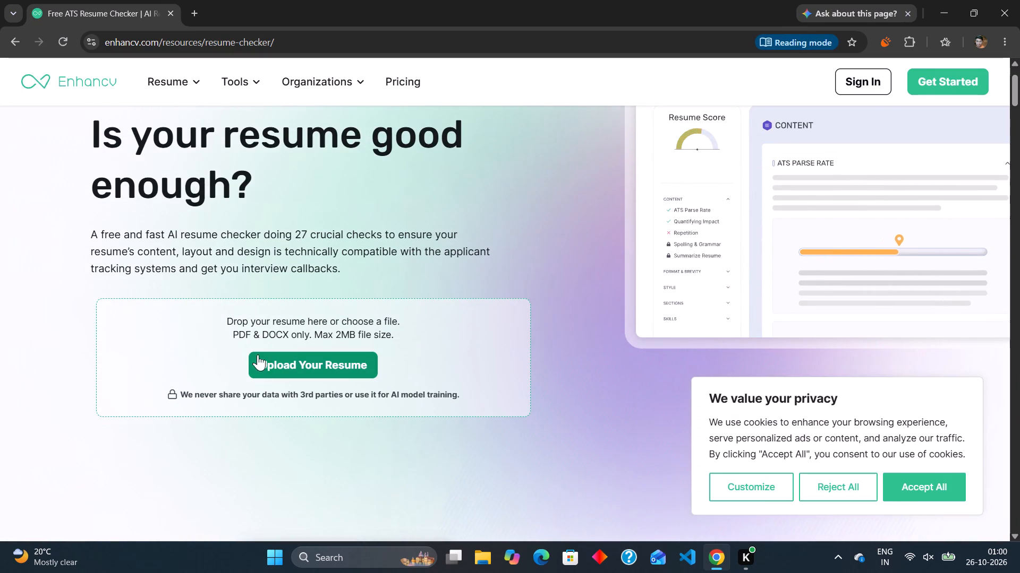
{"action": "left_click", "coordinate": [262, 358]}
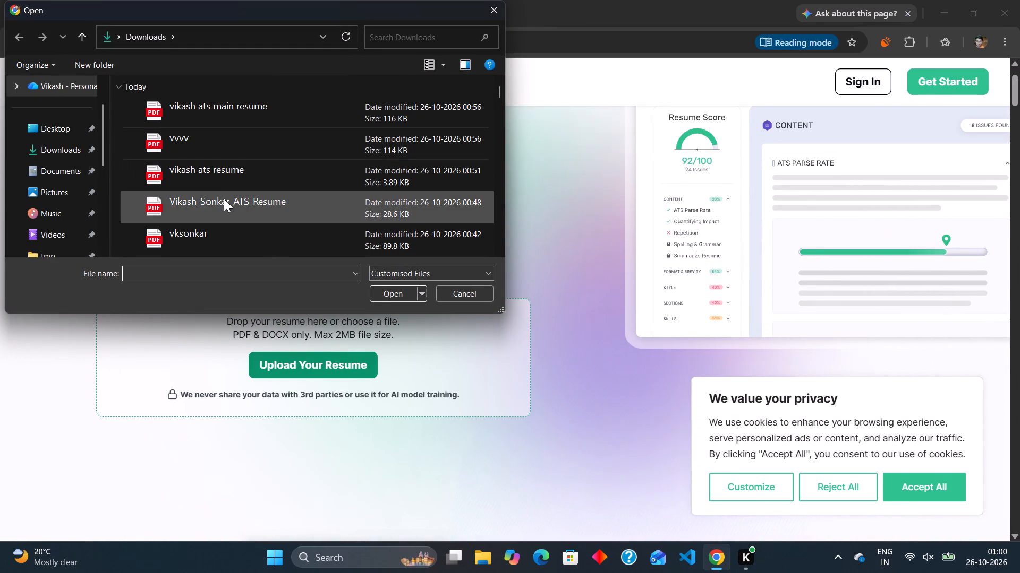
{"action": "left_click", "coordinate": [212, 230]}
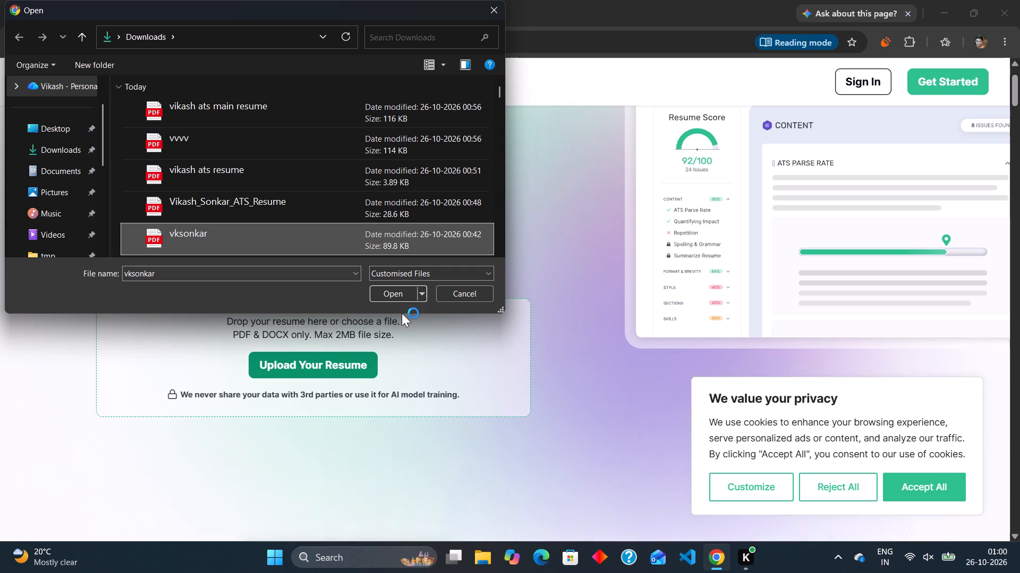
{"action": "left_click", "coordinate": [390, 296]}
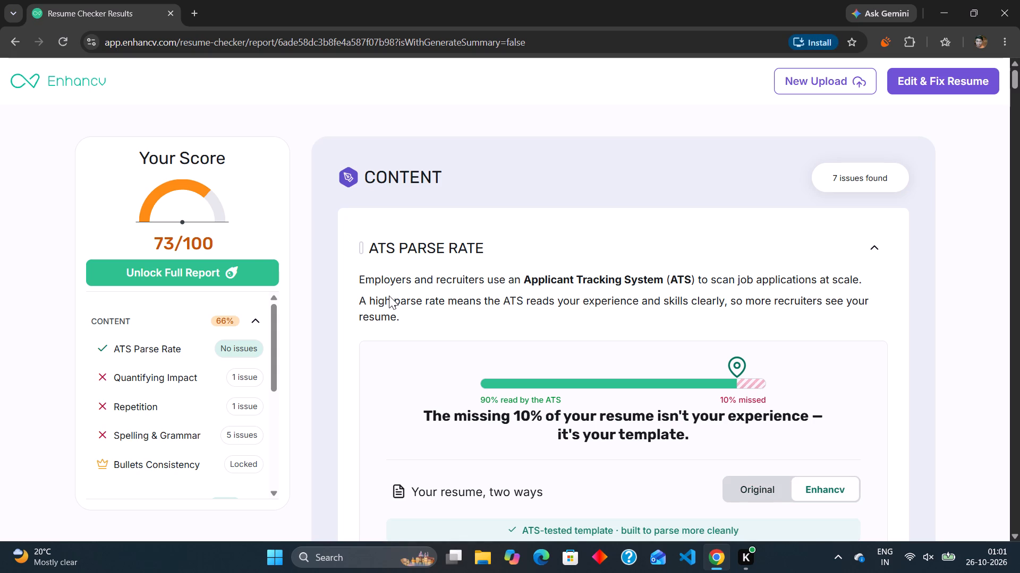
Review Enhancv's resume score report, including the content issues and ATS parse rate.
{"action": "scroll", "coordinate": [386, 344], "scroll_direction": "down", "scroll_amount": 1}
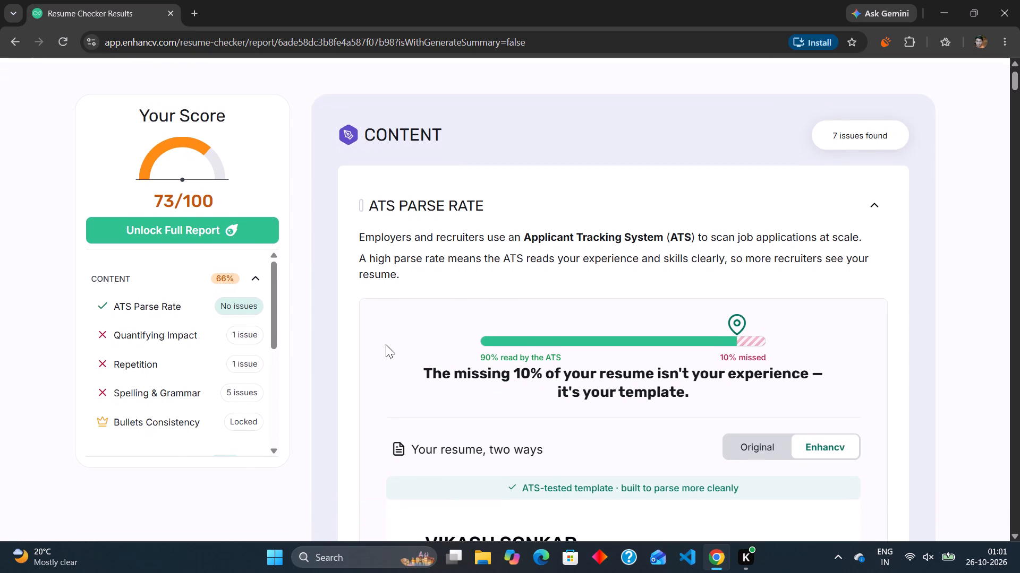
{"action": "scroll", "coordinate": [386, 344], "scroll_direction": "down", "scroll_amount": 1}
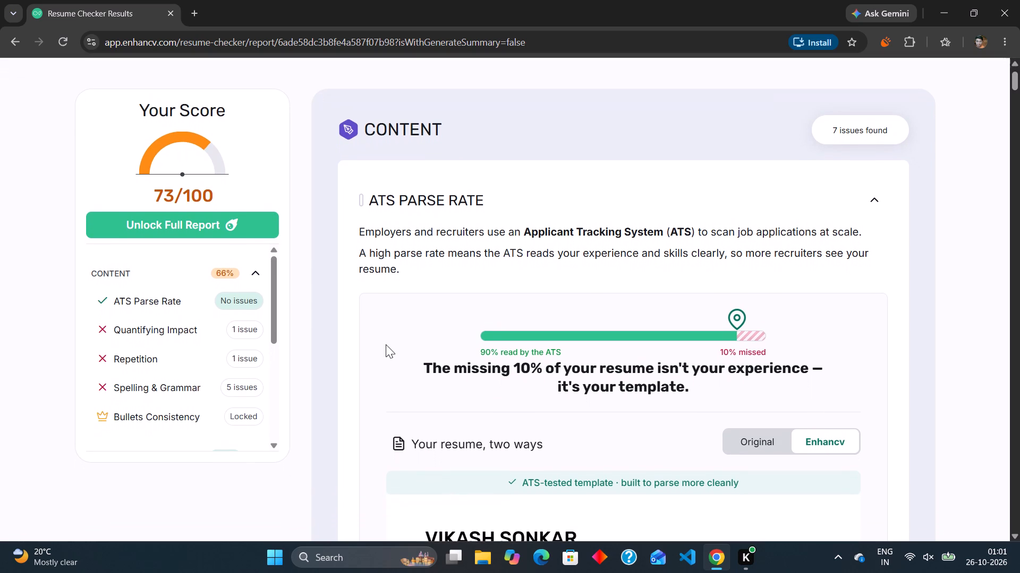
{"action": "scroll", "coordinate": [386, 344], "scroll_direction": "down", "scroll_amount": 1}
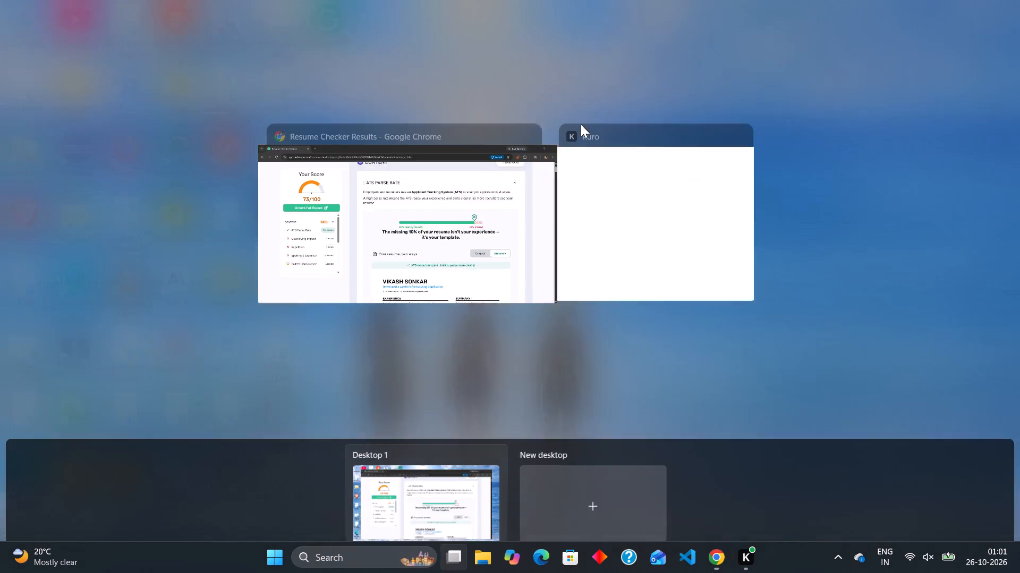
{"action": "left_click", "coordinate": [484, 230]}
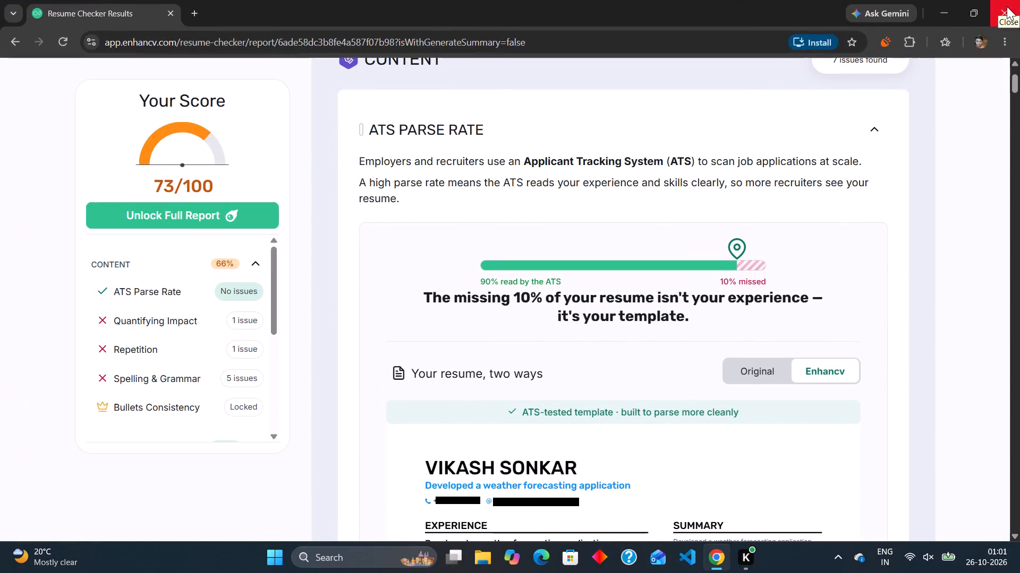
{"action": "left_click", "coordinate": [476, 562]}
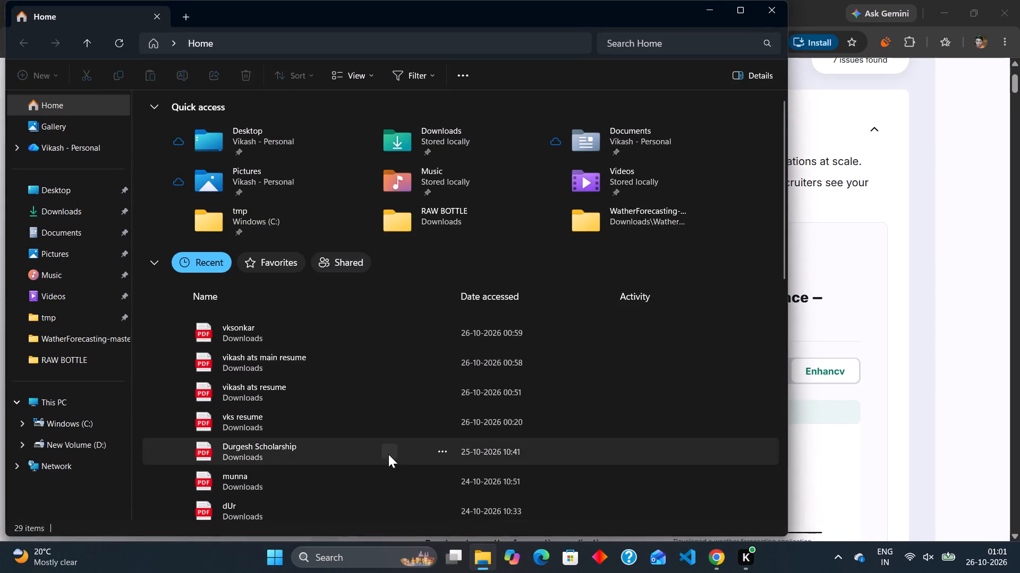
{"action": "double_click", "coordinate": [321, 344]}
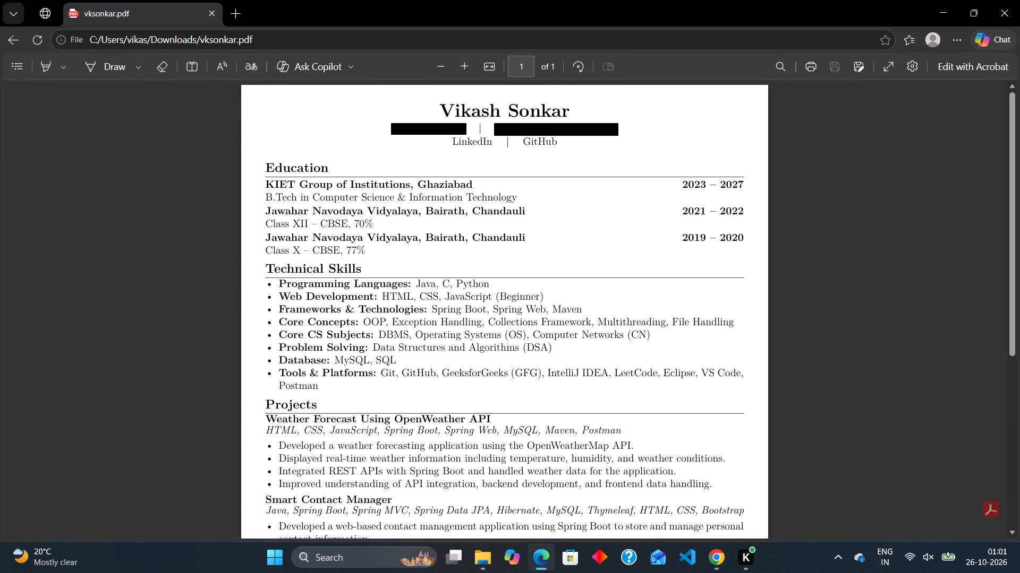
{"action": "left_click", "coordinate": [1019, 1]}
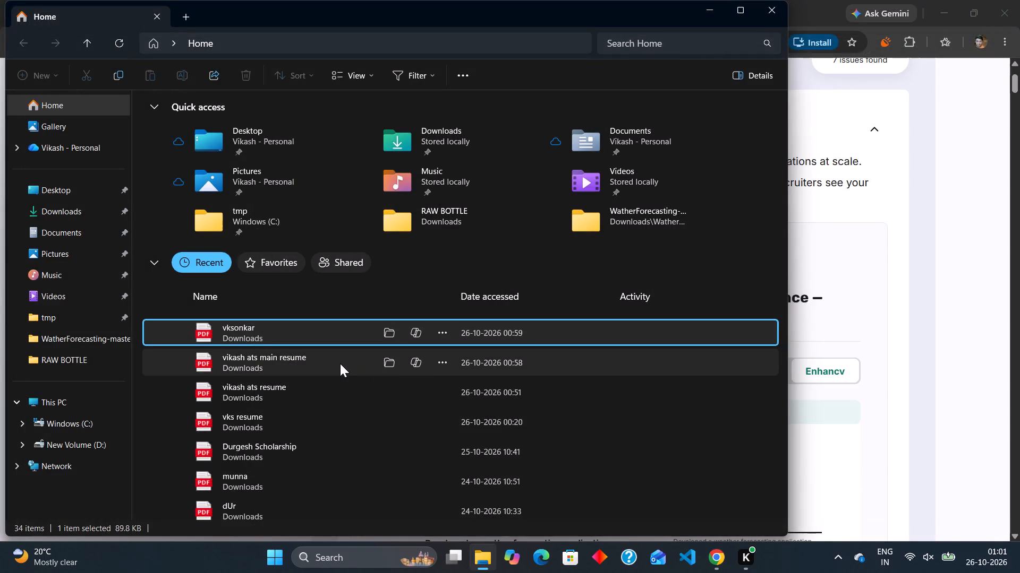
Open the "vikash ats main resume" PDF and examine the Web Development and Frameworks entries under Technical Skills, highlighting text from Thymeleaf onward.
{"action": "double_click", "coordinate": [340, 363]}
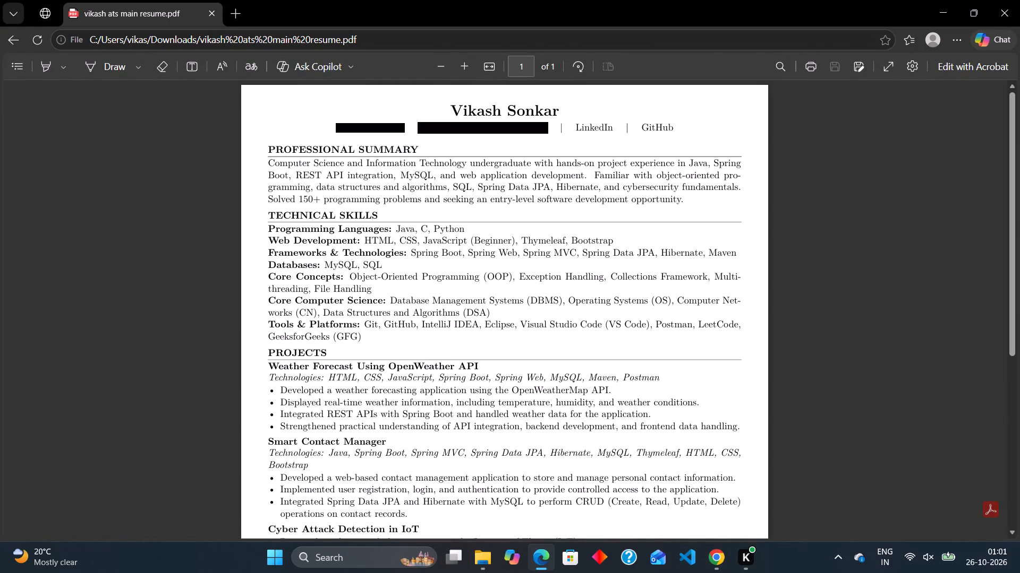
{"action": "left_click_drag", "start_coordinate": [520, 242], "coordinate": [567, 240]}
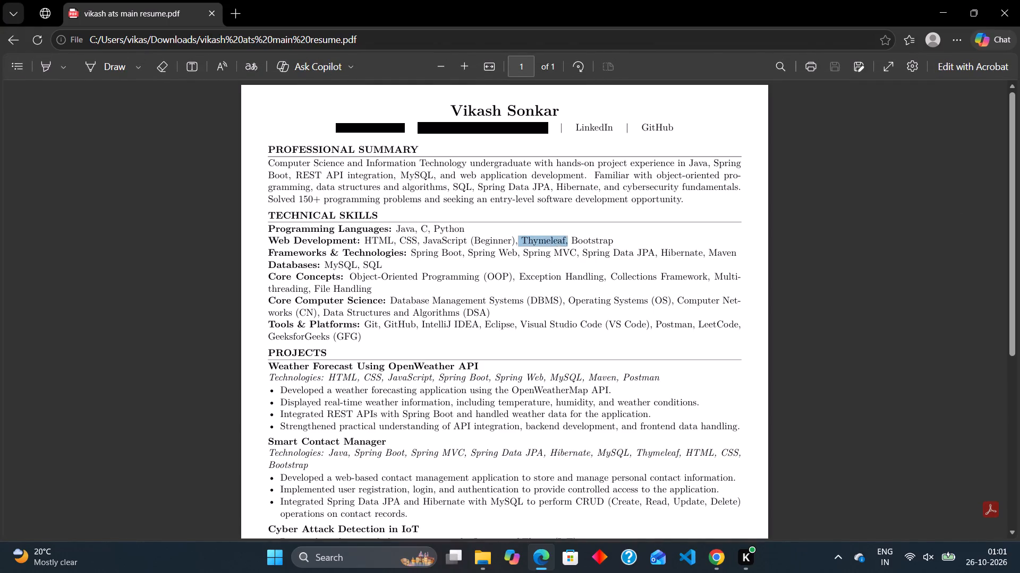
{"action": "left_click_drag", "start_coordinate": [567, 240], "coordinate": [621, 241]}
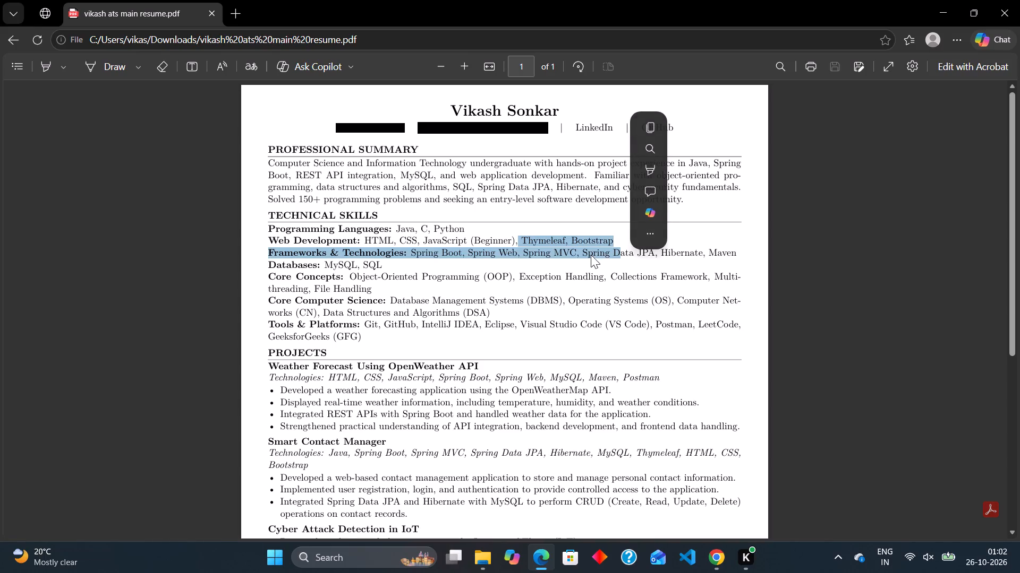
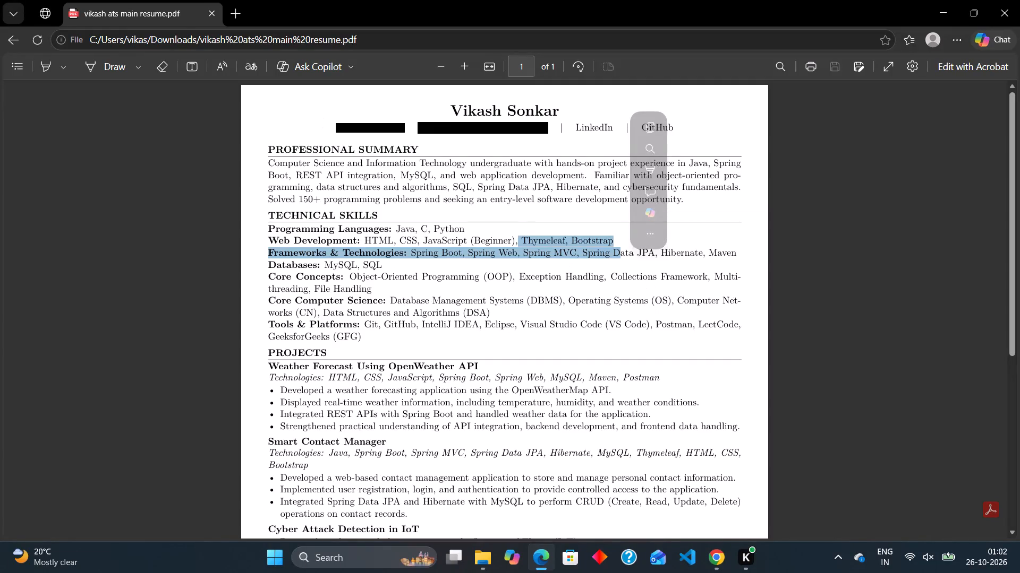
{"action": "left_click", "coordinate": [240, 6]}
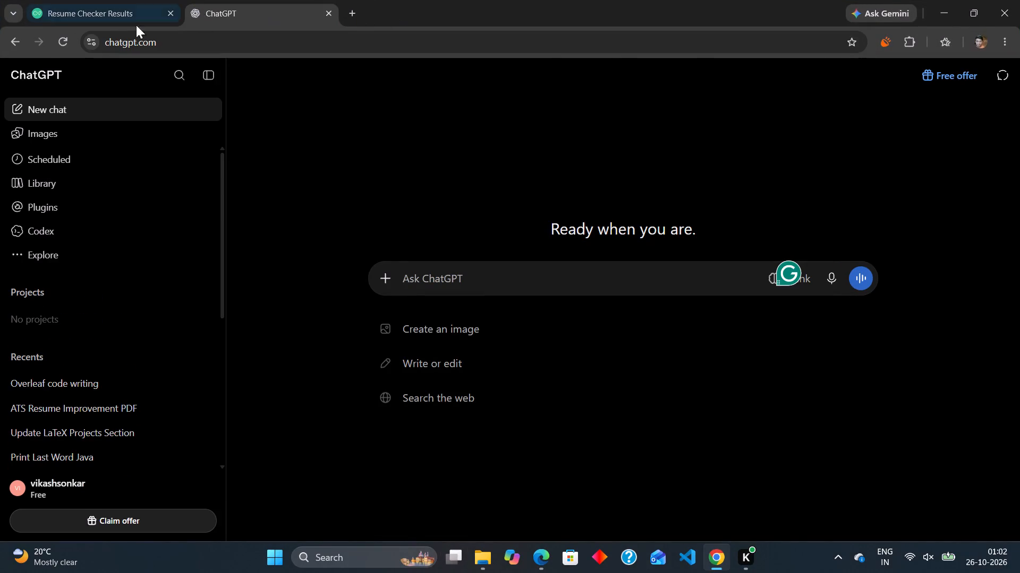
Open Overleaf in another new tab and show the list of your own projects.
{"action": "left_click", "coordinate": [357, 10]}
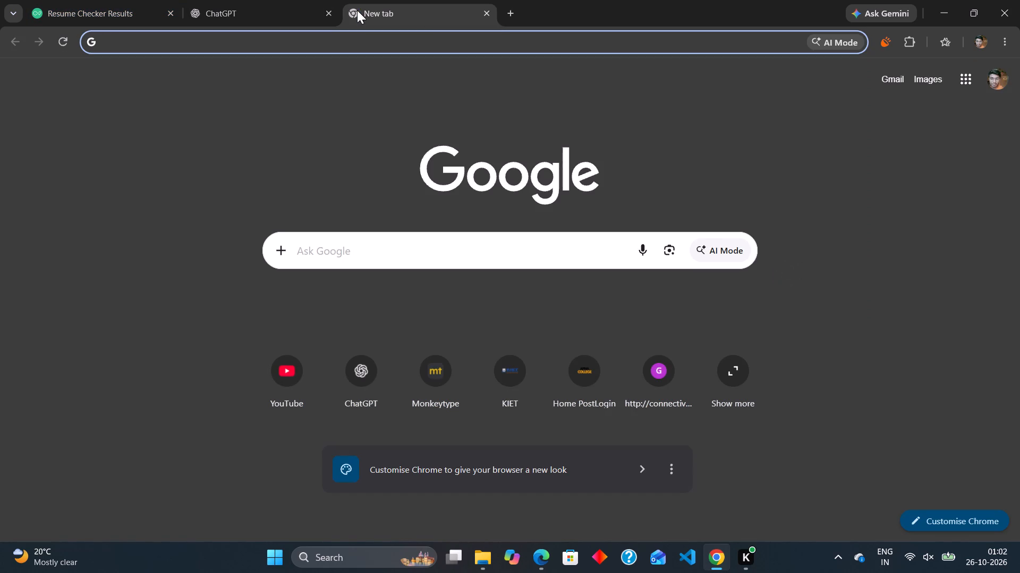
{"action": "type", "text": "over"}
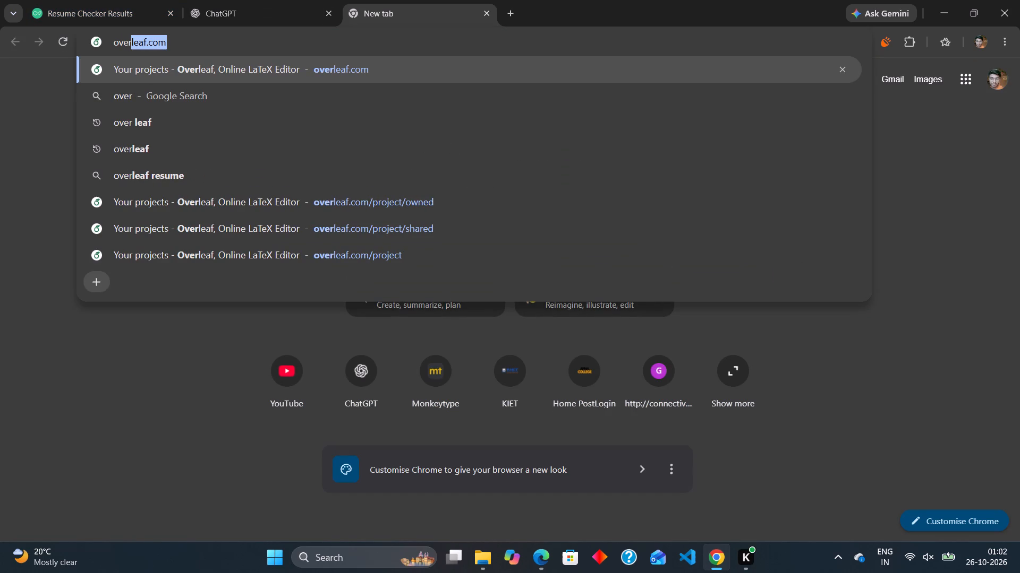
{"action": "key", "text": "Return"}
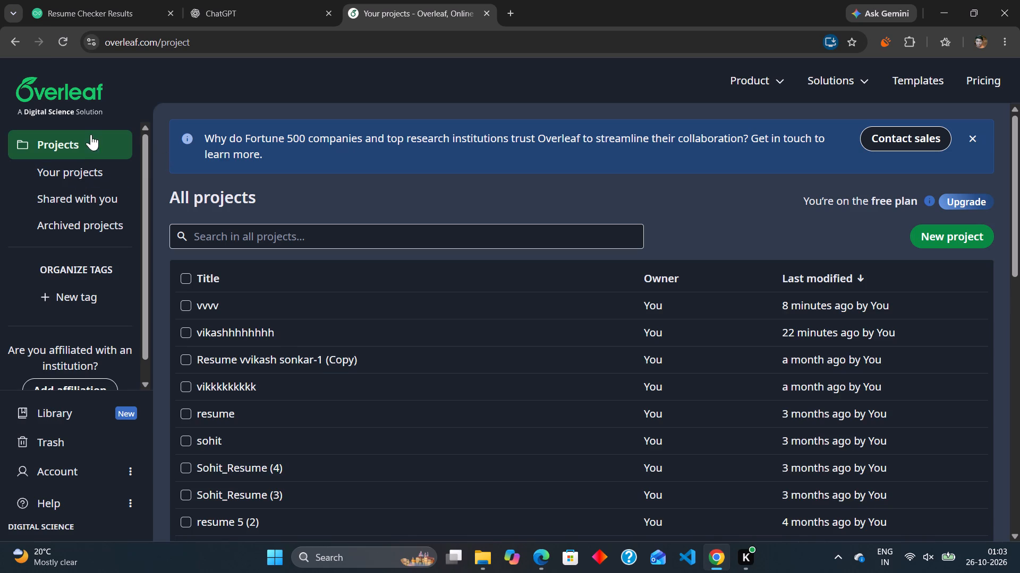
{"action": "double_click", "coordinate": [77, 176]}
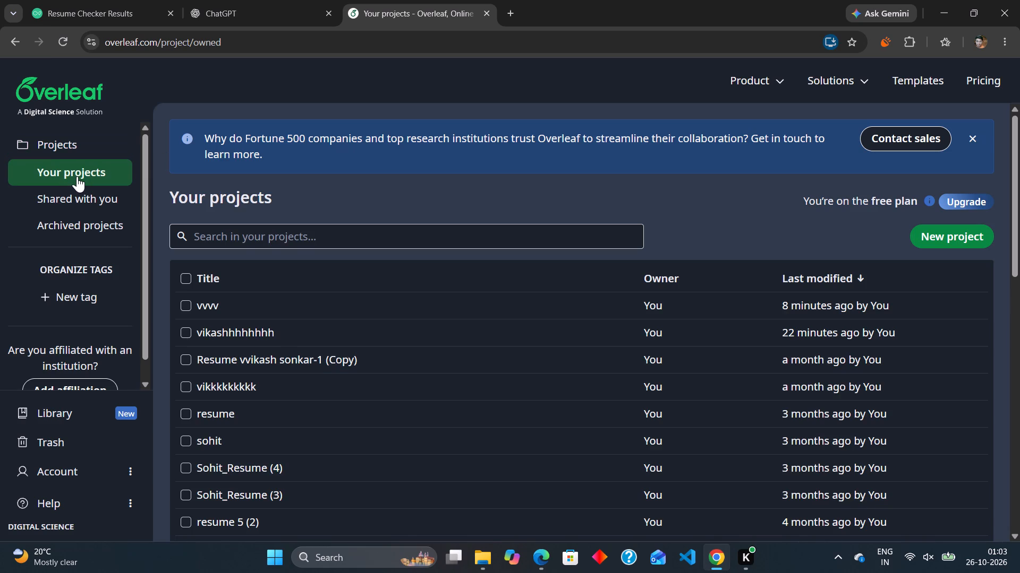
{"action": "left_click", "coordinate": [198, 195]}
Select the vvvv project in Overleaf and download it as a .zip file.
{"action": "left_click", "coordinate": [251, 300]}
{"action": "double_click", "coordinate": [510, 311]}
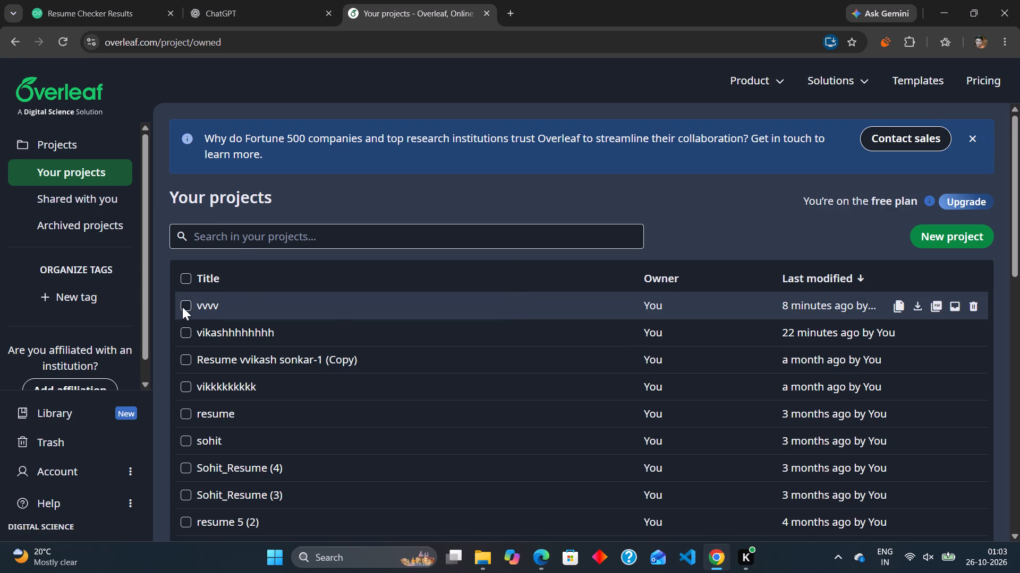
{"action": "left_click", "coordinate": [184, 307]}
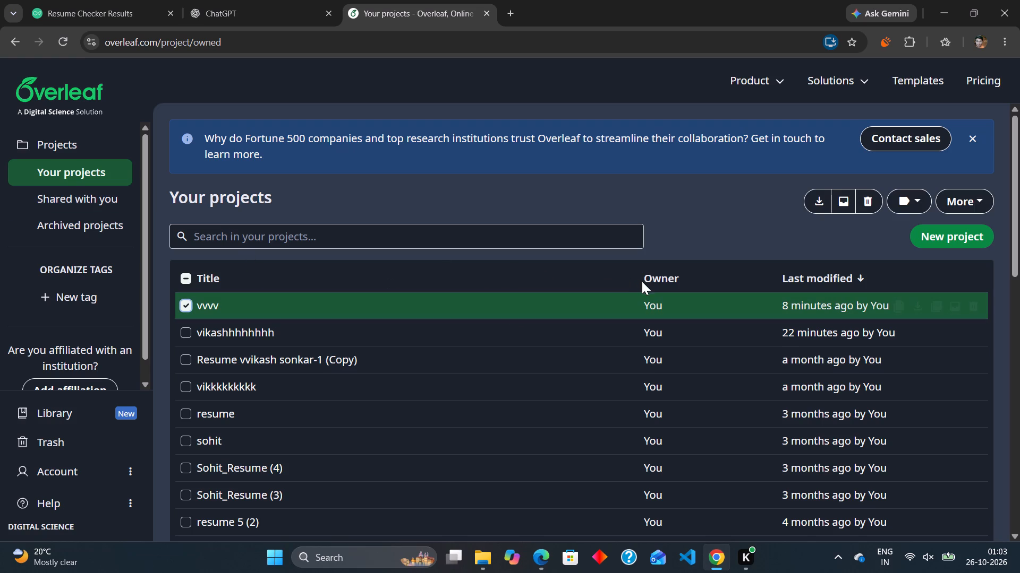
{"action": "left_click", "coordinate": [698, 301]}
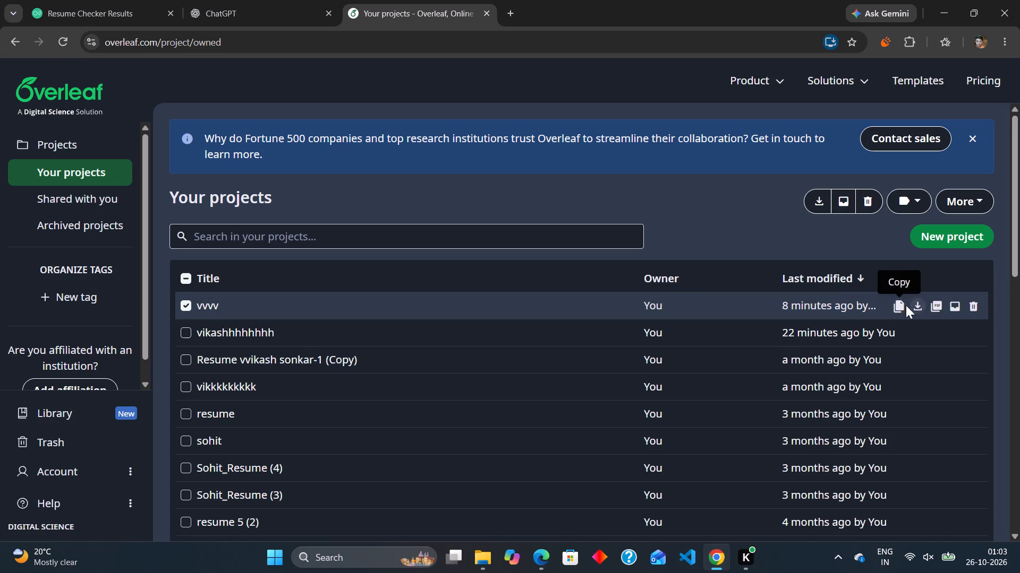
{"action": "left_click", "coordinate": [921, 305]}
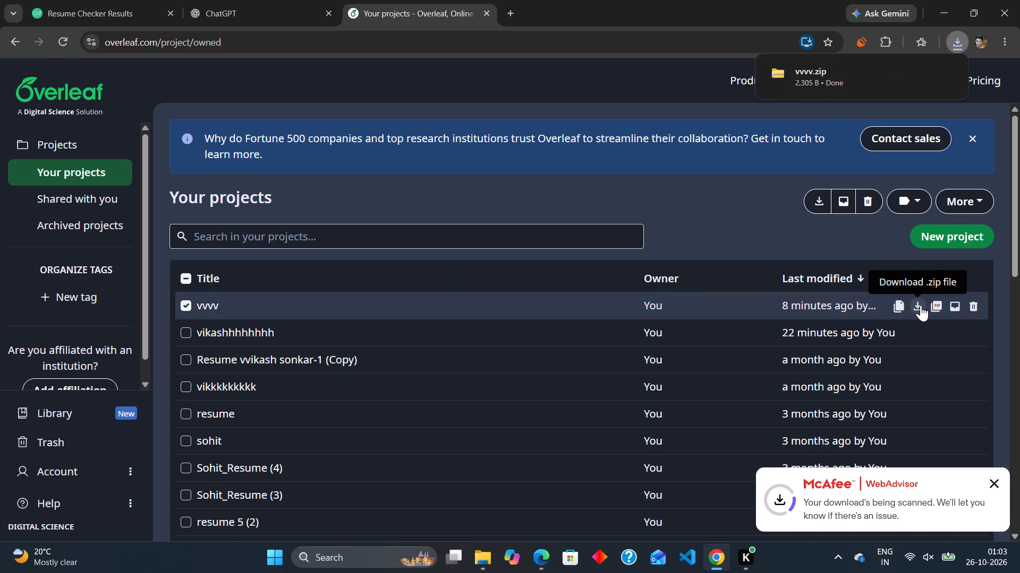
Open the downloaded vvvv.zip to view its contents, and close the window.
{"action": "left_click", "coordinate": [853, 65]}
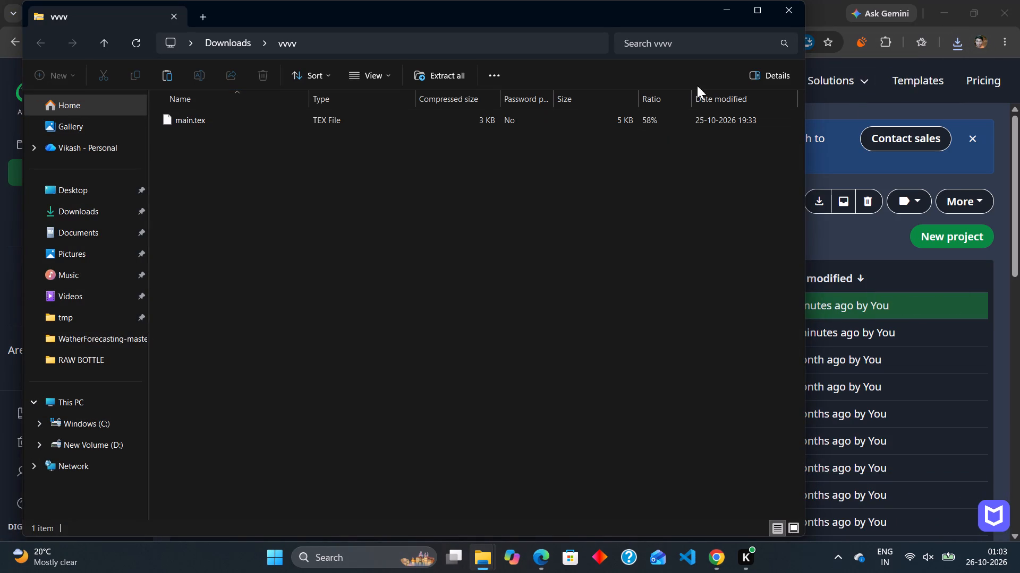
{"action": "left_click", "coordinate": [782, 4]}
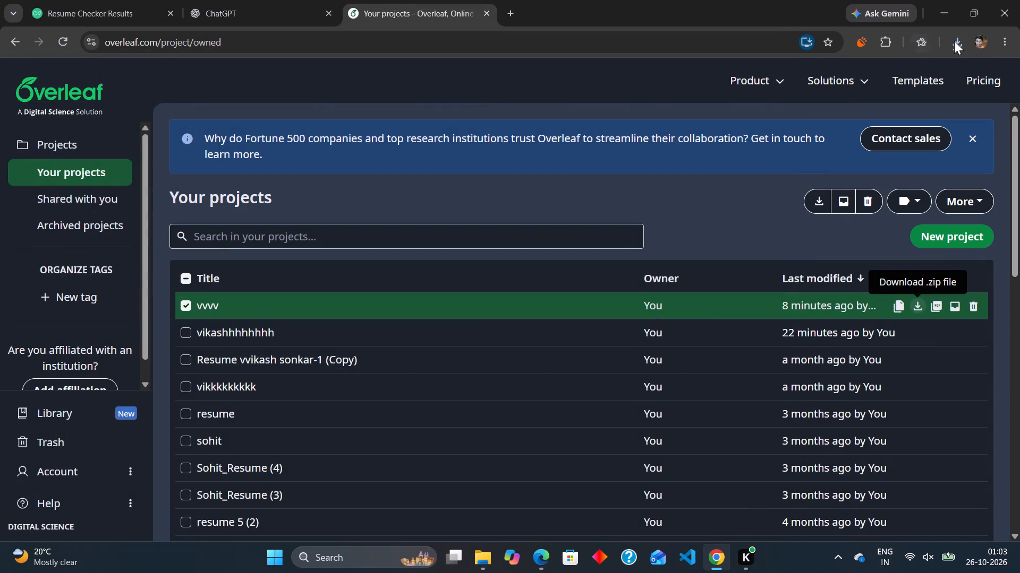
Find vvvv.zip in the Downloads folder, open its main.tex in Visual Studio Code just once to view it, and close both windows.
{"action": "left_click", "coordinate": [958, 42]}
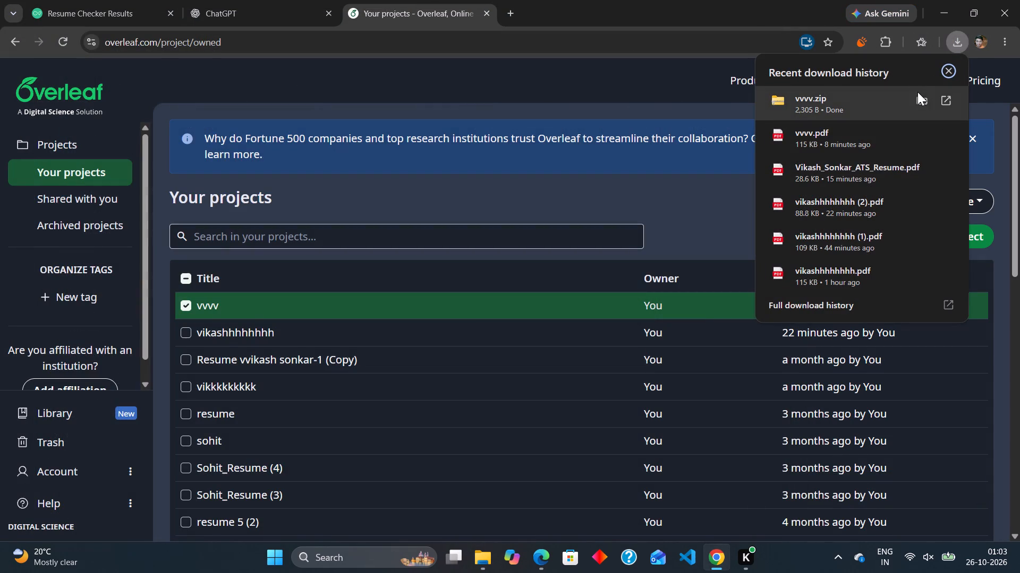
{"action": "right_click", "coordinate": [917, 94]}
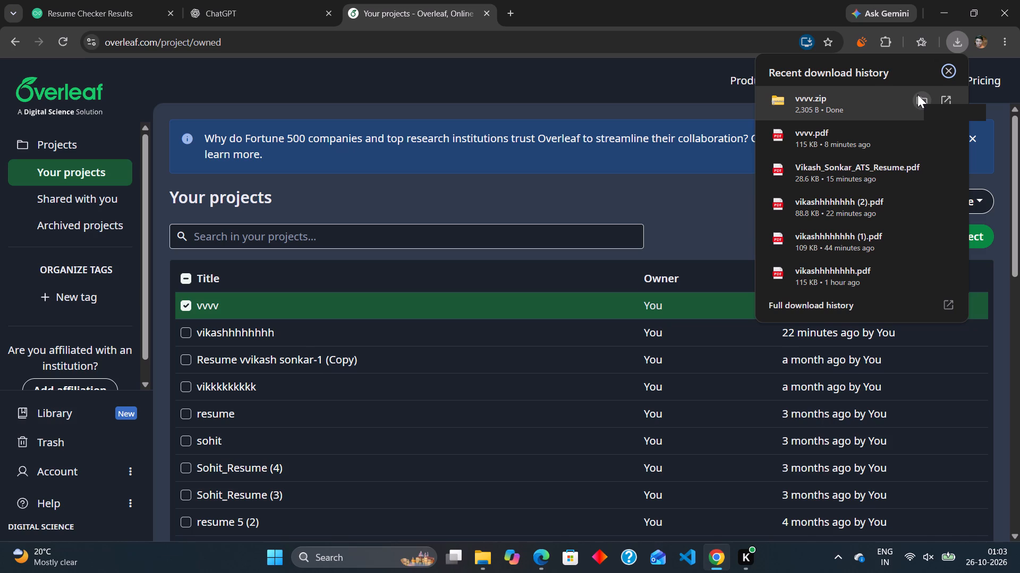
{"action": "left_click", "coordinate": [922, 100]}
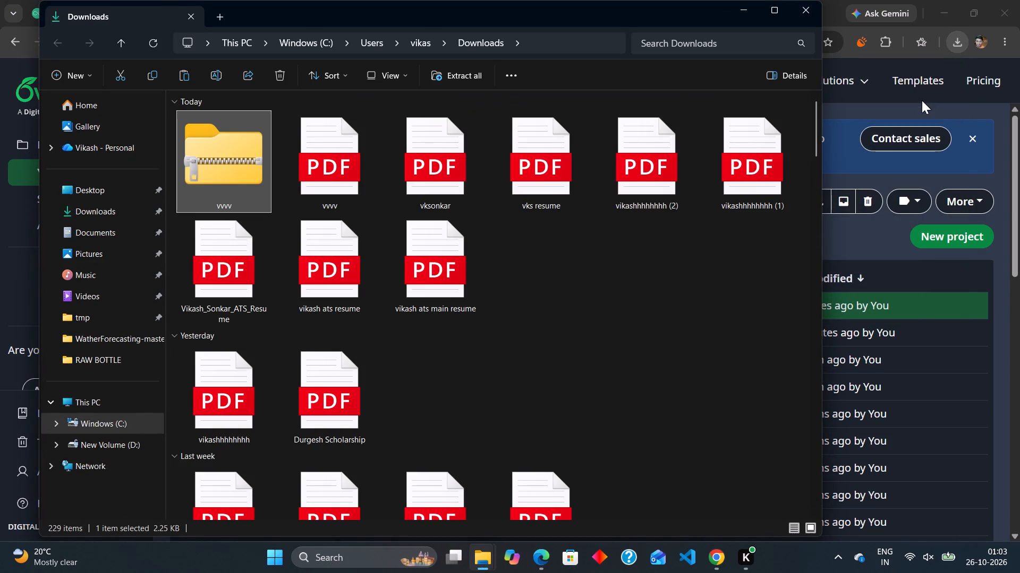
{"action": "double_click", "coordinate": [236, 190]}
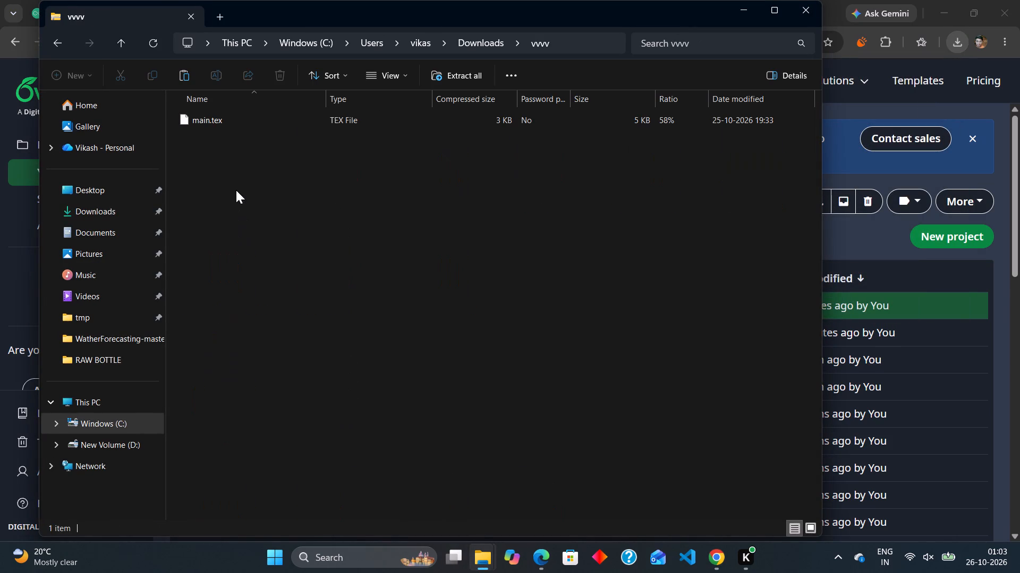
{"action": "left_click", "coordinate": [270, 109]}
{"action": "left_click_drag", "start_coordinate": [270, 109], "coordinate": [265, 120]}
{"action": "double_click", "coordinate": [265, 120]}
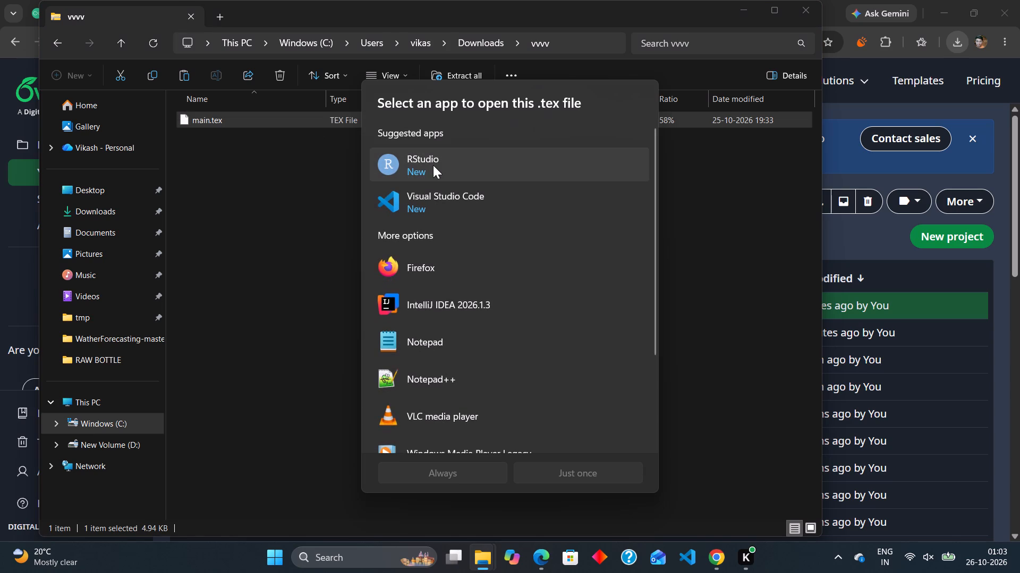
{"action": "left_click", "coordinate": [473, 192]}
{"action": "left_click", "coordinate": [590, 474]}
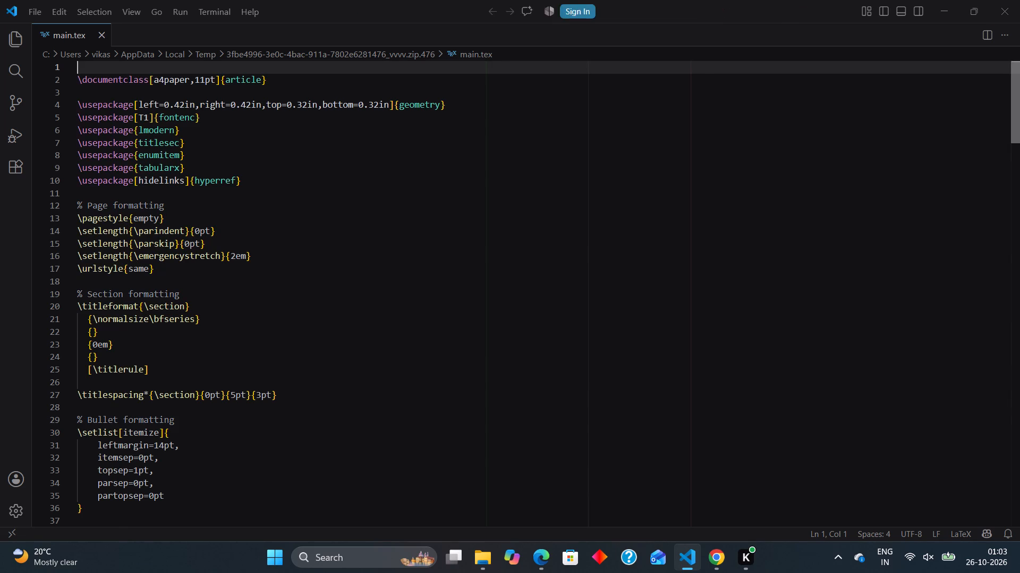
{"action": "left_click", "coordinate": [1019, 0]}
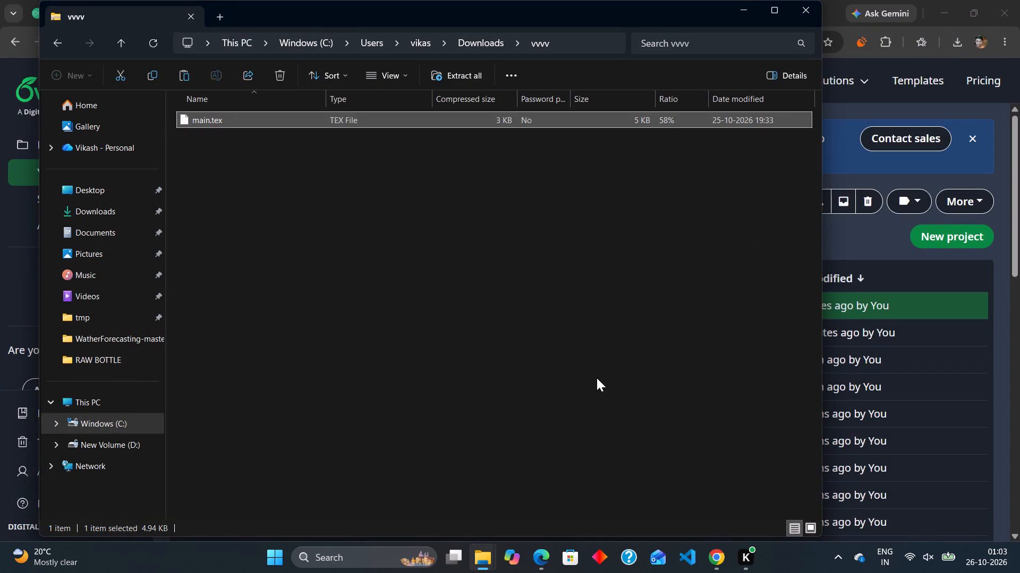
{"action": "left_click", "coordinate": [804, 13]}
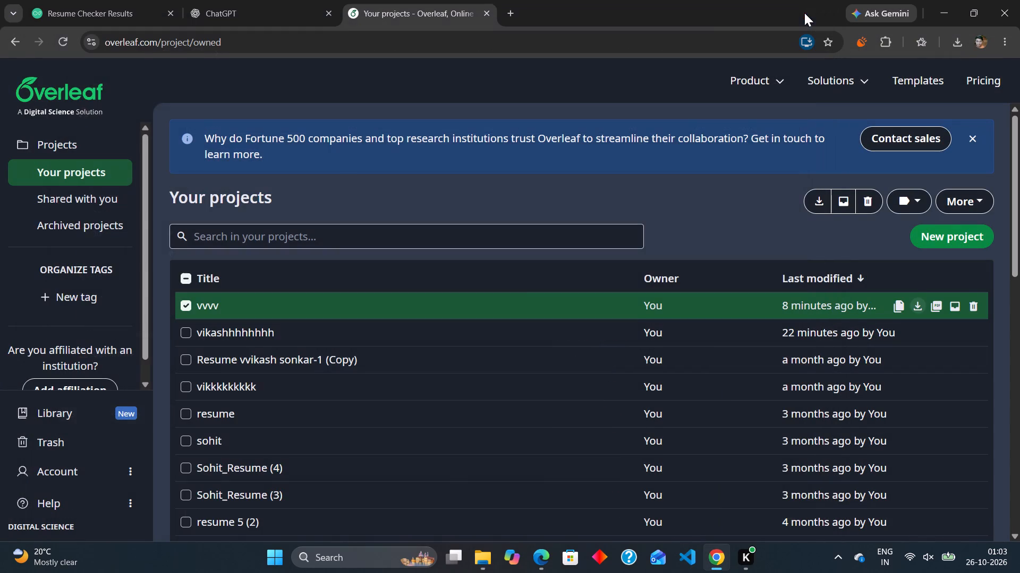
{"action": "left_click", "coordinate": [490, 565]}
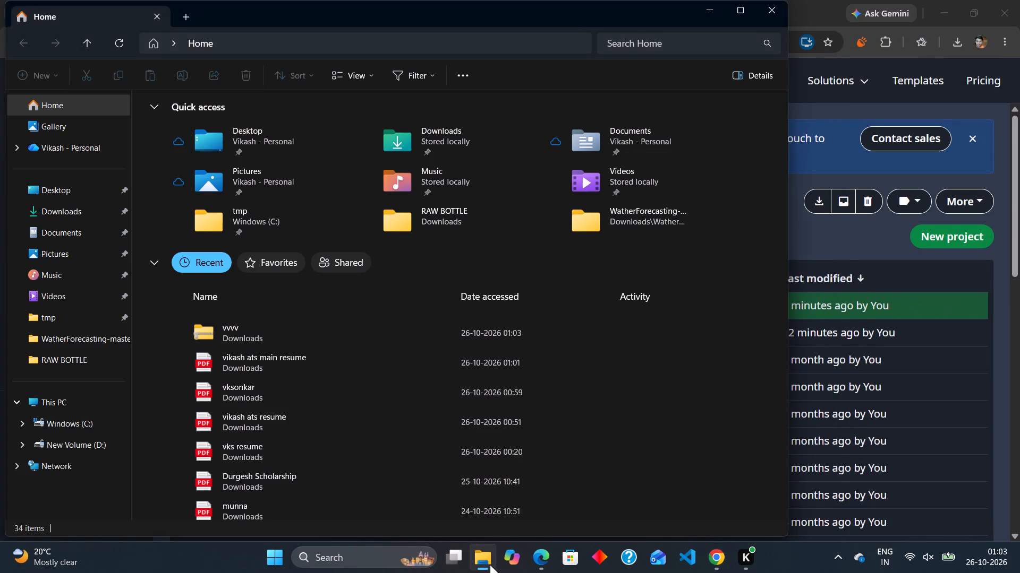
{"action": "right_click", "coordinate": [330, 389]}
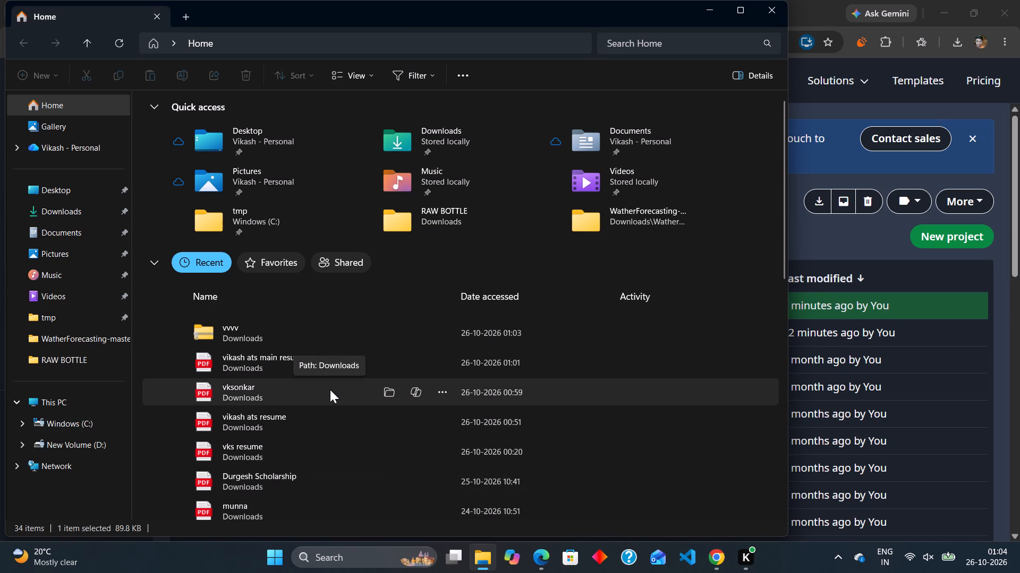
{"action": "left_click", "coordinate": [361, 93]}
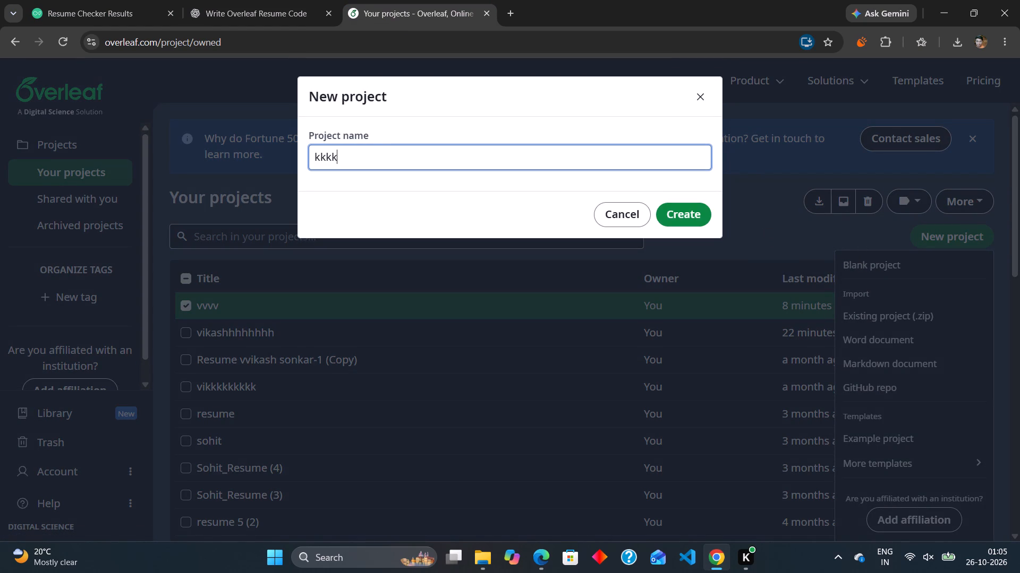
{"action": "left_click", "coordinate": [671, 214]}
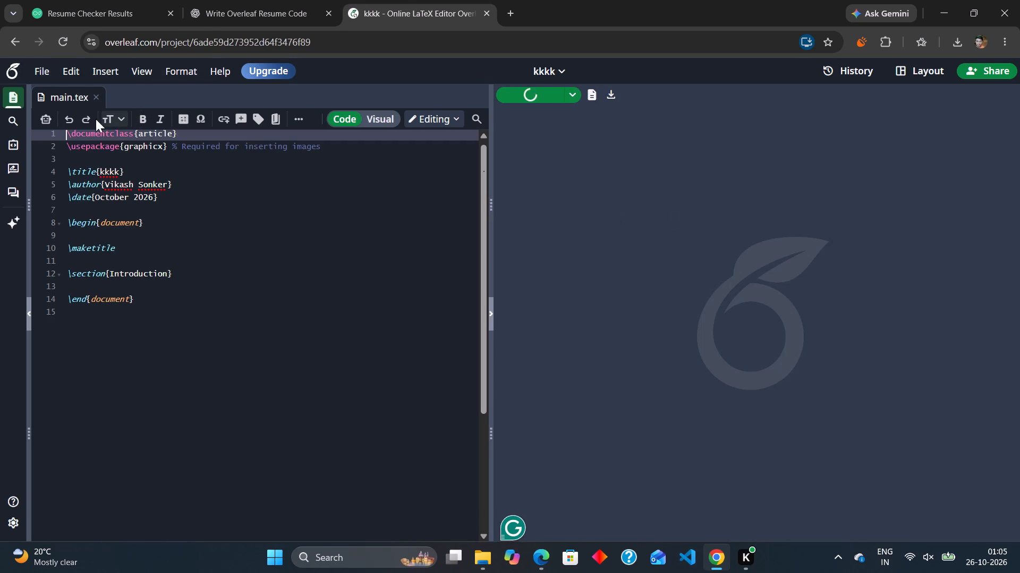
Replace all the default code in the kkkk project's main.tex with the copied LaTeX resume code.
{"action": "left_click", "coordinate": [66, 129]}
{"action": "left_click_drag", "start_coordinate": [66, 129], "coordinate": [72, 140]}
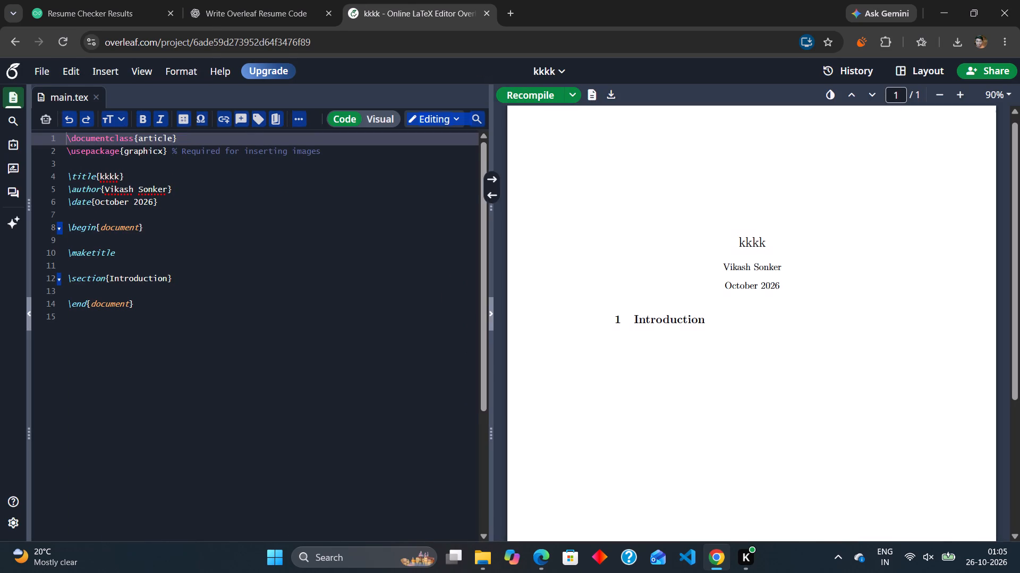
{"action": "left_click_drag", "start_coordinate": [72, 140], "coordinate": [66, 138]}
{"action": "left_click_drag", "start_coordinate": [66, 138], "coordinate": [97, 316]}
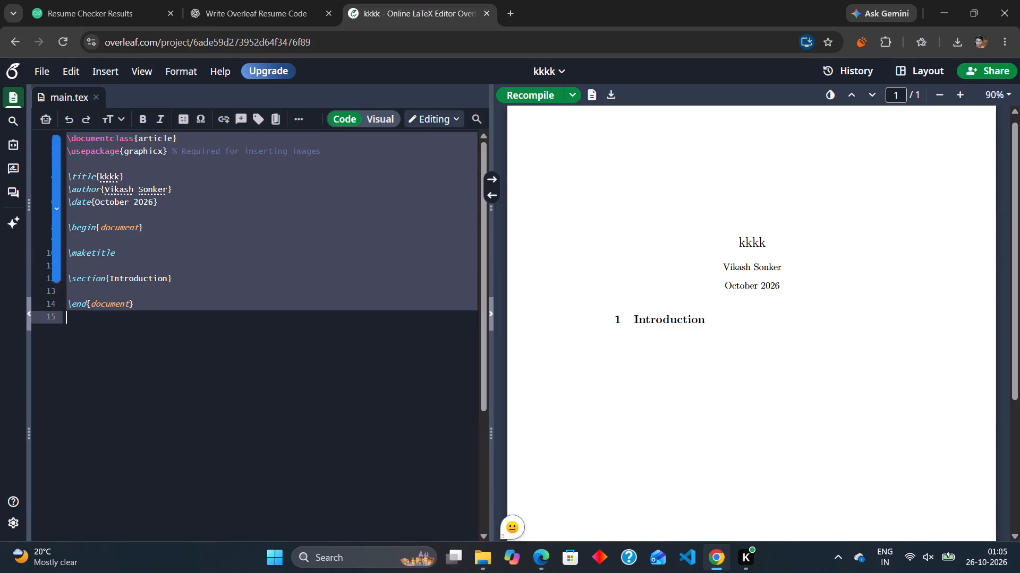
{"action": "left_click_drag", "start_coordinate": [97, 316], "coordinate": [117, 380]}
{"action": "key", "text": "BackSpace"}
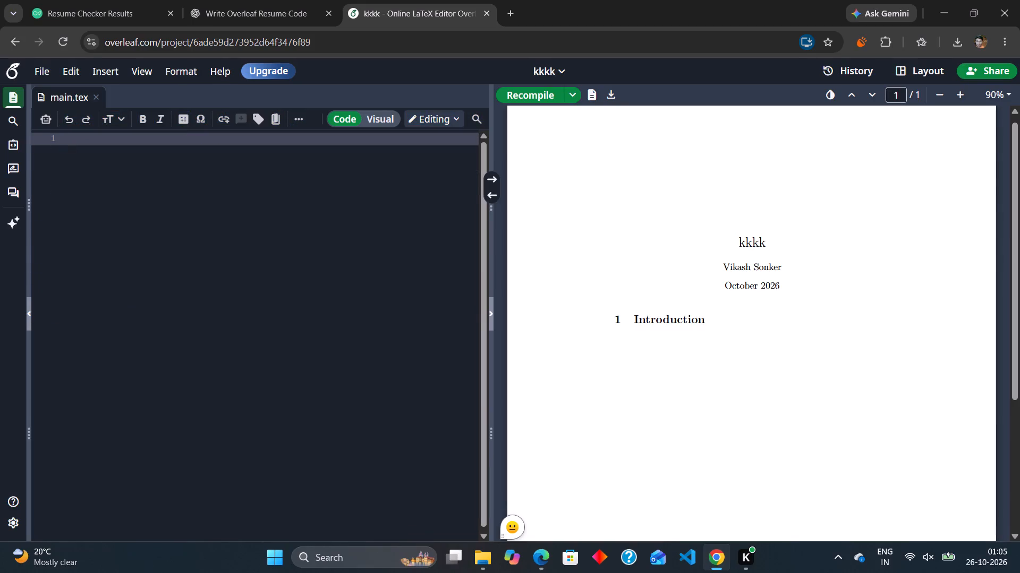
{"action": "key", "text": "ctrl+v"}
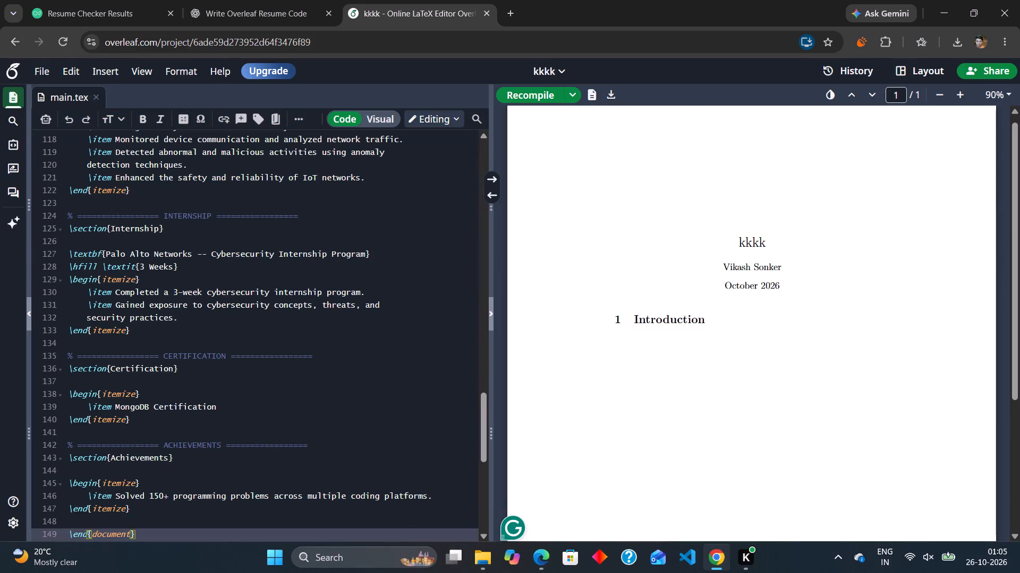
Append ",Thymeleaf,Bootstrap" after "JavaScript (Beginner)" on the Web Development line of the Technical Skills section.
{"action": "scroll", "coordinate": [163, 351], "scroll_direction": "up", "scroll_amount": 8}
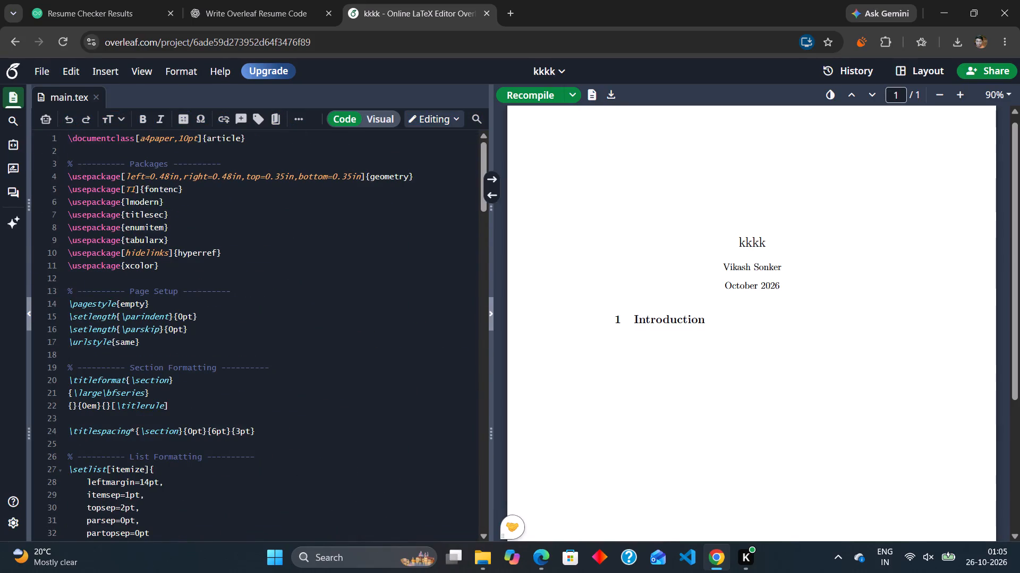
{"action": "scroll", "coordinate": [241, 258], "scroll_direction": "up", "scroll_amount": 3}
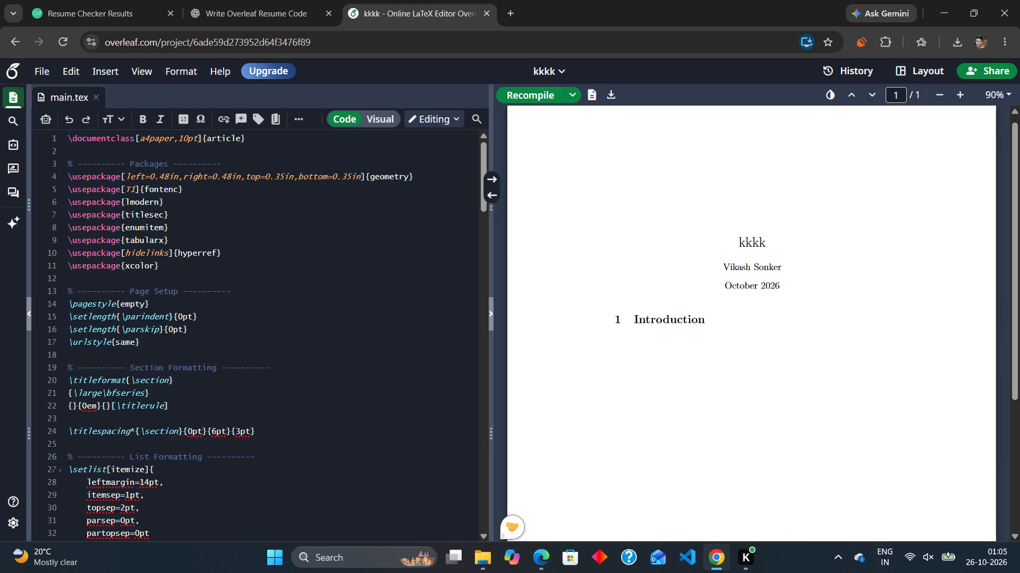
{"action": "scroll", "coordinate": [241, 258], "scroll_direction": "down", "scroll_amount": 3}
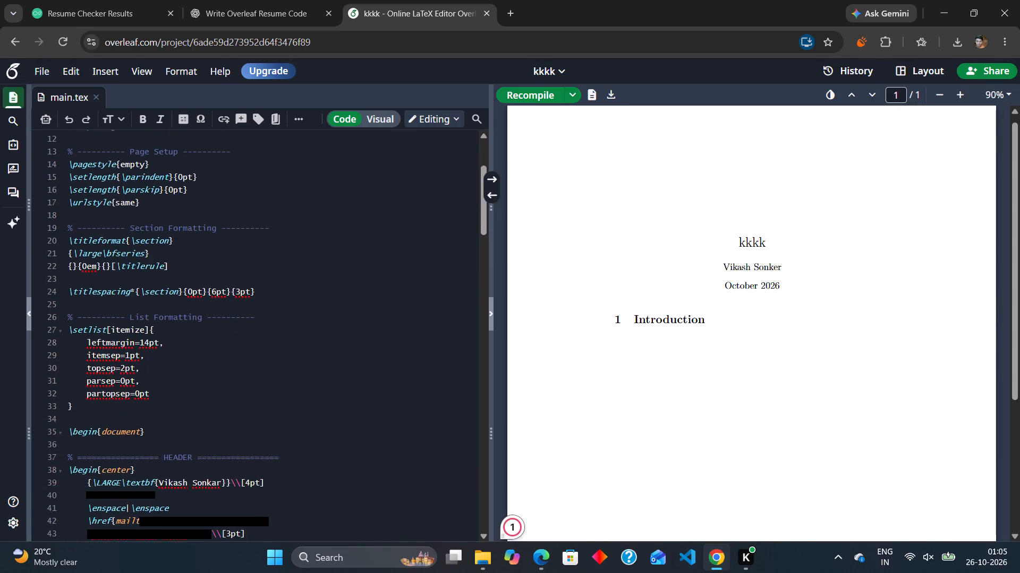
{"action": "scroll", "coordinate": [241, 258], "scroll_direction": "down", "scroll_amount": 4}
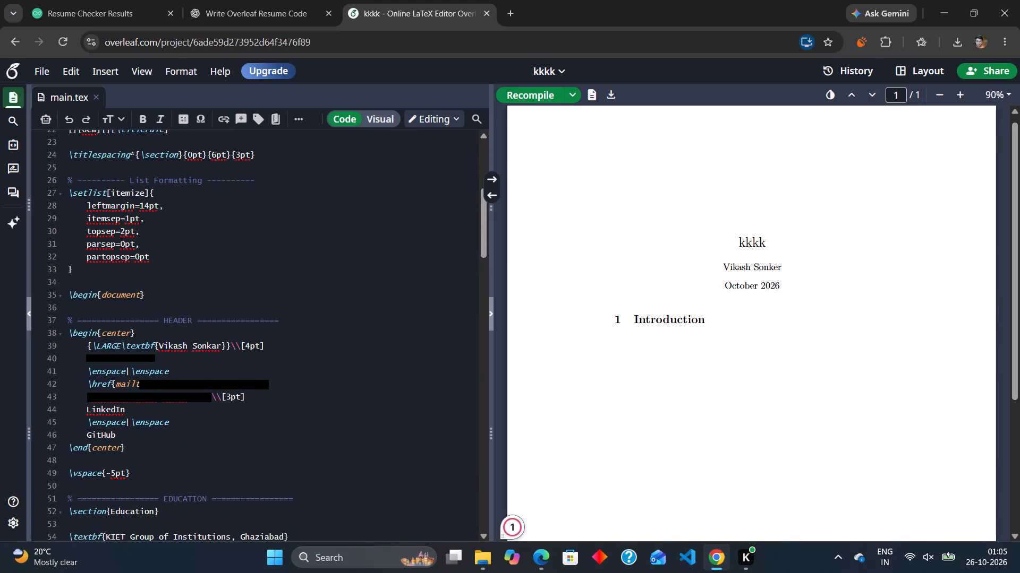
{"action": "scroll", "coordinate": [241, 258], "scroll_direction": "down", "scroll_amount": 5}
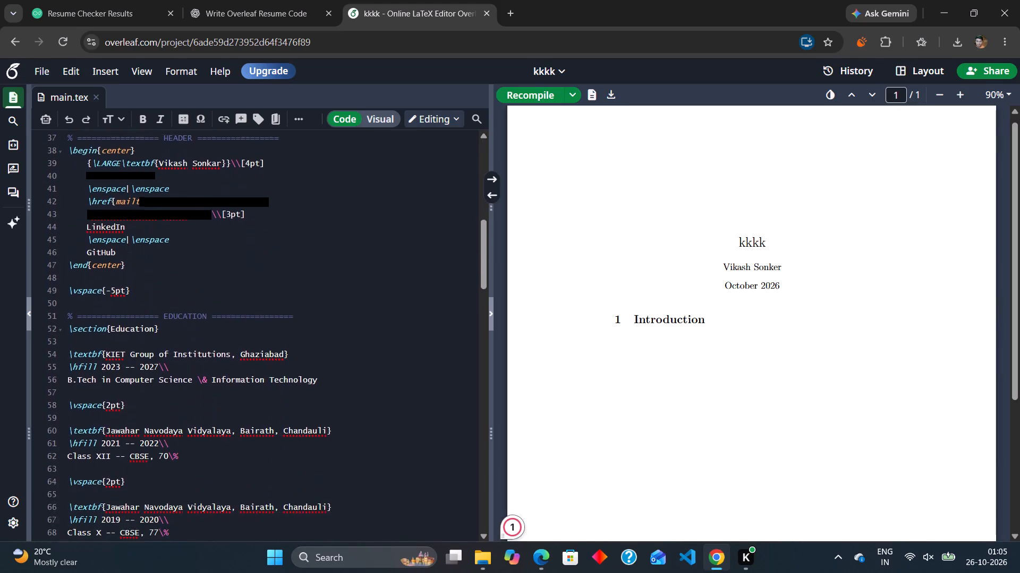
{"action": "scroll", "coordinate": [241, 258], "scroll_direction": "down", "scroll_amount": 5}
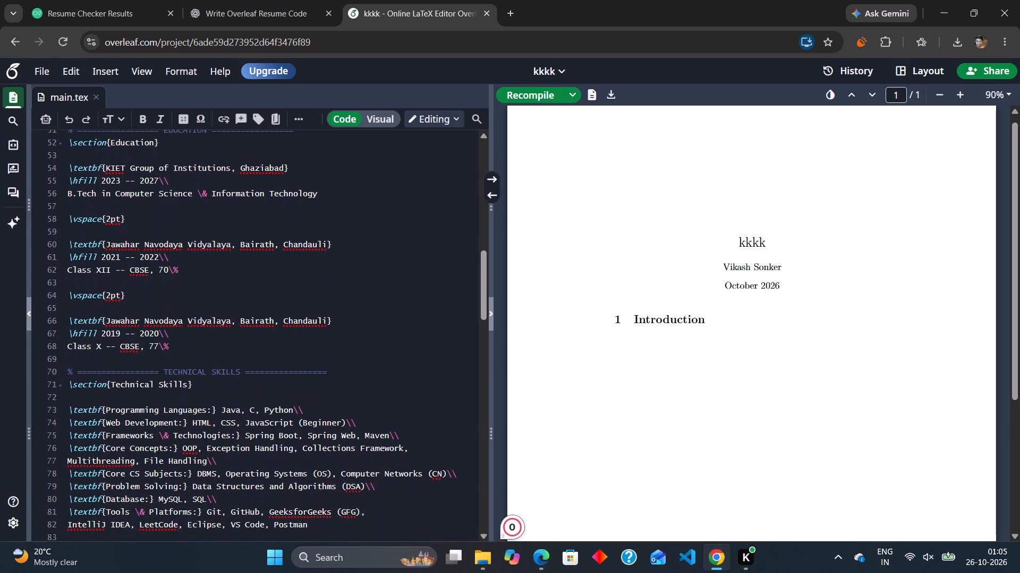
{"action": "scroll", "coordinate": [241, 258], "scroll_direction": "down", "scroll_amount": 1}
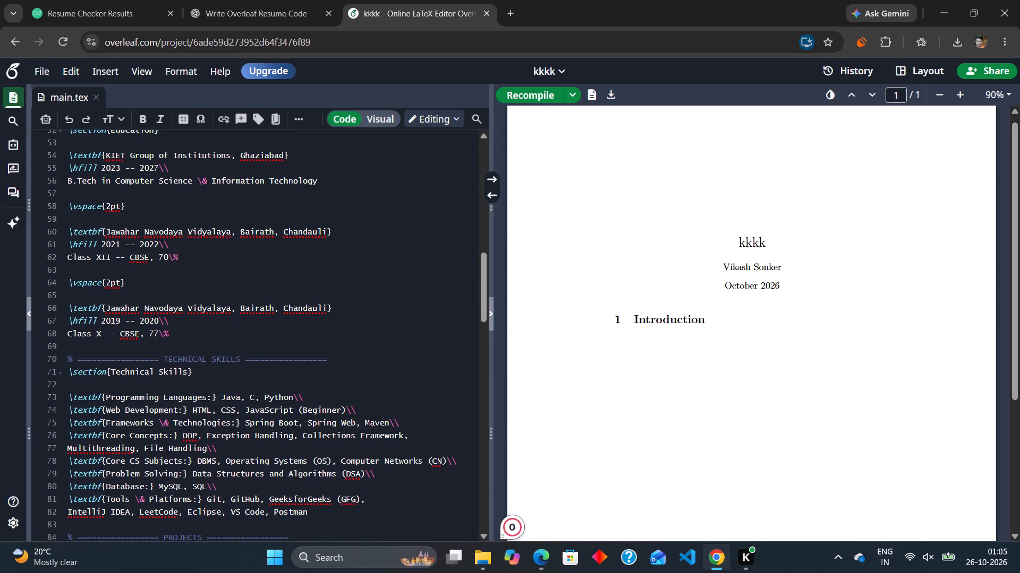
{"action": "scroll", "coordinate": [241, 258], "scroll_direction": "down", "scroll_amount": 1}
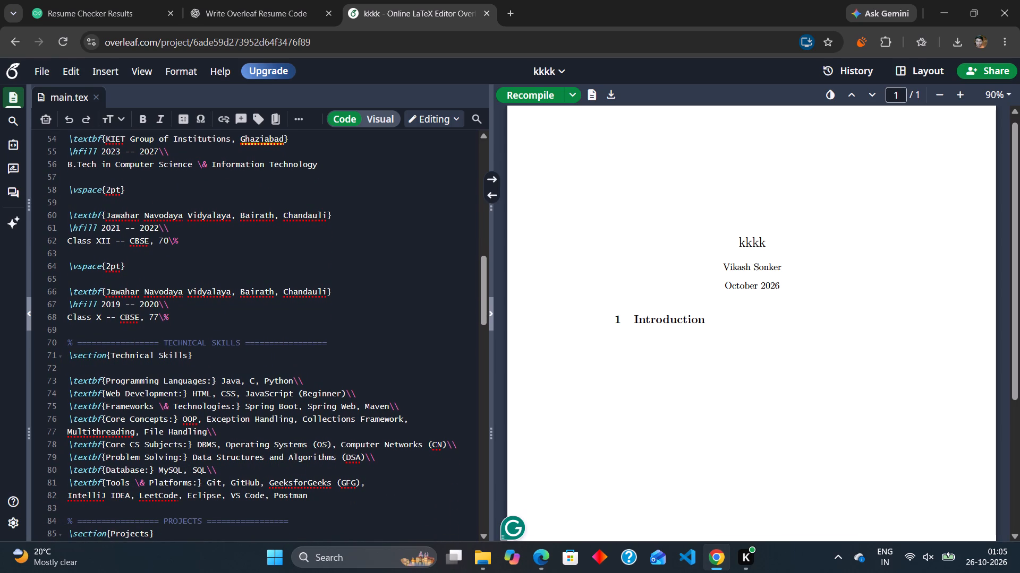
{"action": "left_click", "coordinate": [346, 393]}
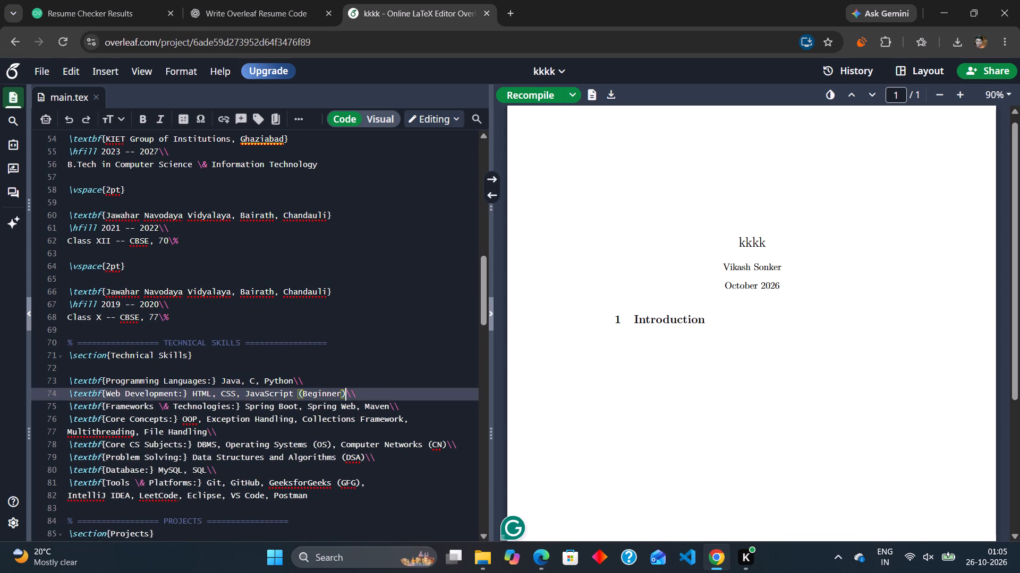
{"action": "key", "text": "comma"}
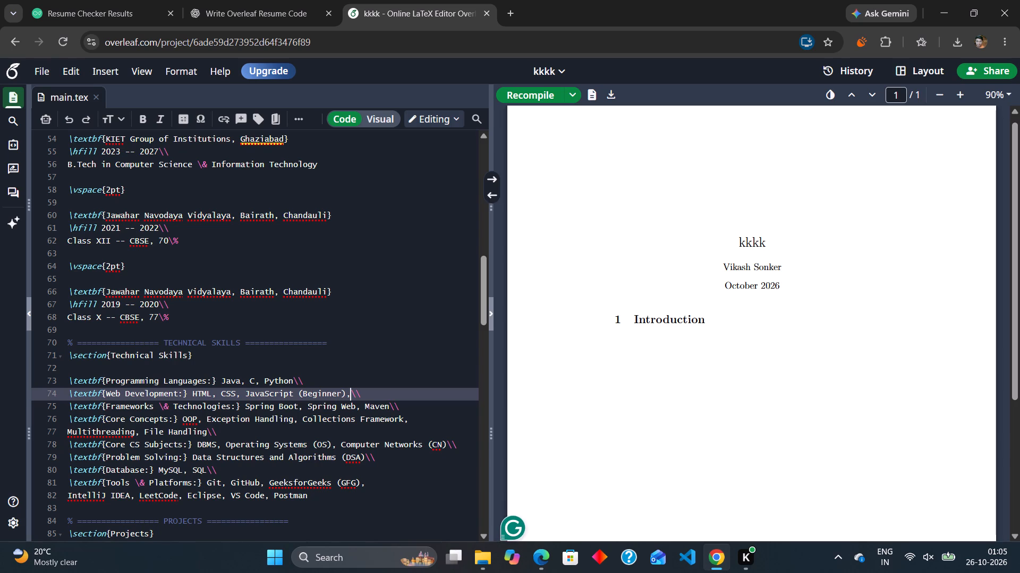
{"action": "type", "text": "Th"}
{"action": "type", "text": "ym"}
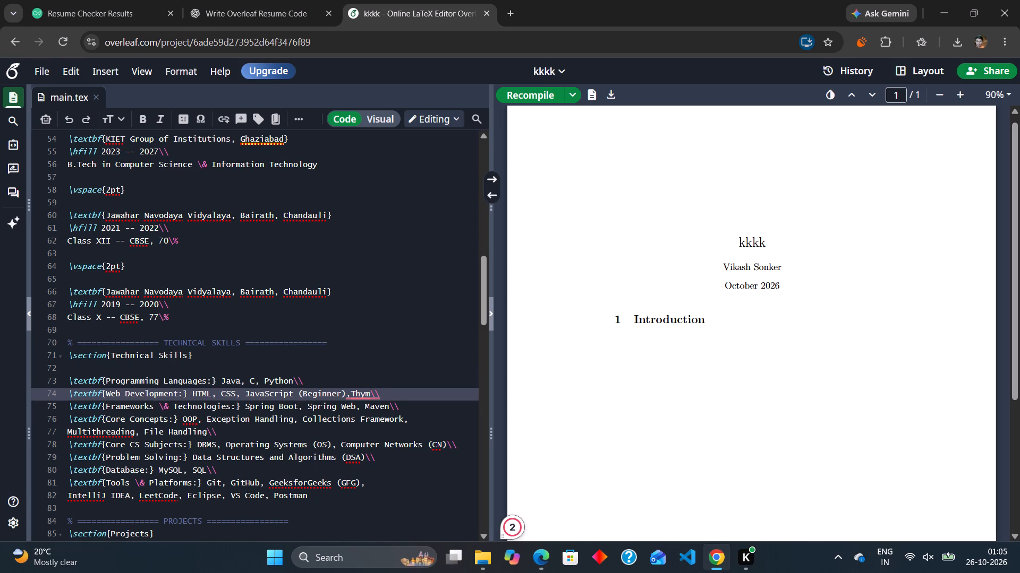
{"action": "type", "text": "eleaf"}
{"action": "key", "text": "comma"}
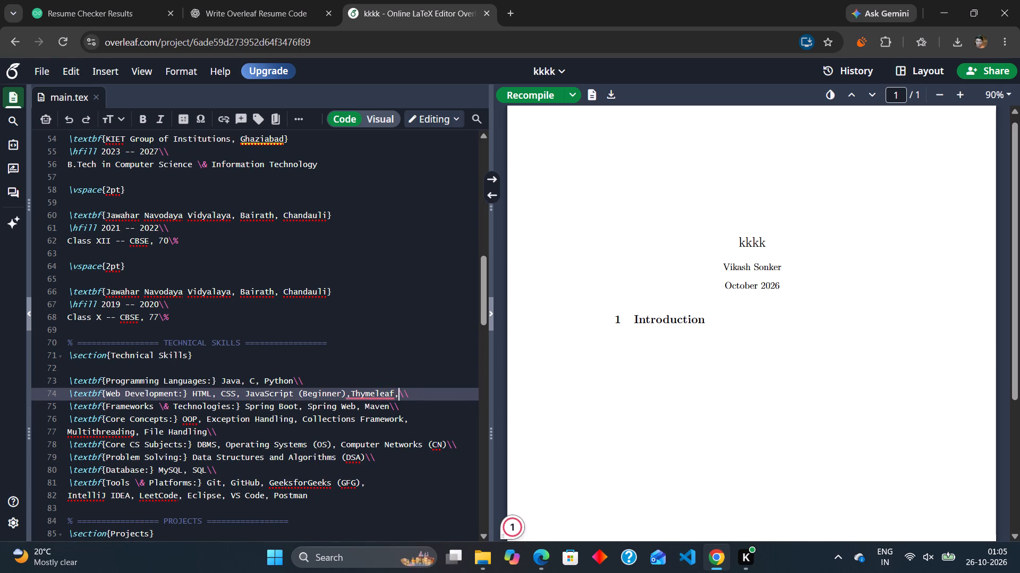
{"action": "type", "text": "Boo"}
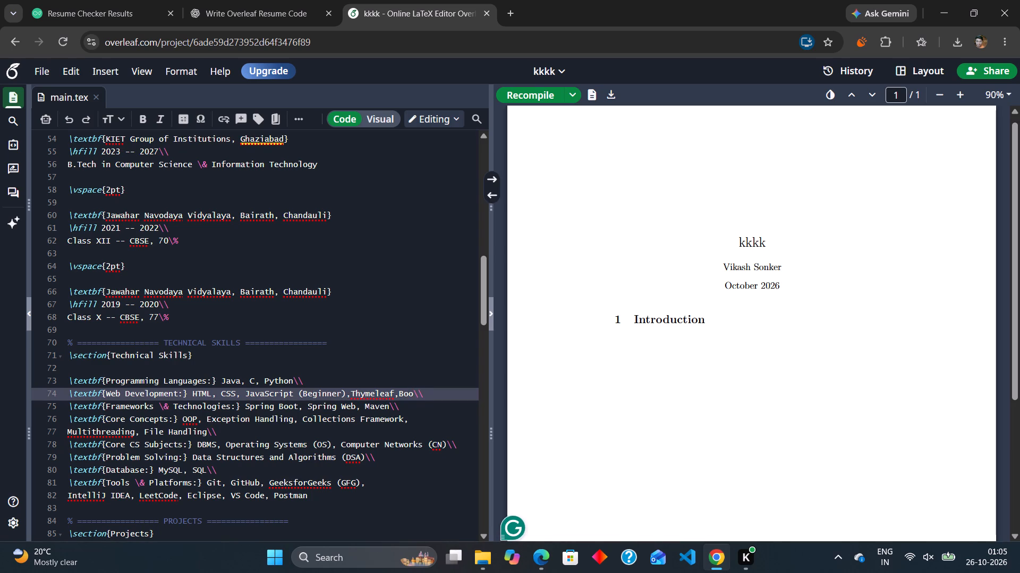
{"action": "key", "text": "t"}
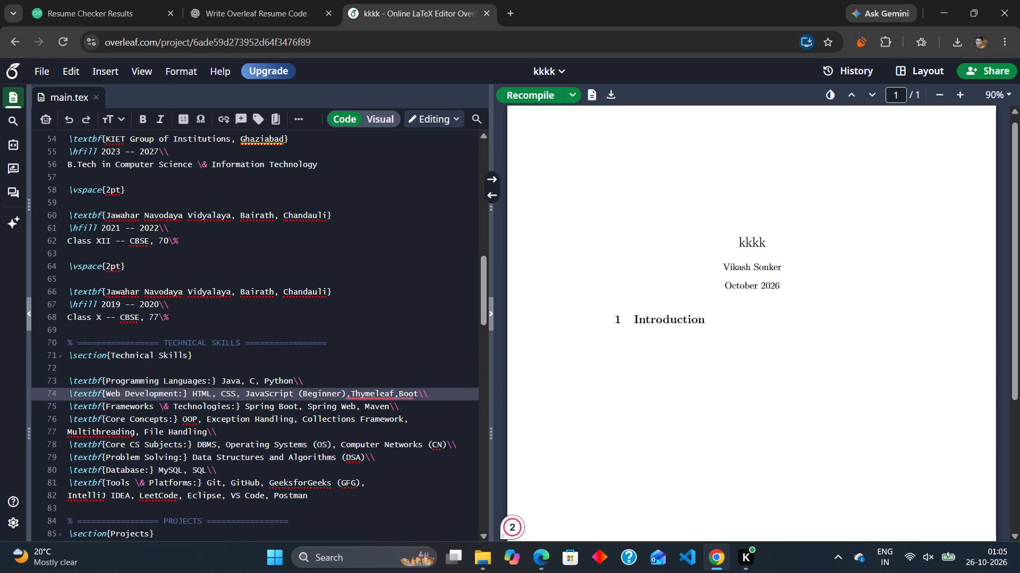
{"action": "type", "text": "strap"}
Recompile the kkkk project and look over the rendered resume in the PDF preview.
{"action": "left_click", "coordinate": [534, 97]}
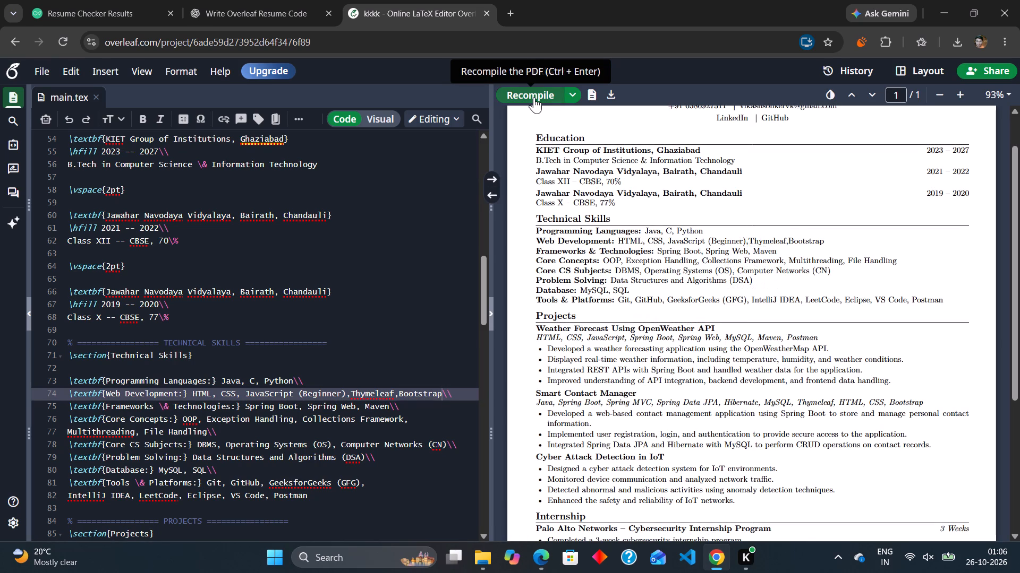
{"action": "scroll", "coordinate": [664, 296], "scroll_direction": "down", "scroll_amount": 5}
{"action": "scroll", "coordinate": [664, 296], "scroll_direction": "up", "scroll_amount": 1}
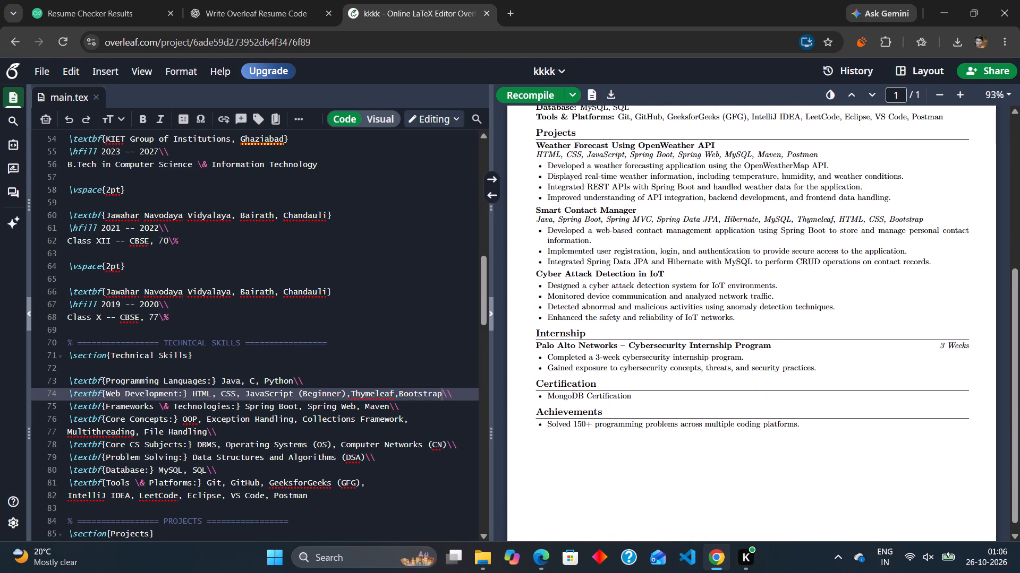
{"action": "scroll", "coordinate": [664, 296], "scroll_direction": "up", "scroll_amount": 1}
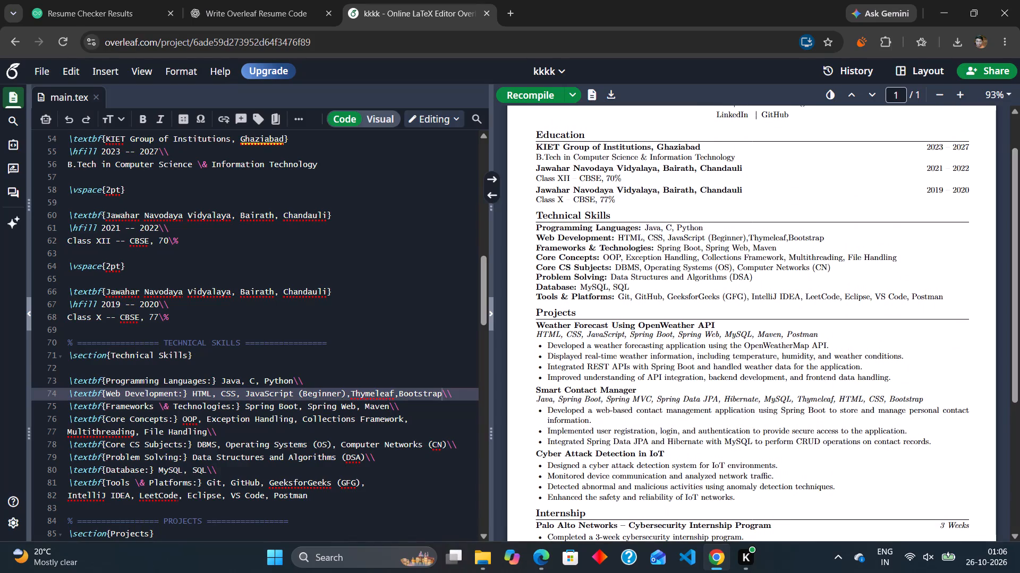
{"action": "scroll", "coordinate": [342, 237], "scroll_direction": "up", "scroll_amount": 8}
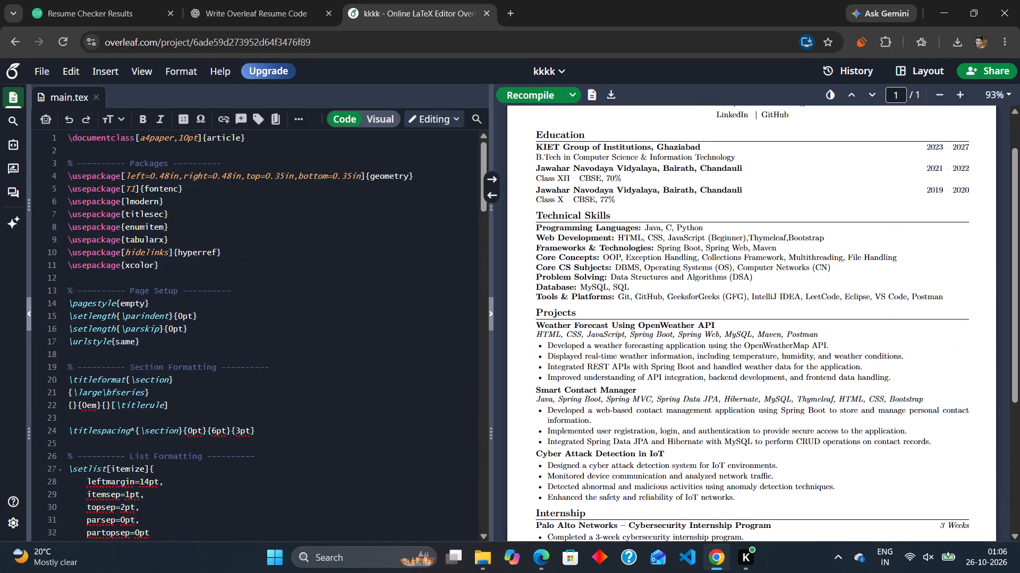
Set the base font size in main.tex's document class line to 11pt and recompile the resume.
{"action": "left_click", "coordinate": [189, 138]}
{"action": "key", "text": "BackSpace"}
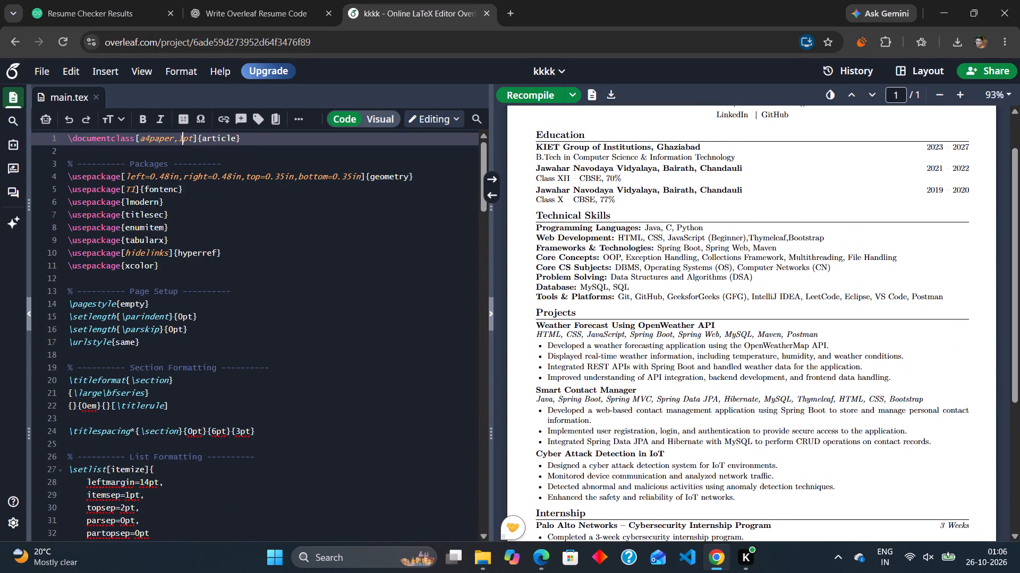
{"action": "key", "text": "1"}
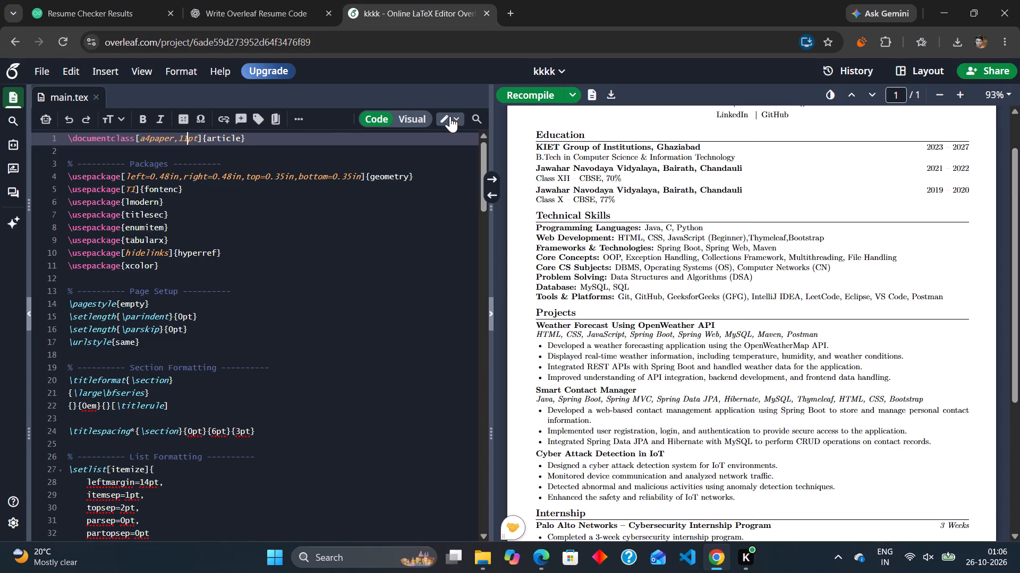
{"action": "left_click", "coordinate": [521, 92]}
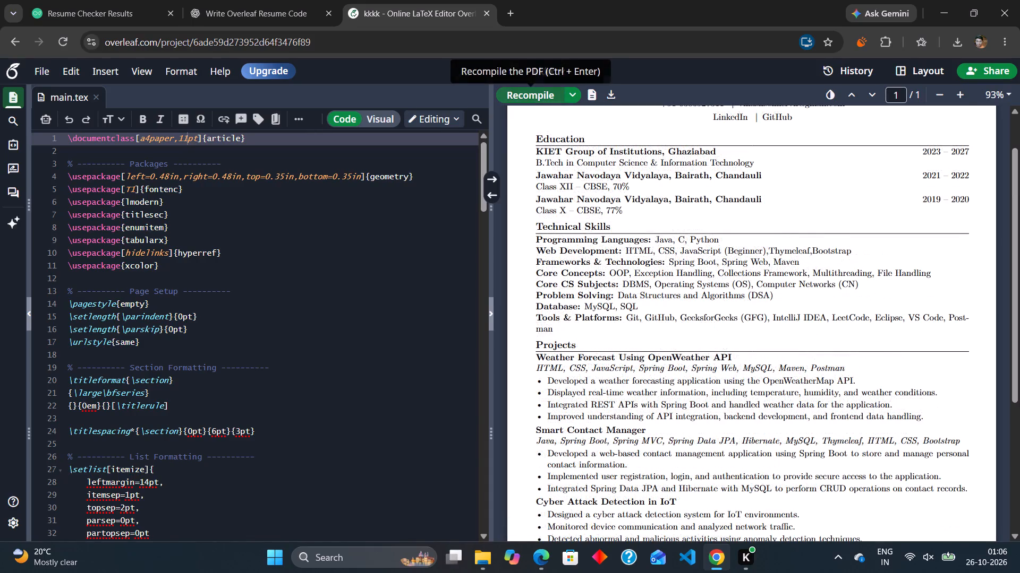
Look over the recompiled resume from header to Achievements to check how it fills the A4 page.
{"action": "scroll", "coordinate": [609, 262], "scroll_direction": "down", "scroll_amount": 4}
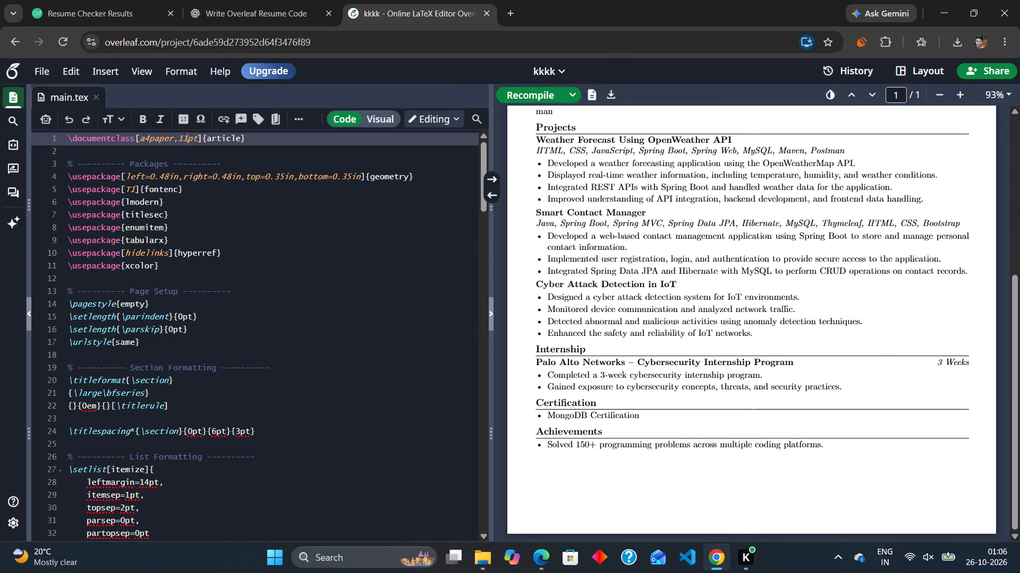
{"action": "scroll", "coordinate": [609, 262], "scroll_direction": "up", "scroll_amount": 4}
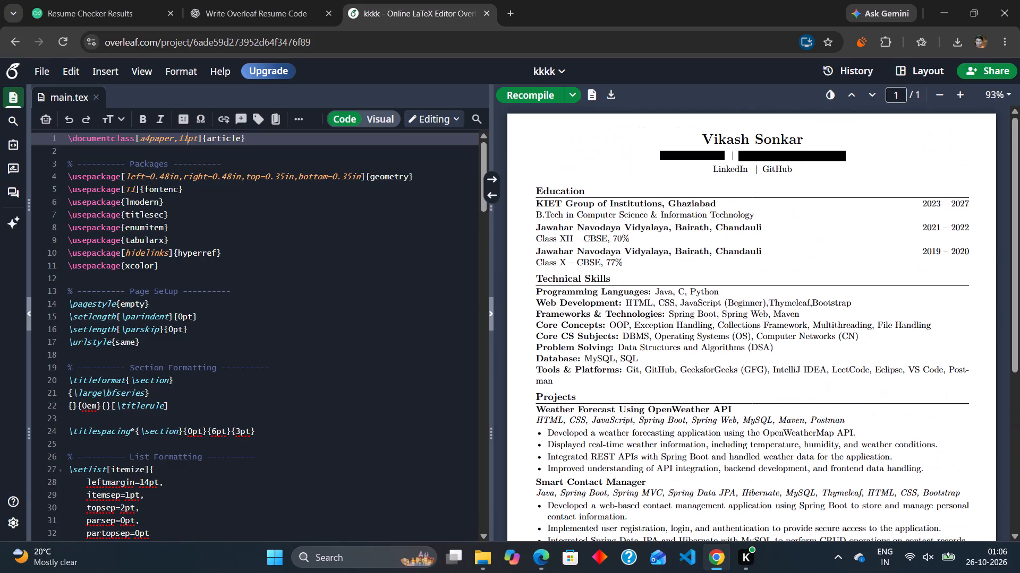
{"action": "scroll", "coordinate": [605, 342], "scroll_direction": "down", "scroll_amount": 1}
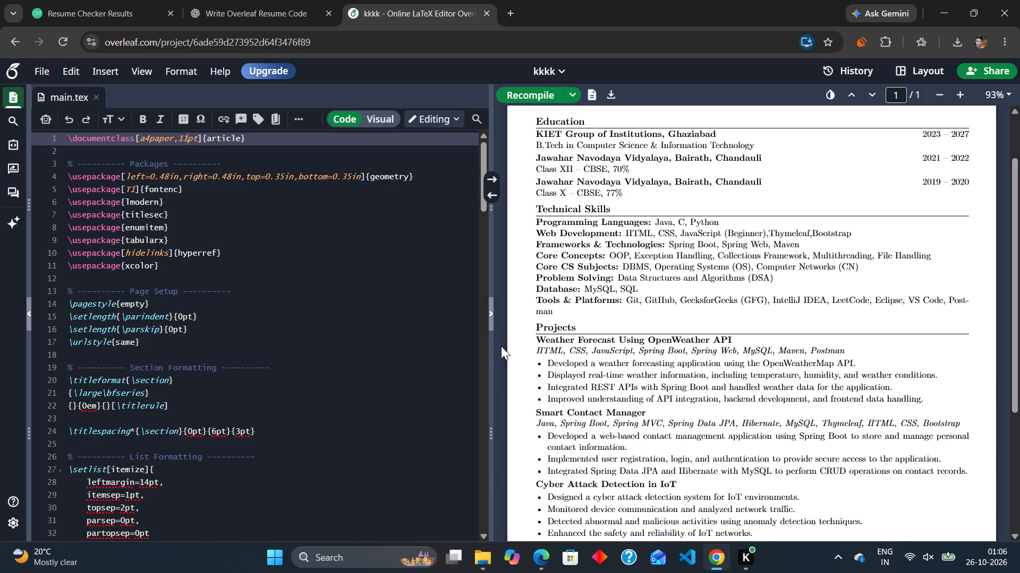
{"action": "scroll", "coordinate": [528, 348], "scroll_direction": "down", "scroll_amount": 4}
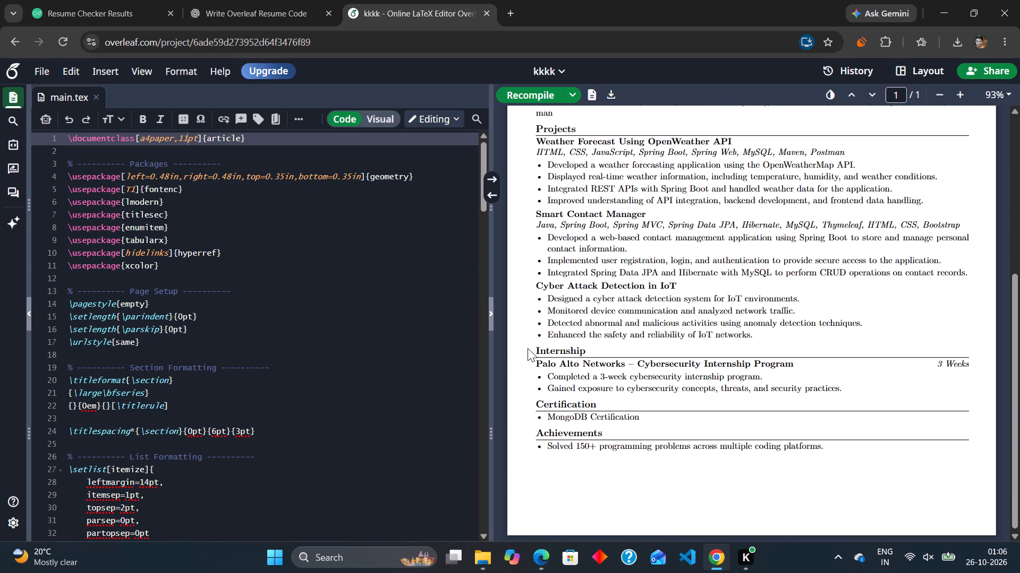
{"action": "scroll", "coordinate": [528, 348], "scroll_direction": "down", "scroll_amount": 1}
{"action": "scroll", "coordinate": [251, 243], "scroll_direction": "up", "scroll_amount": 1}
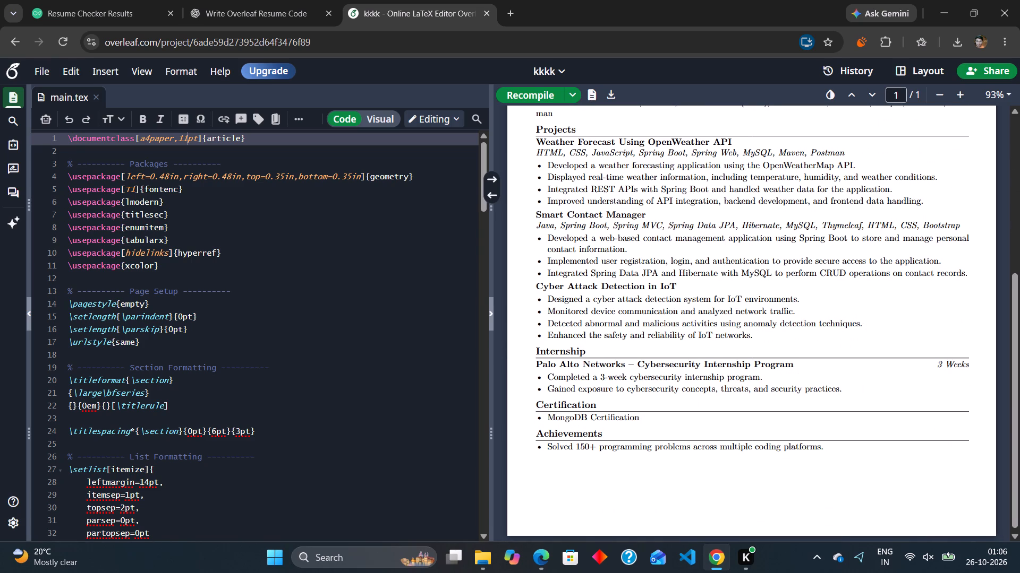
Set the base font size in the document class line to 12pt and recompile the resume.
{"action": "left_click", "coordinate": [185, 138]}
{"action": "key", "text": "BackSpace"}
{"action": "key", "text": "2"}
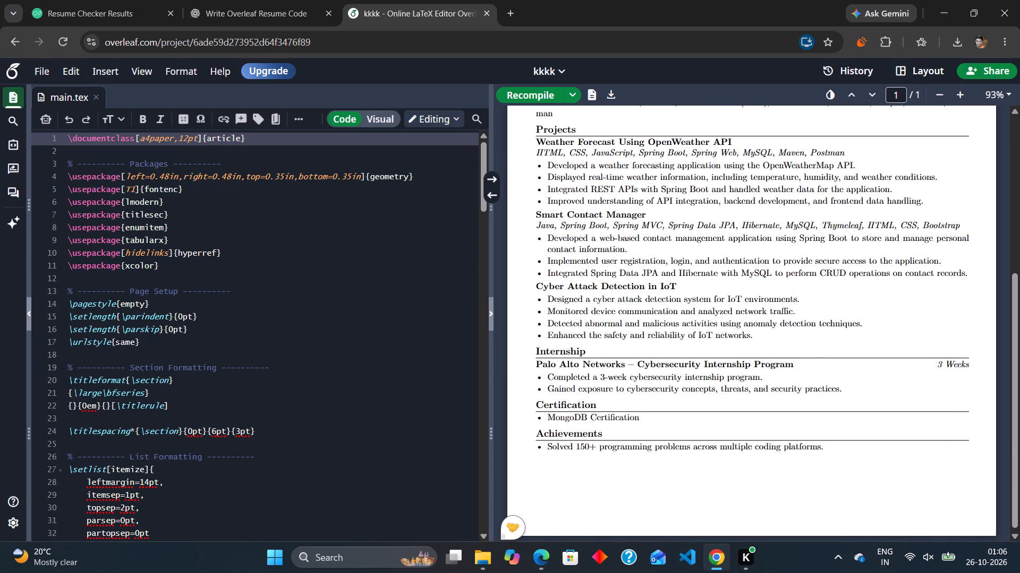
{"action": "left_click", "coordinate": [511, 89]}
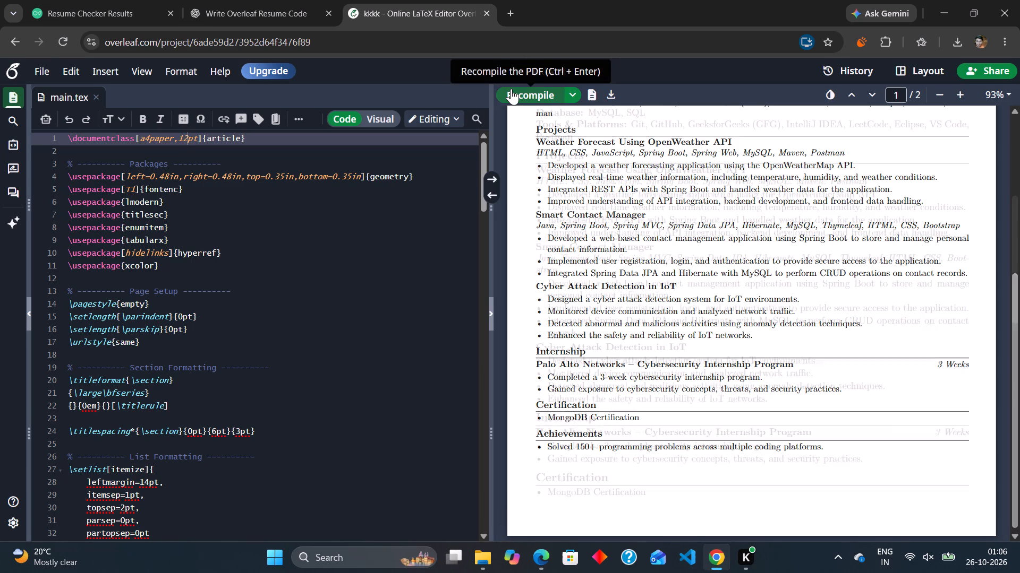
Examine the recompiled resume in the PDF preview, checking line wrapping and where the page break falls.
{"action": "scroll", "coordinate": [648, 345], "scroll_direction": "down", "scroll_amount": 1}
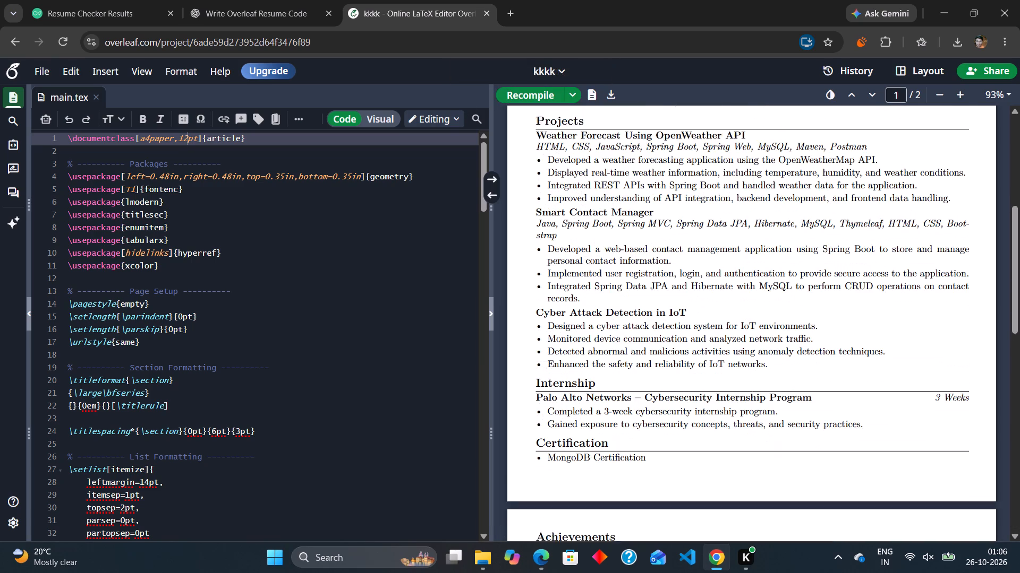
{"action": "scroll", "coordinate": [648, 345], "scroll_direction": "down", "scroll_amount": 3}
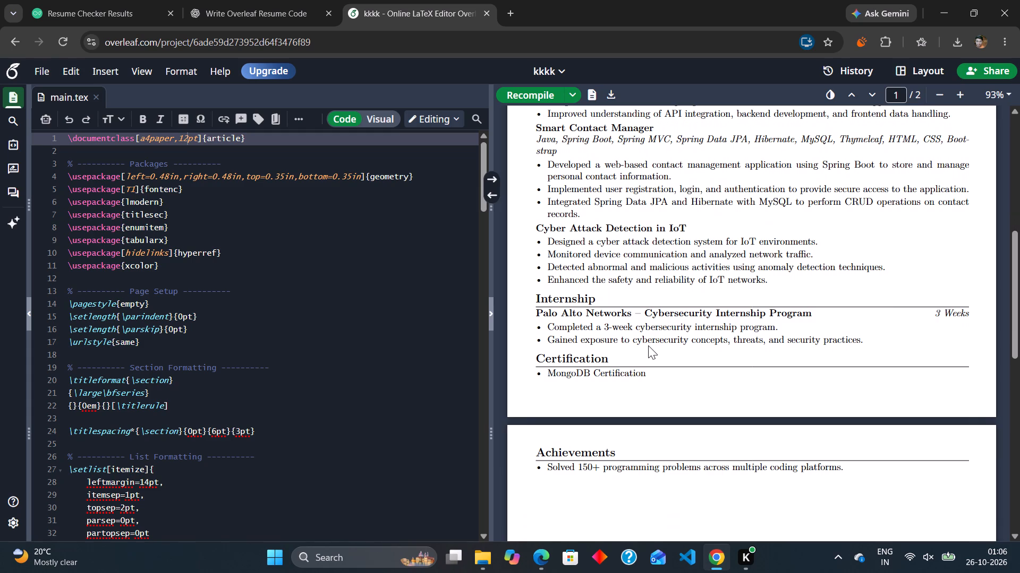
{"action": "scroll", "coordinate": [648, 345], "scroll_direction": "up", "scroll_amount": 2}
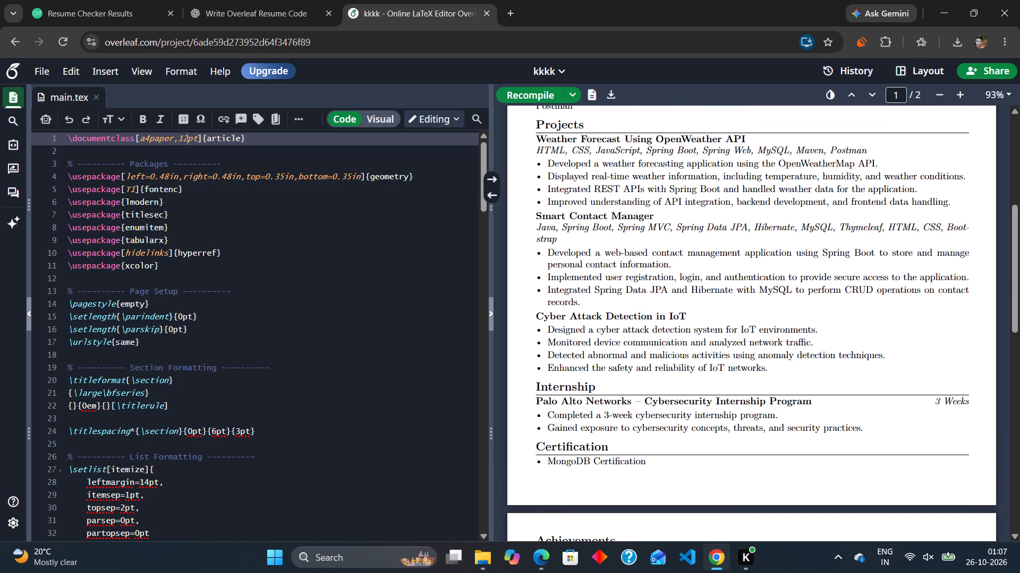
{"action": "scroll", "coordinate": [648, 345], "scroll_direction": "up", "scroll_amount": 2}
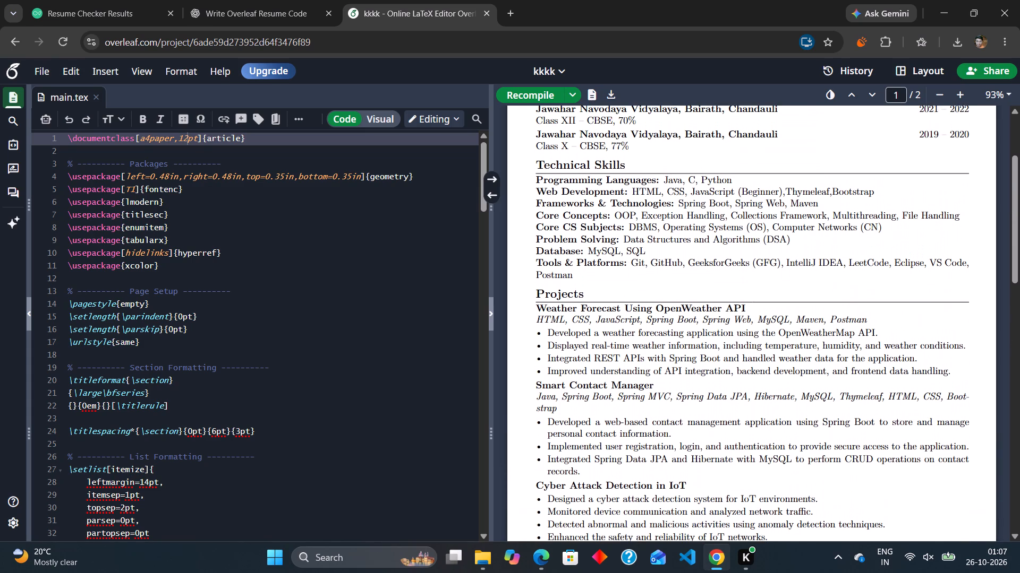
{"action": "scroll", "coordinate": [648, 345], "scroll_direction": "up", "scroll_amount": 2}
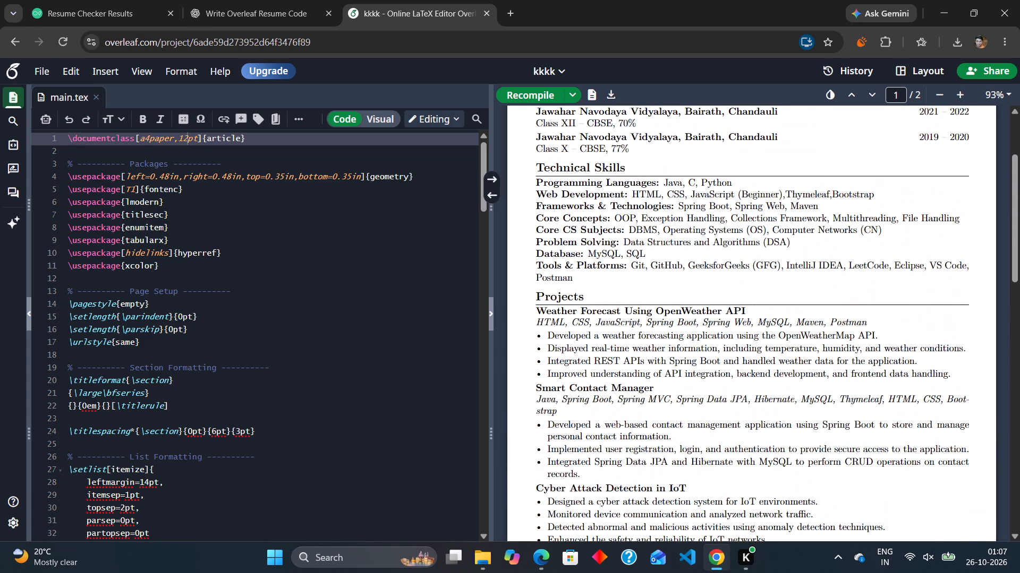
{"action": "scroll", "coordinate": [648, 345], "scroll_direction": "up", "scroll_amount": 1}
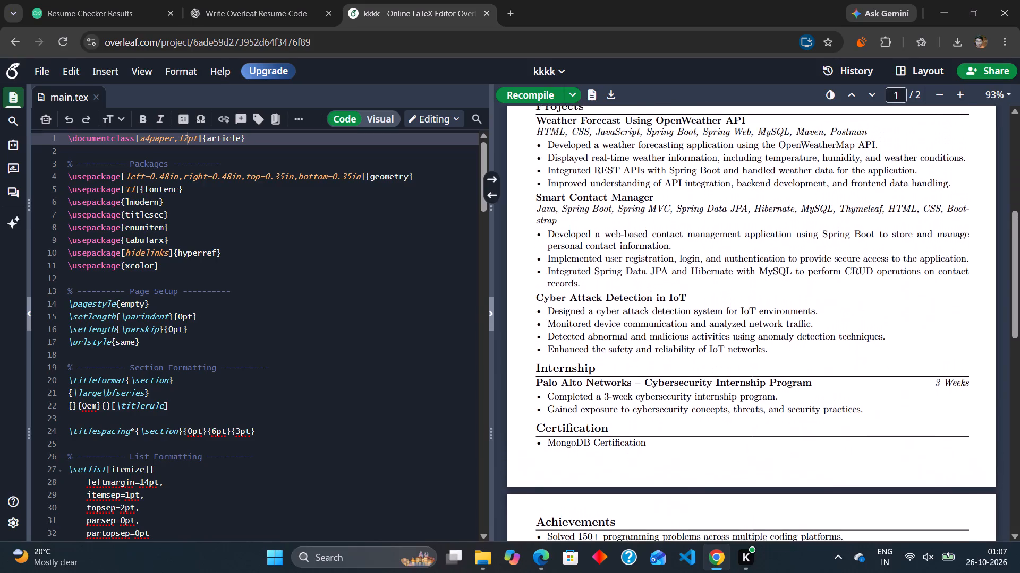
{"action": "scroll", "coordinate": [648, 345], "scroll_direction": "up", "scroll_amount": 1}
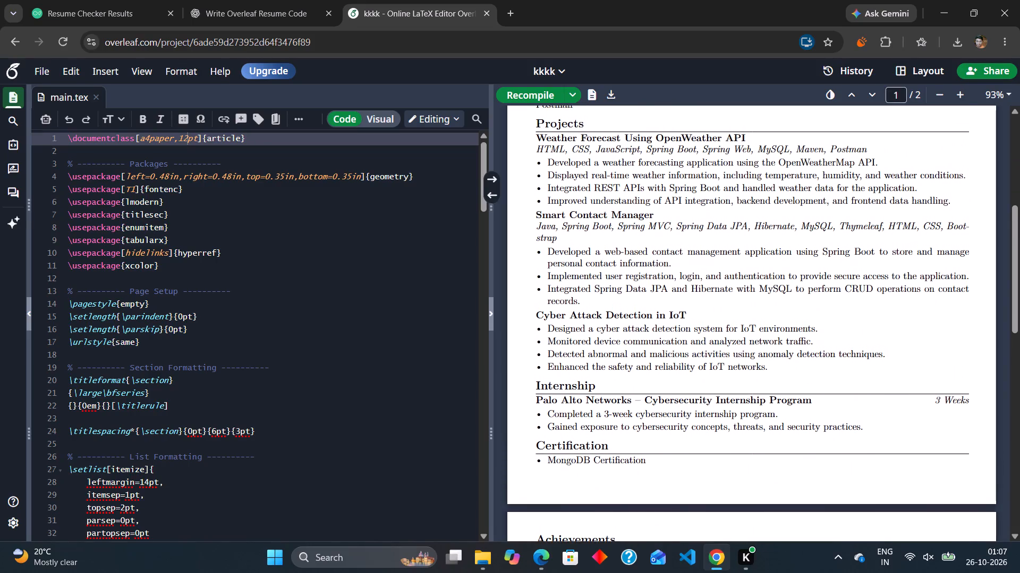
{"action": "scroll", "coordinate": [648, 345], "scroll_direction": "up", "scroll_amount": 3}
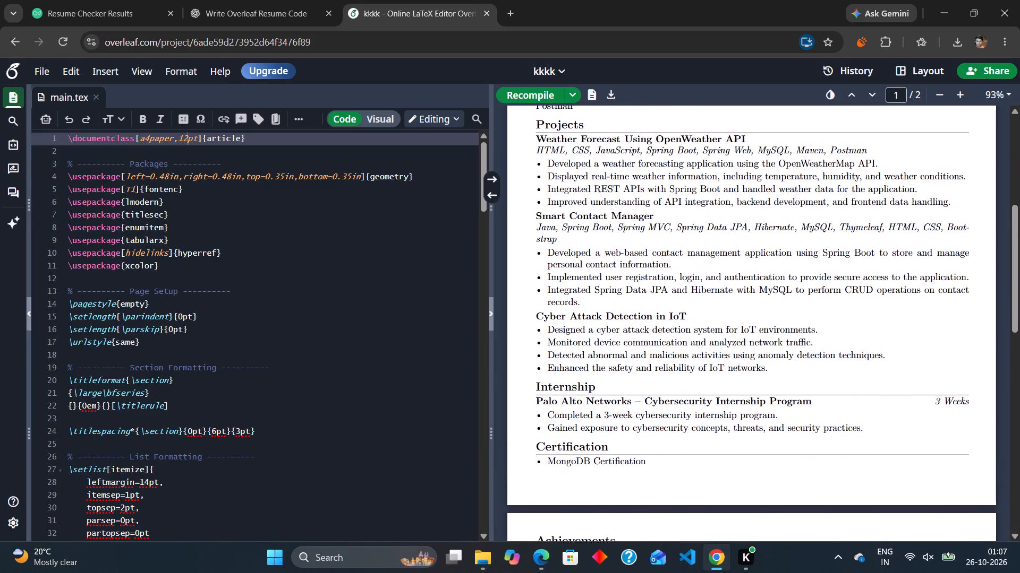
{"action": "scroll", "coordinate": [648, 345], "scroll_direction": "up", "scroll_amount": 2}
{"action": "scroll", "coordinate": [648, 345], "scroll_direction": "down", "scroll_amount": 1}
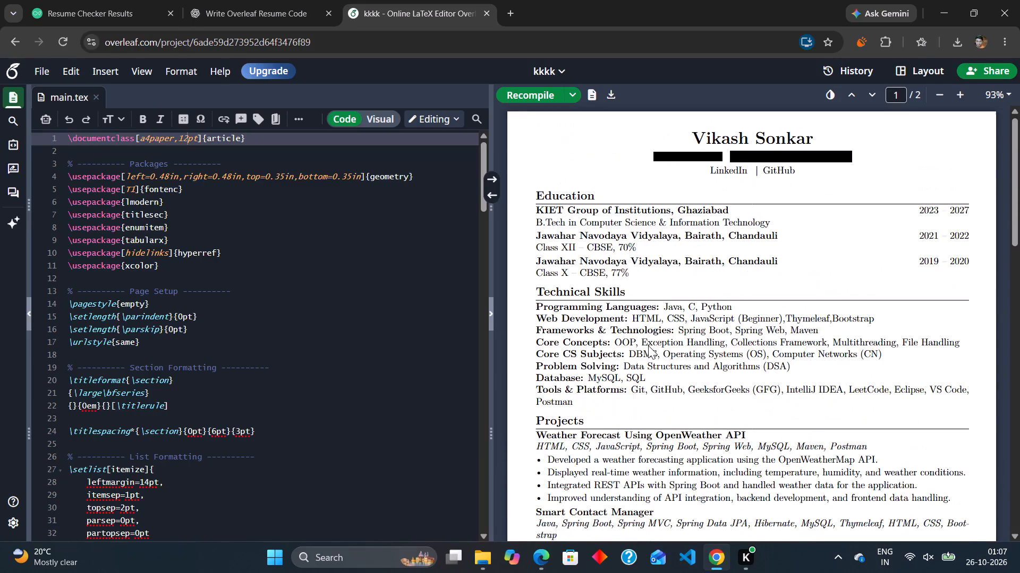
{"action": "scroll", "coordinate": [648, 345], "scroll_direction": "down", "scroll_amount": 2}
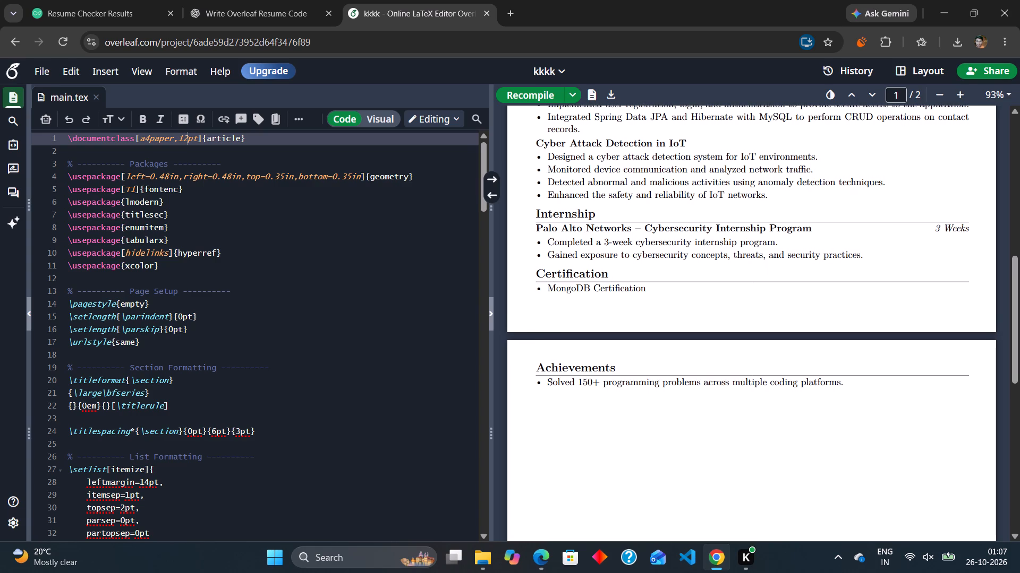
{"action": "scroll", "coordinate": [648, 345], "scroll_direction": "down", "scroll_amount": 2}
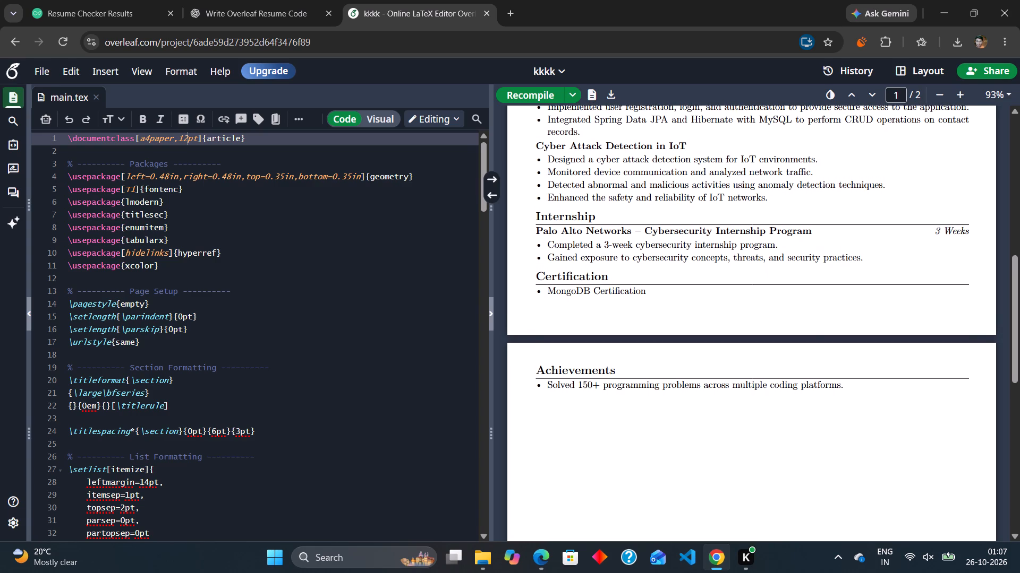
{"action": "scroll", "coordinate": [648, 345], "scroll_direction": "down", "scroll_amount": 1}
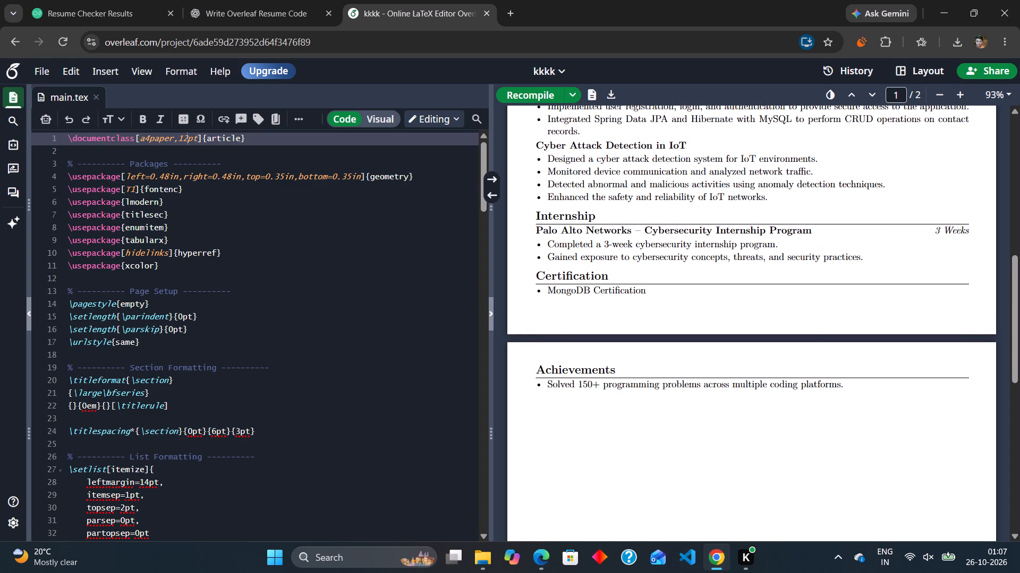
{"action": "scroll", "coordinate": [648, 345], "scroll_direction": "down", "scroll_amount": 3}
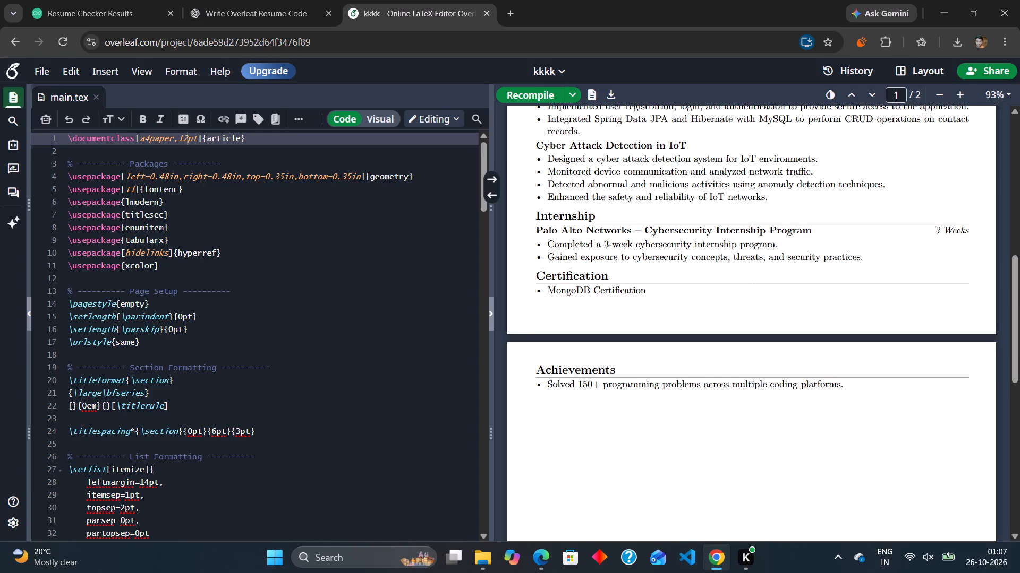
{"action": "scroll", "coordinate": [648, 345], "scroll_direction": "down", "scroll_amount": 2}
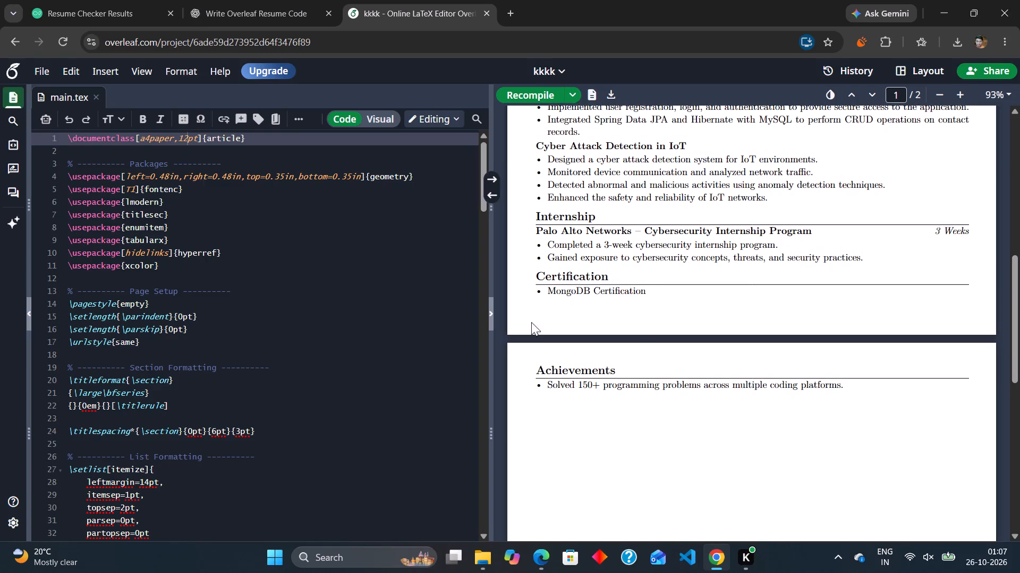
Copy the \vspace{1pt} line above Cyber Attack Detection in IoT onto the blank line before the Internship section and recompile.
{"action": "scroll", "coordinate": [309, 371], "scroll_direction": "down", "scroll_amount": 9}
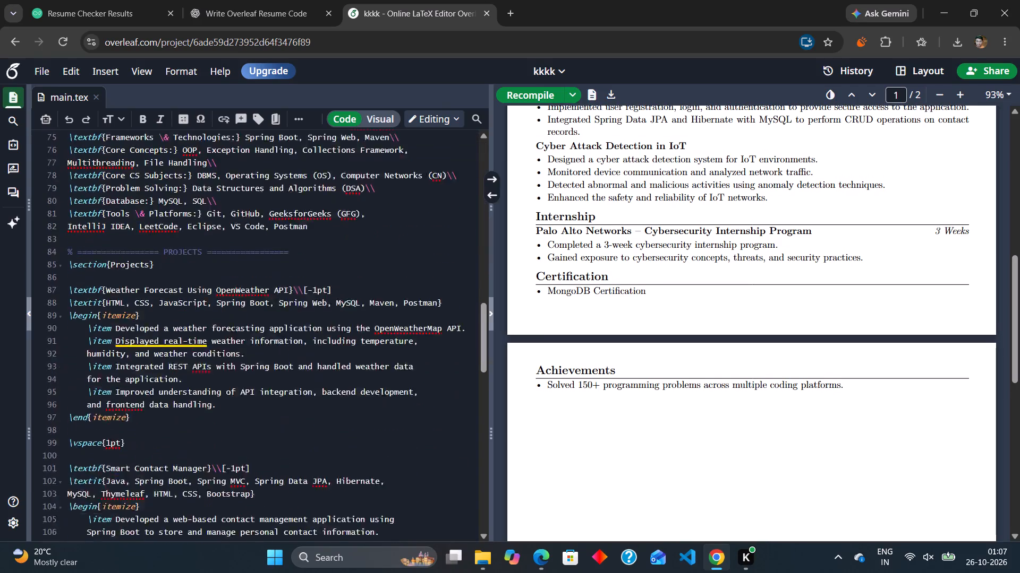
{"action": "scroll", "coordinate": [309, 371], "scroll_direction": "down", "scroll_amount": 2}
{"action": "scroll", "coordinate": [309, 371], "scroll_direction": "up", "scroll_amount": 1}
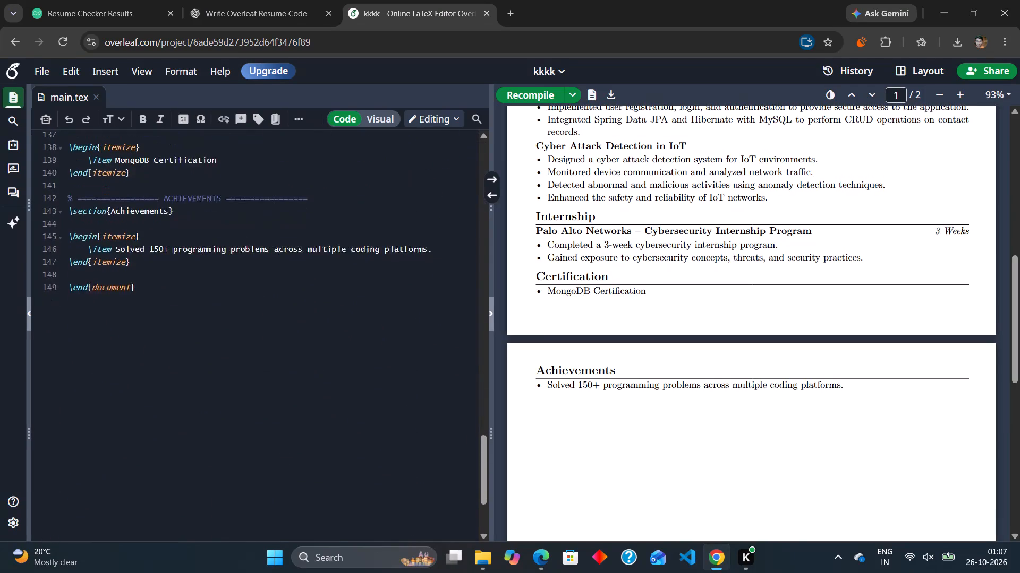
{"action": "scroll", "coordinate": [309, 371], "scroll_direction": "up", "scroll_amount": 3}
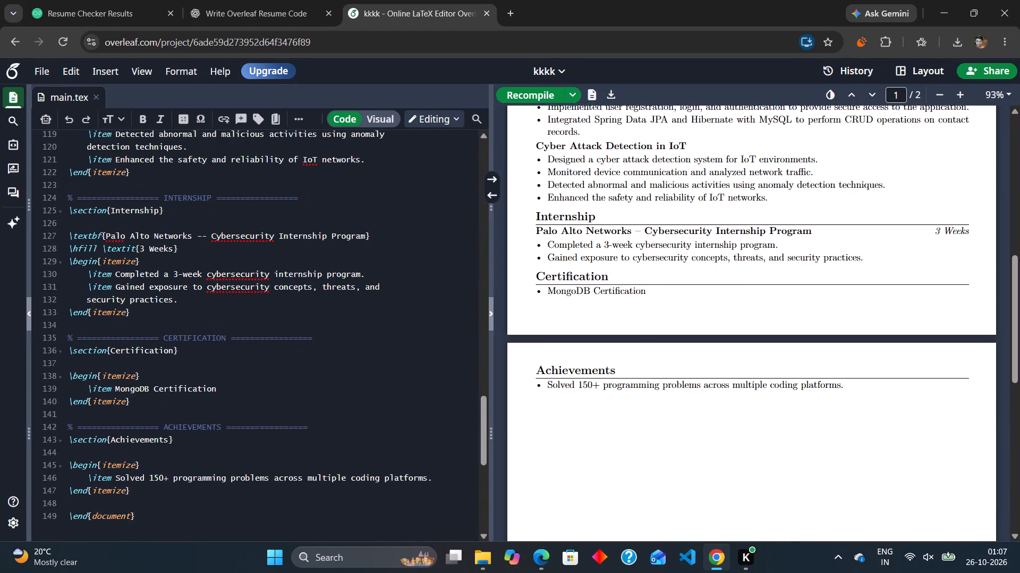
{"action": "scroll", "coordinate": [309, 371], "scroll_direction": "up", "scroll_amount": 2}
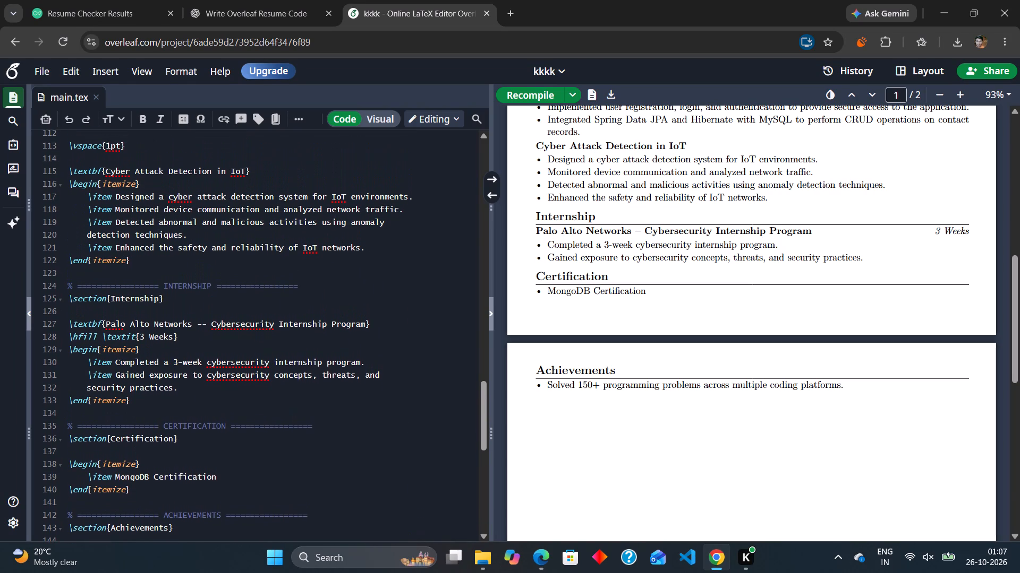
{"action": "scroll", "coordinate": [309, 371], "scroll_direction": "up", "scroll_amount": 3}
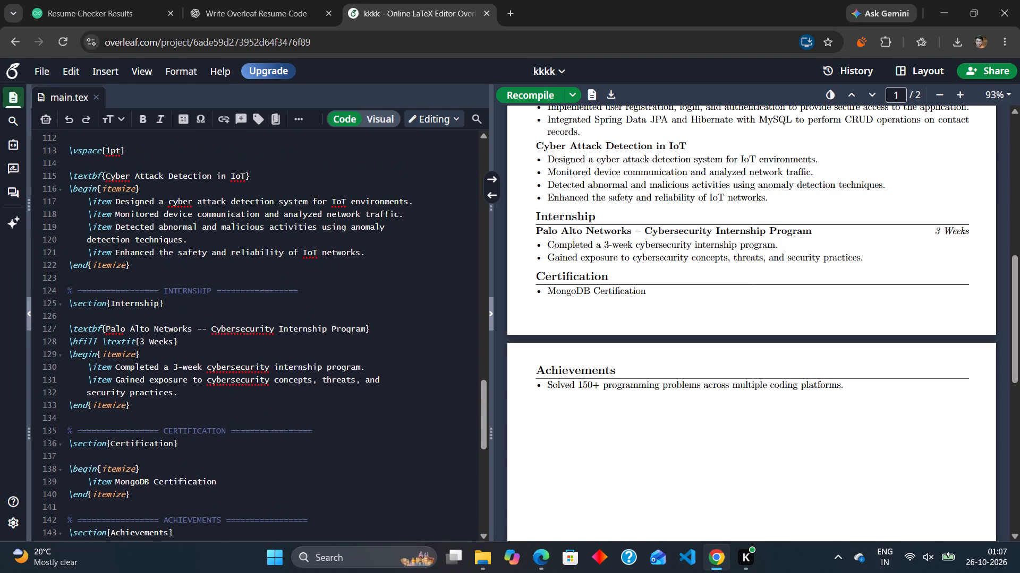
{"action": "scroll", "coordinate": [309, 371], "scroll_direction": "up", "scroll_amount": 1}
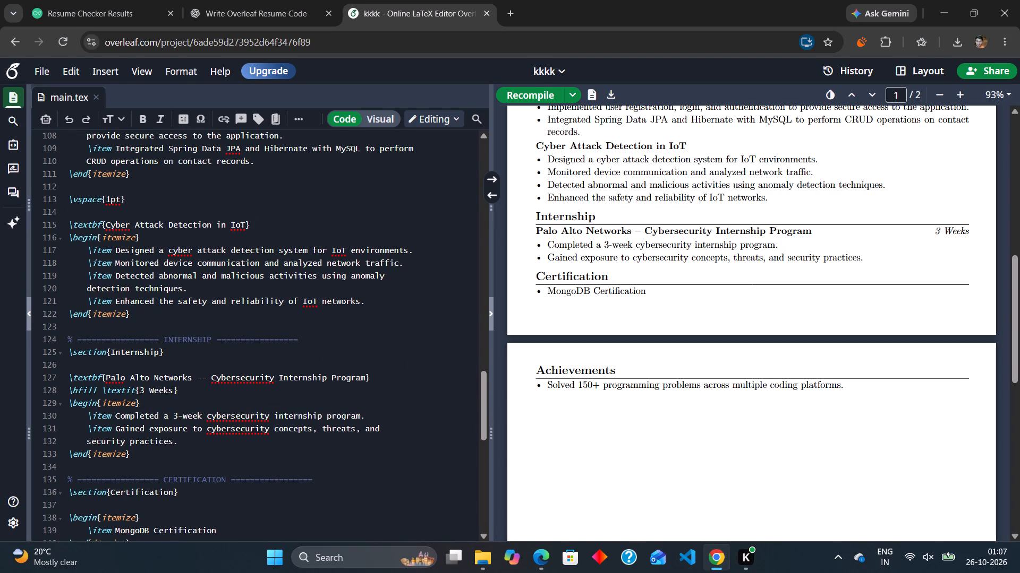
{"action": "left_click_drag", "start_coordinate": [140, 209], "coordinate": [70, 203]}
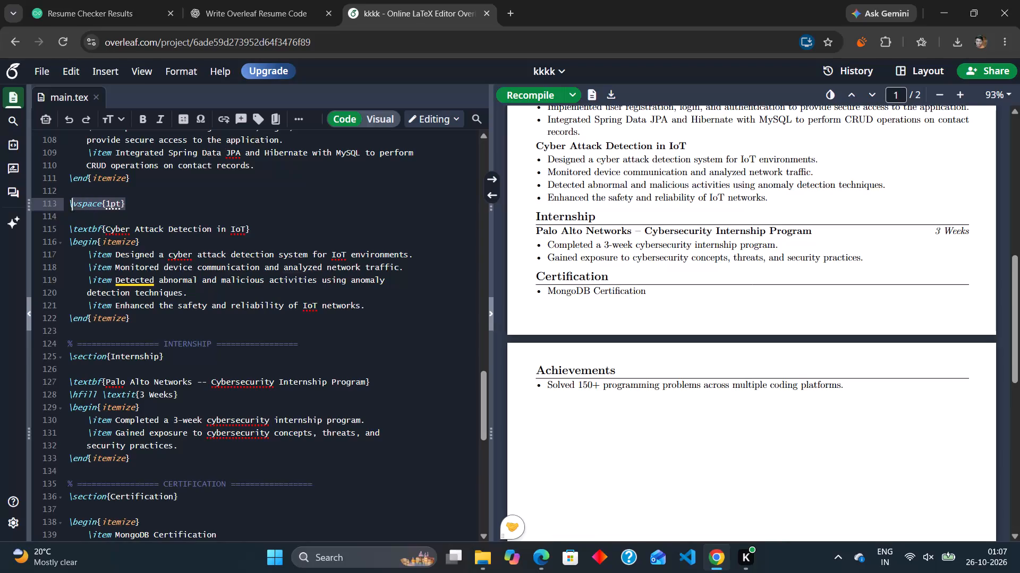
{"action": "left_click_drag", "start_coordinate": [70, 203], "coordinate": [67, 203]}
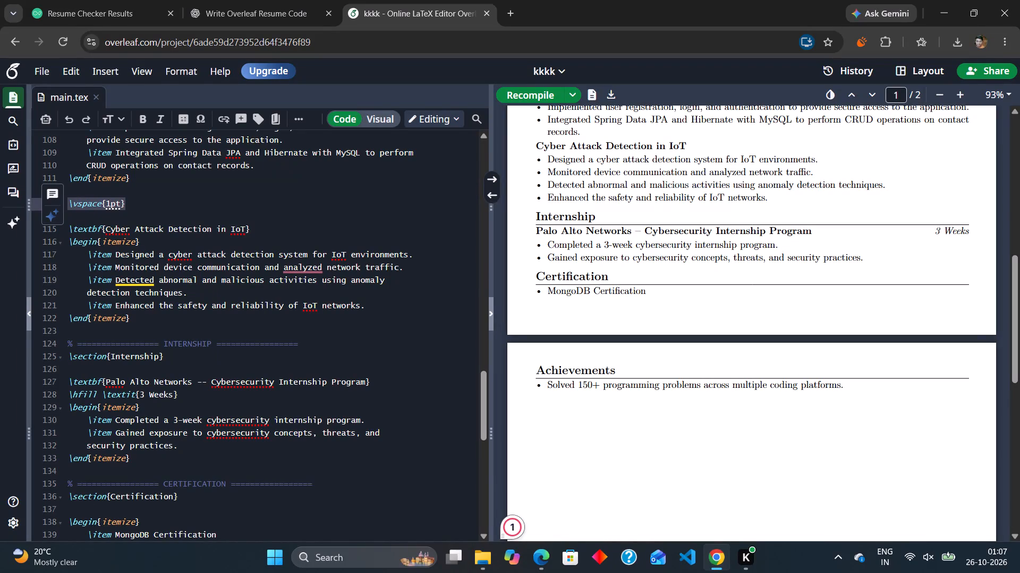
{"action": "key", "text": "ctrl+c"}
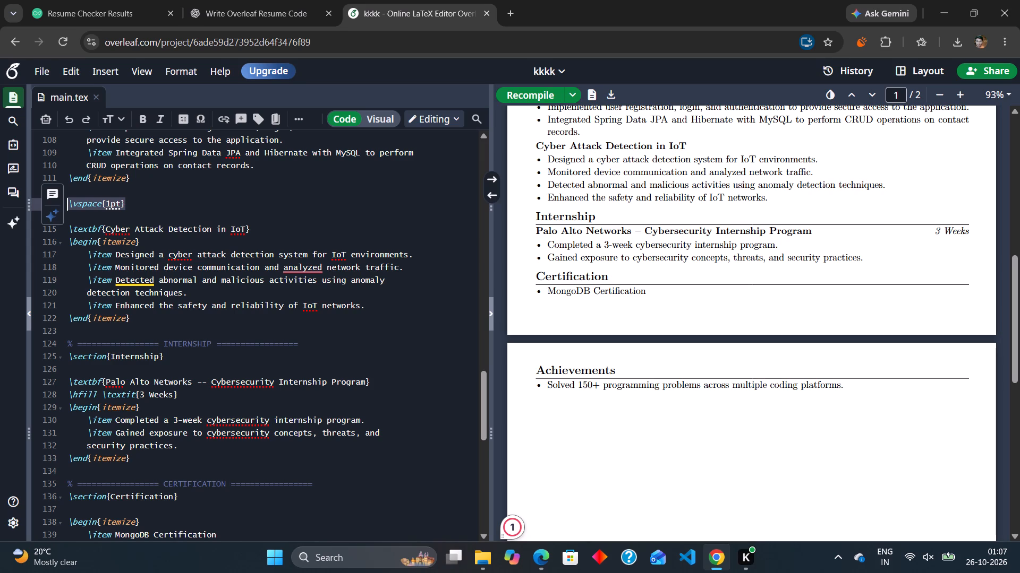
{"action": "left_click", "coordinate": [142, 332]}
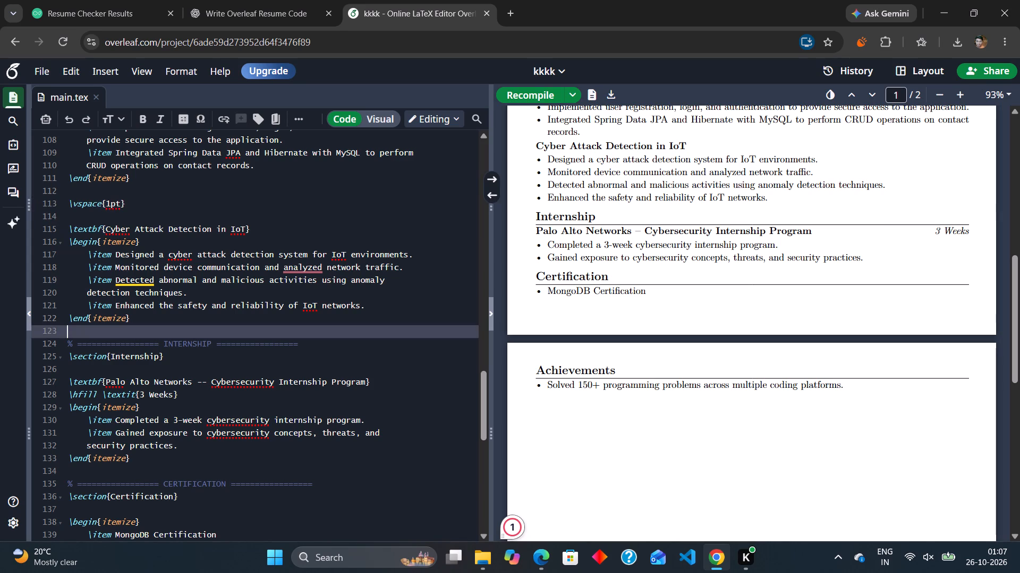
{"action": "key", "text": "ctrl+v"}
{"action": "left_click", "coordinate": [142, 332], "text": "ctrl"}
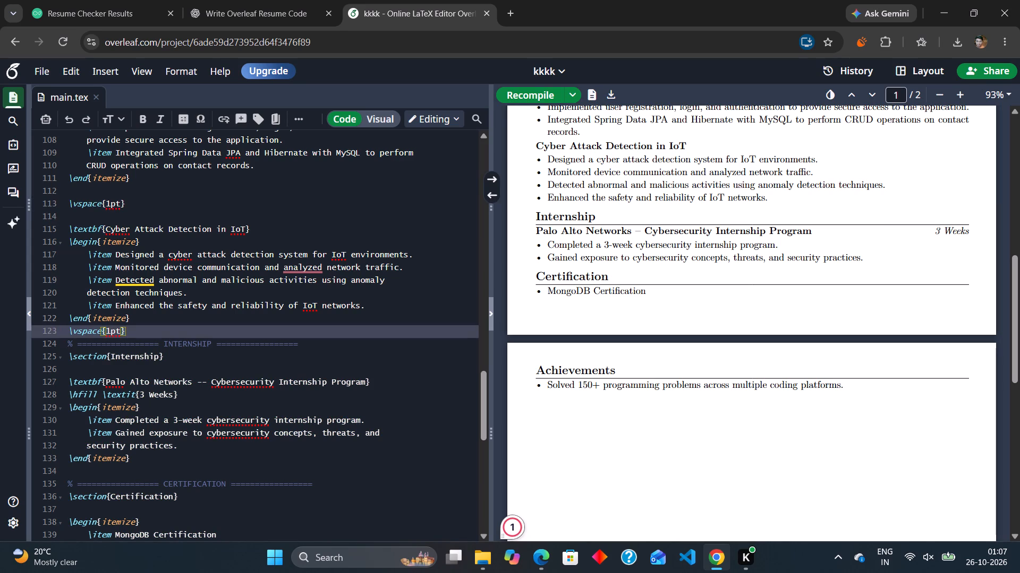
{"action": "left_click", "coordinate": [509, 97]}
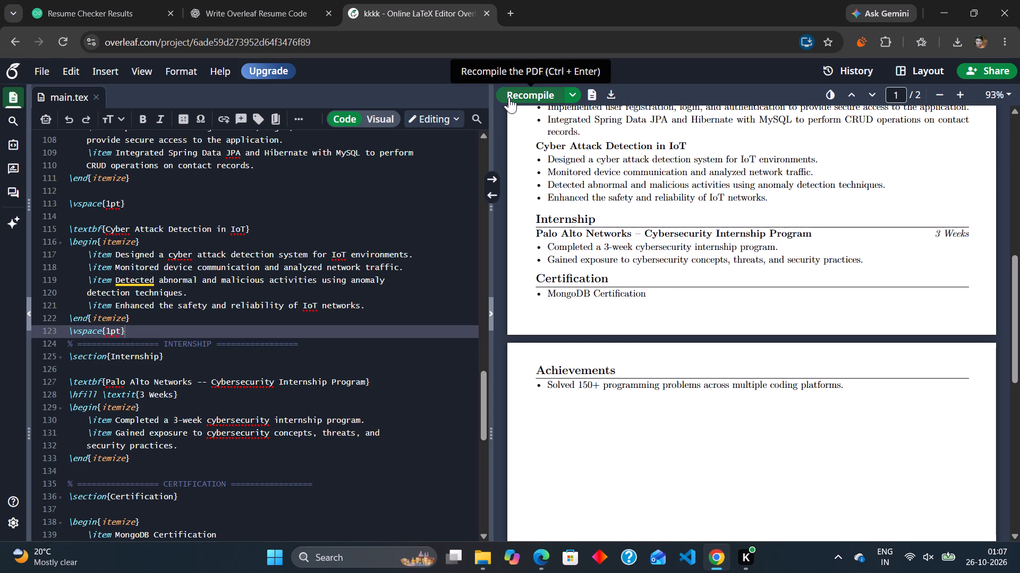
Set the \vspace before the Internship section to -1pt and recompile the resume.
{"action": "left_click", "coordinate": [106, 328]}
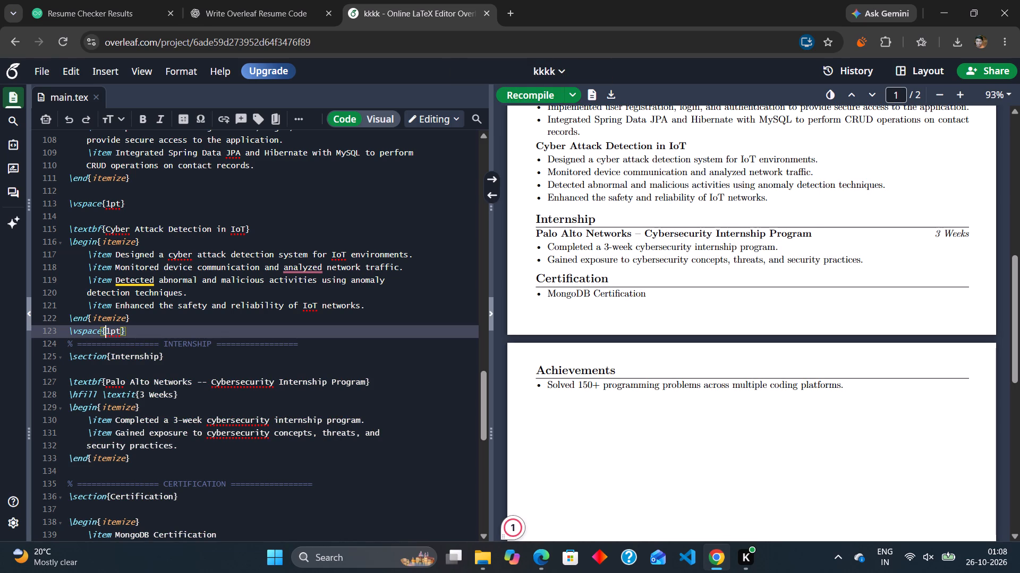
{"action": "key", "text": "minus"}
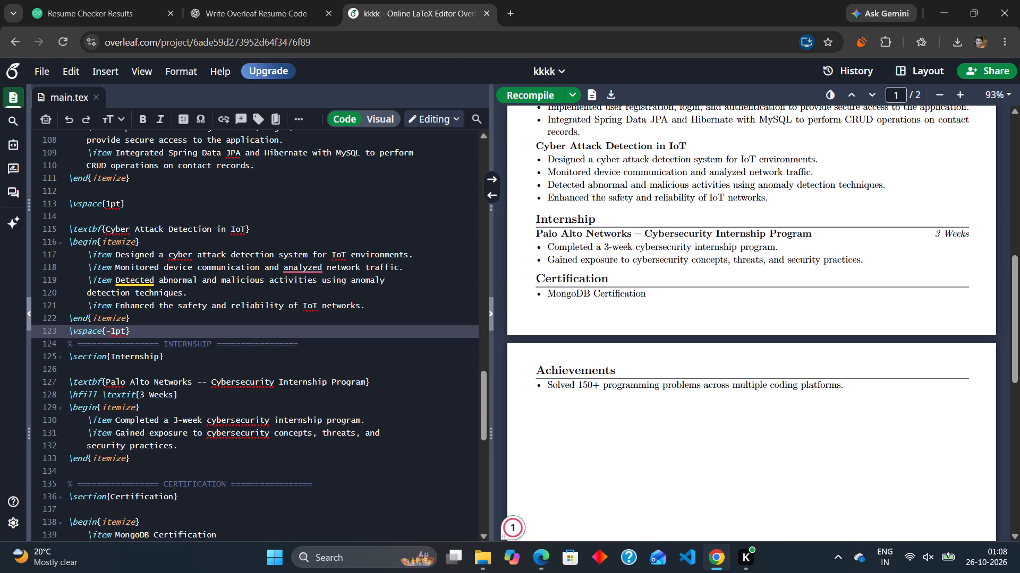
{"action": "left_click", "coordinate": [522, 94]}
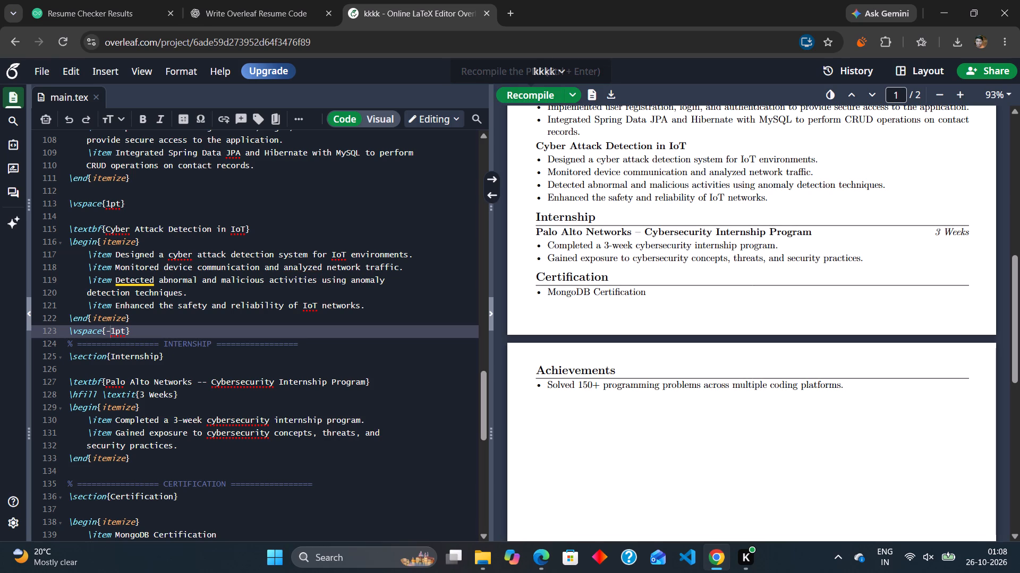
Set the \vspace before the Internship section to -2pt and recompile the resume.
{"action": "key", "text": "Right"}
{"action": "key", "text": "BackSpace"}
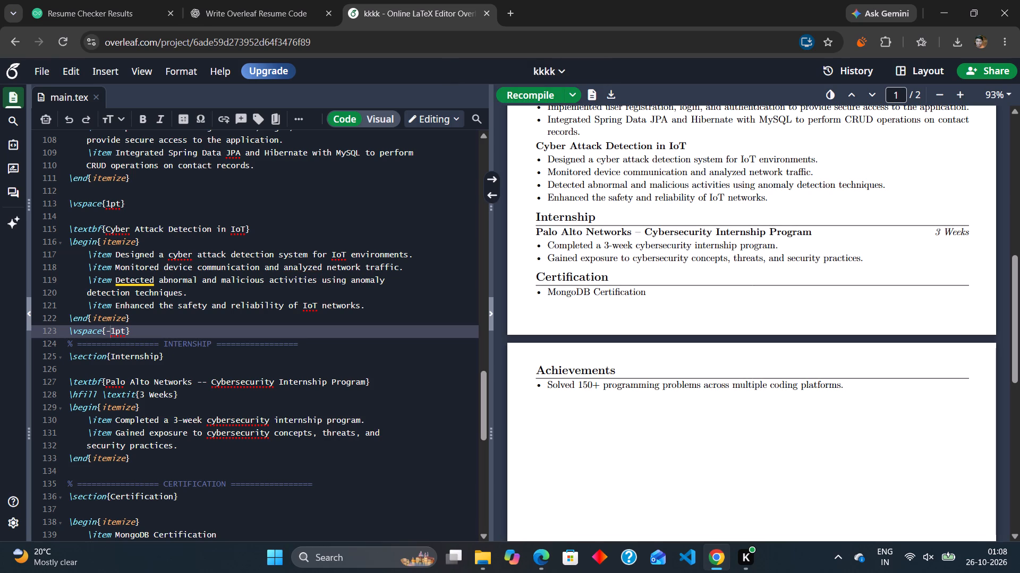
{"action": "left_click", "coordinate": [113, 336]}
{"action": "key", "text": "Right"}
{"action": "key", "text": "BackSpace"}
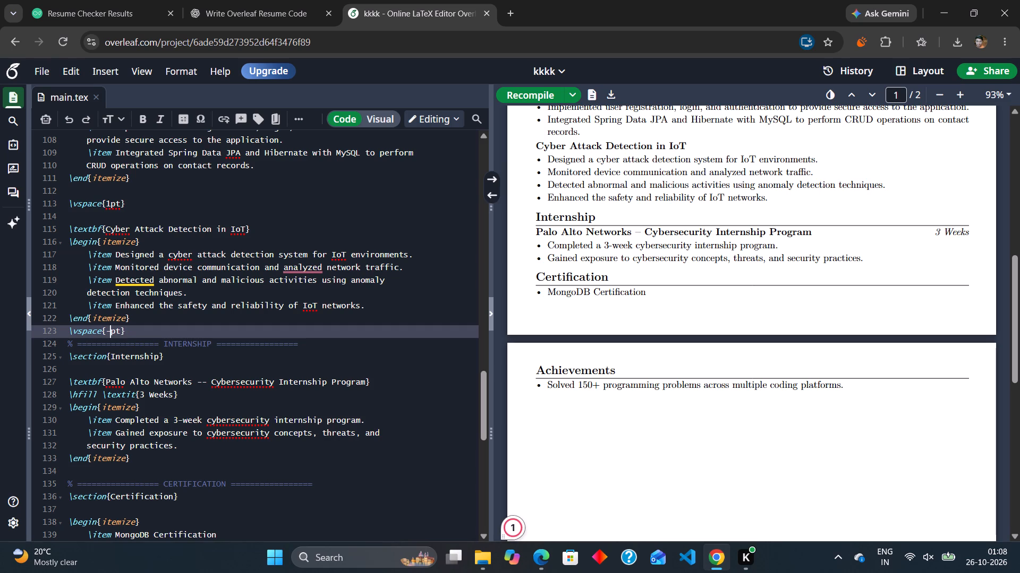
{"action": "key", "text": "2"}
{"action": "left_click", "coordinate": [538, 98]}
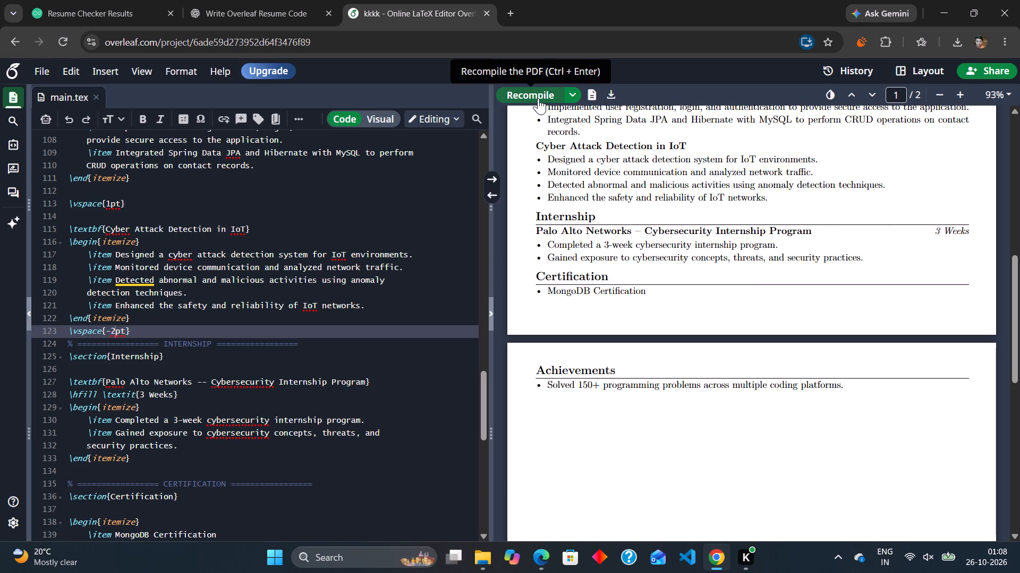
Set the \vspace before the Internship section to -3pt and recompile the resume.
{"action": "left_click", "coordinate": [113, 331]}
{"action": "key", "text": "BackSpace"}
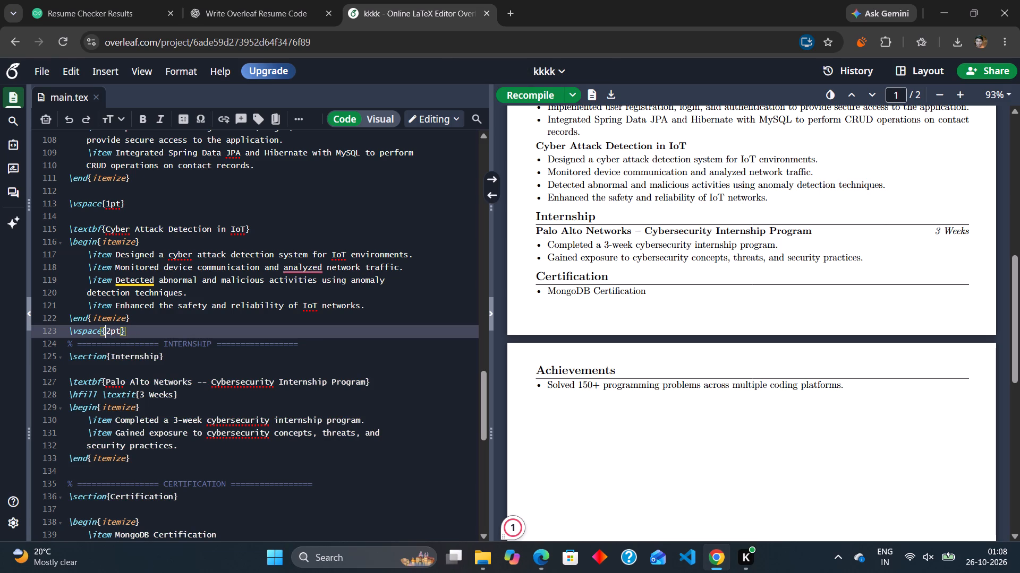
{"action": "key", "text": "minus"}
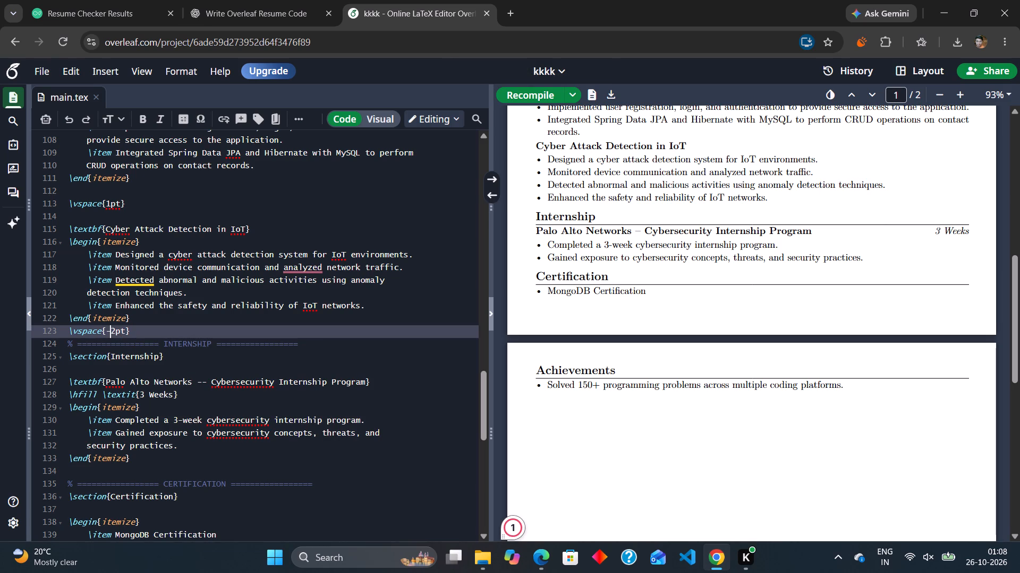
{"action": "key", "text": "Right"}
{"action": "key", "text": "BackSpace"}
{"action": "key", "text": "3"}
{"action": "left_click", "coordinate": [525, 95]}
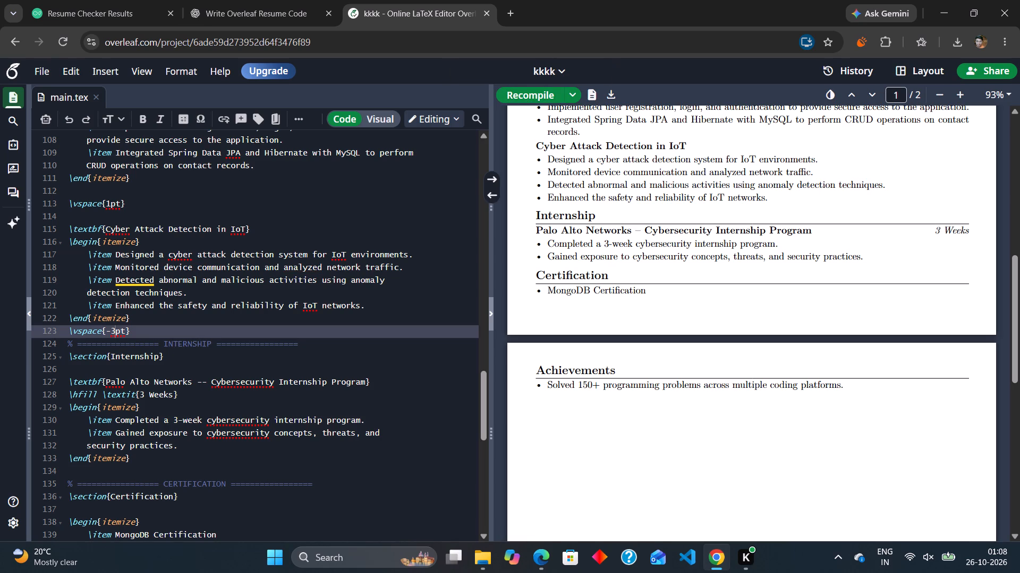
Set the \vspace before the Internship section to -5pt and recompile the resume.
{"action": "left_click", "coordinate": [114, 332]}
{"action": "key", "text": "BackSpace"}
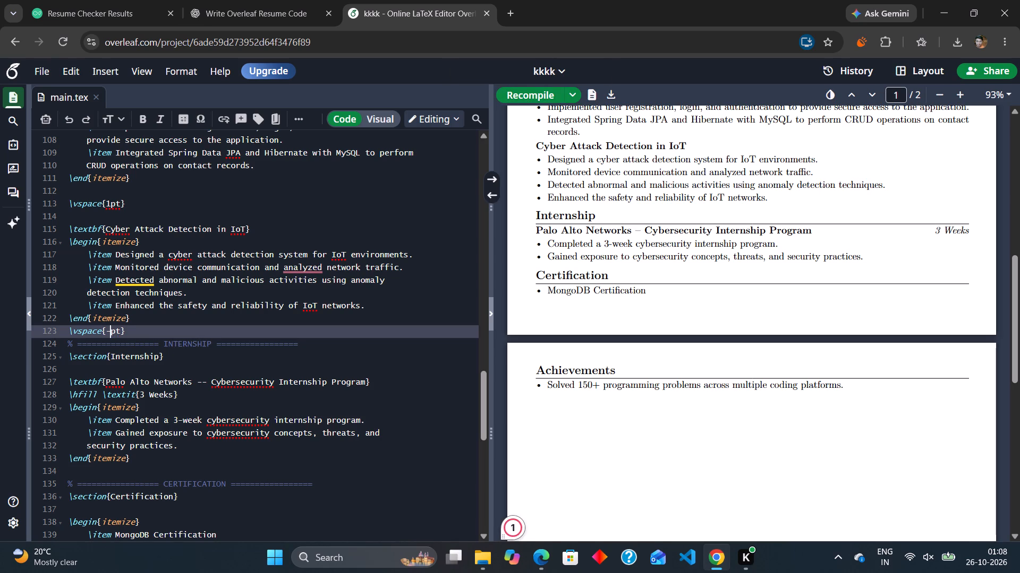
{"action": "key", "text": "5"}
{"action": "left_click", "coordinate": [552, 99]}
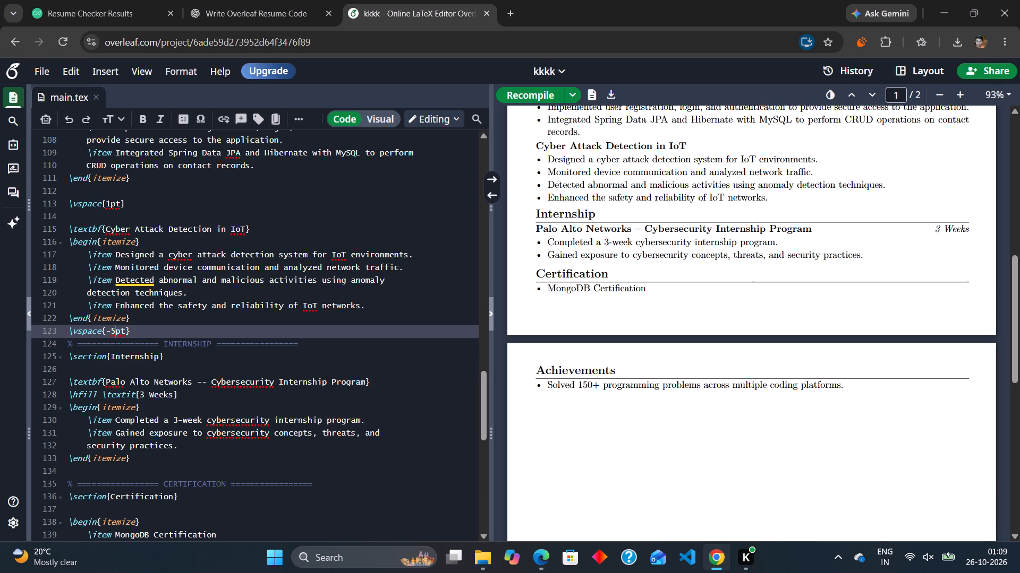
Copy the \vspace{-5pt} line onto the blank line between the Internship and Certification sections and recompile the resume.
{"action": "left_click_drag", "start_coordinate": [137, 333], "coordinate": [68, 329]}
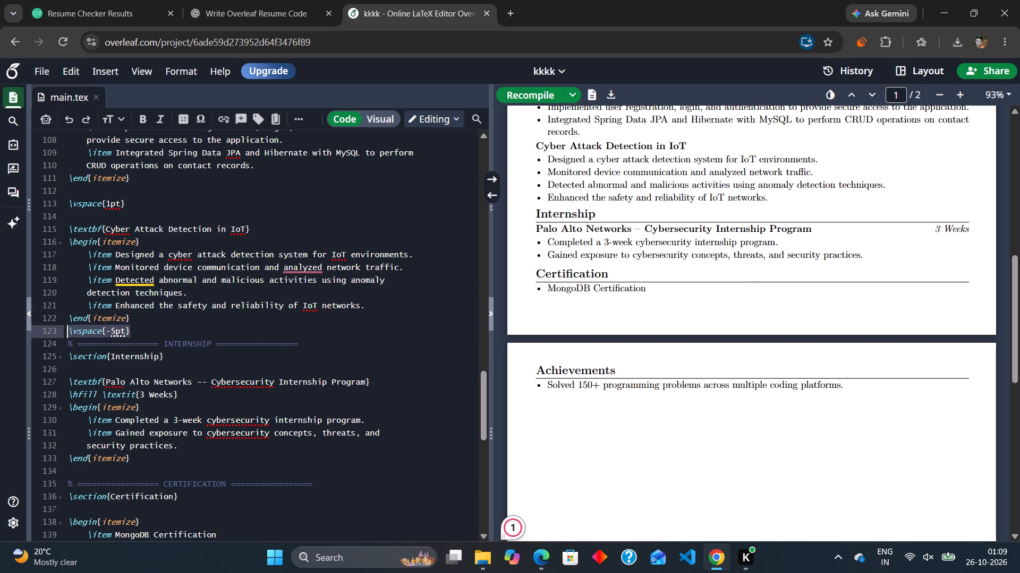
{"action": "key", "text": "ctrl+c"}
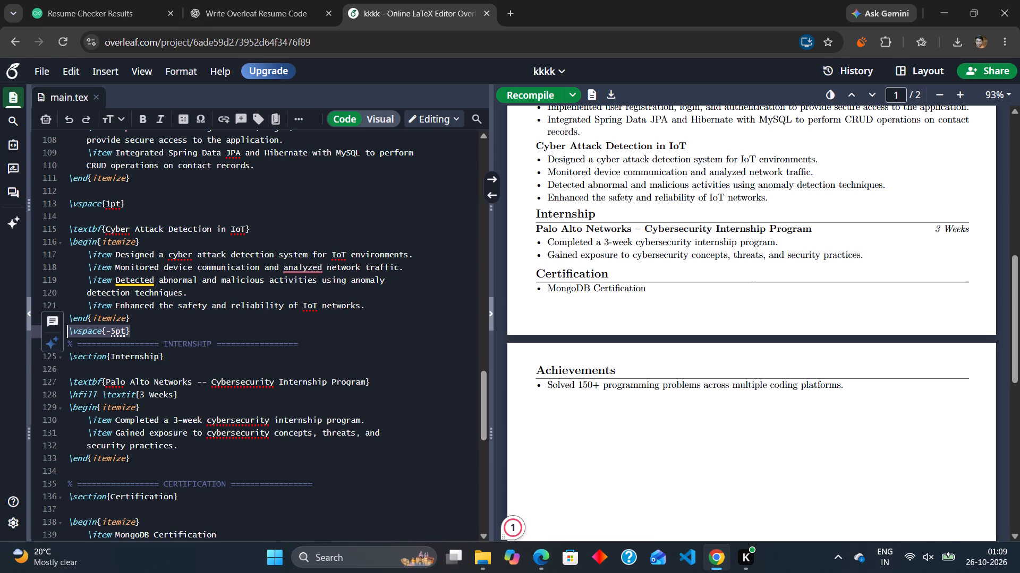
{"action": "scroll", "coordinate": [129, 404], "scroll_direction": "down", "scroll_amount": 1}
{"action": "left_click", "coordinate": [118, 426]}
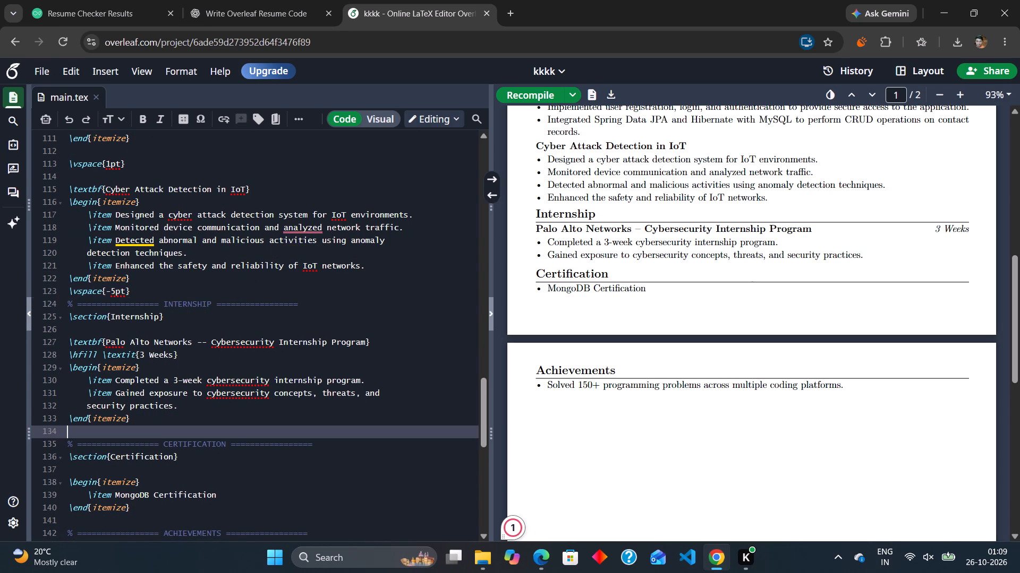
{"action": "key", "text": "ctrl+v"}
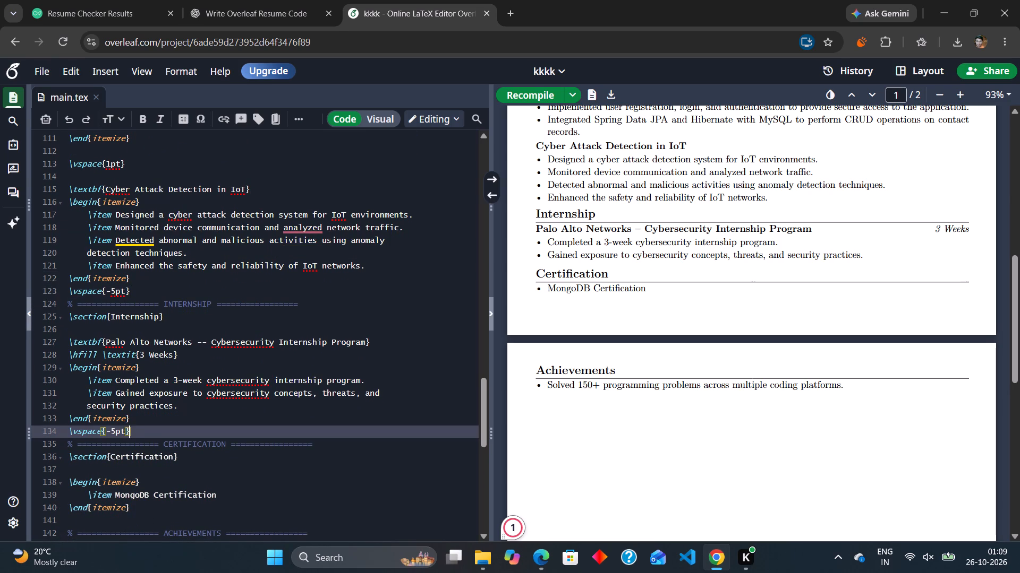
{"action": "left_click", "coordinate": [530, 92]}
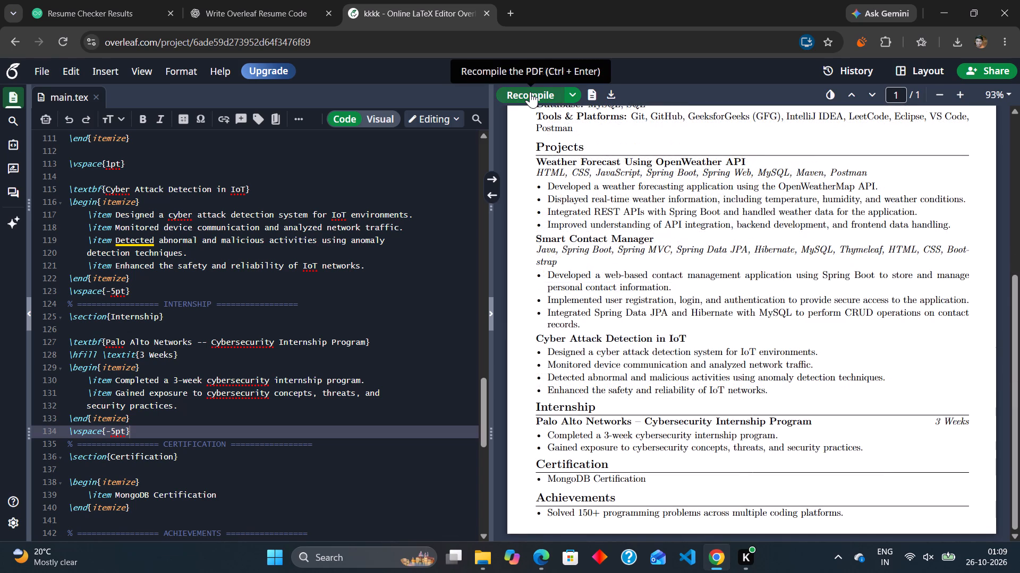
Look over the recompiled resume from Education to Achievements to check its spacing and how it fits the page.
{"action": "scroll", "coordinate": [579, 322], "scroll_direction": "down", "scroll_amount": 1}
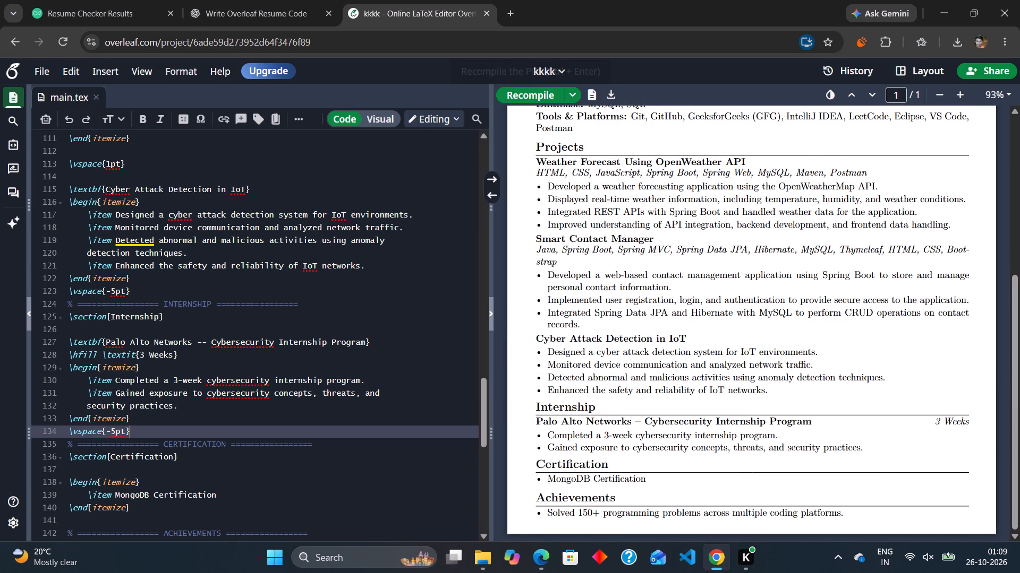
{"action": "scroll", "coordinate": [579, 322], "scroll_direction": "down", "scroll_amount": 2}
{"action": "scroll", "coordinate": [579, 322], "scroll_direction": "up", "scroll_amount": 7}
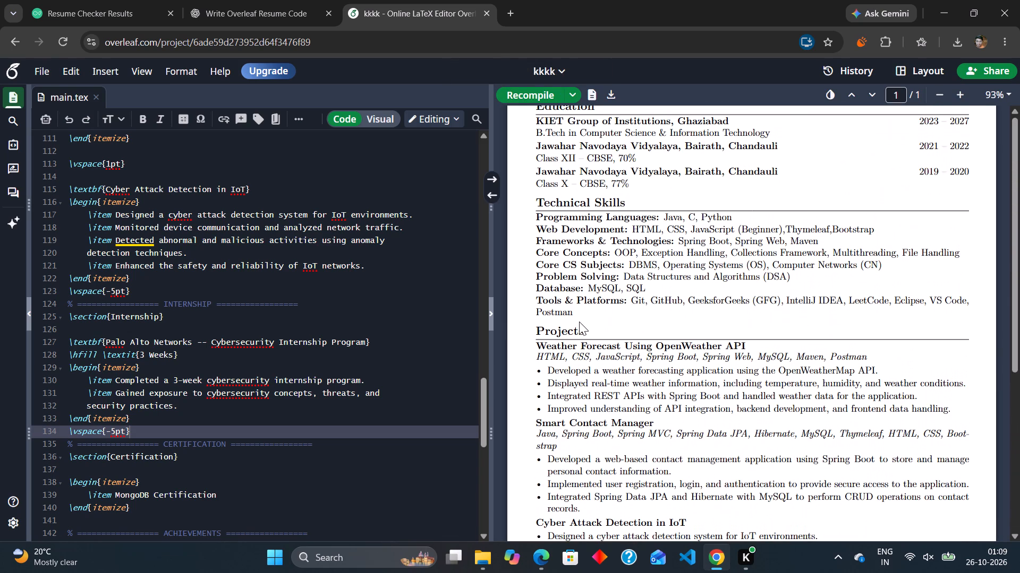
{"action": "scroll", "coordinate": [579, 322], "scroll_direction": "down", "scroll_amount": 4}
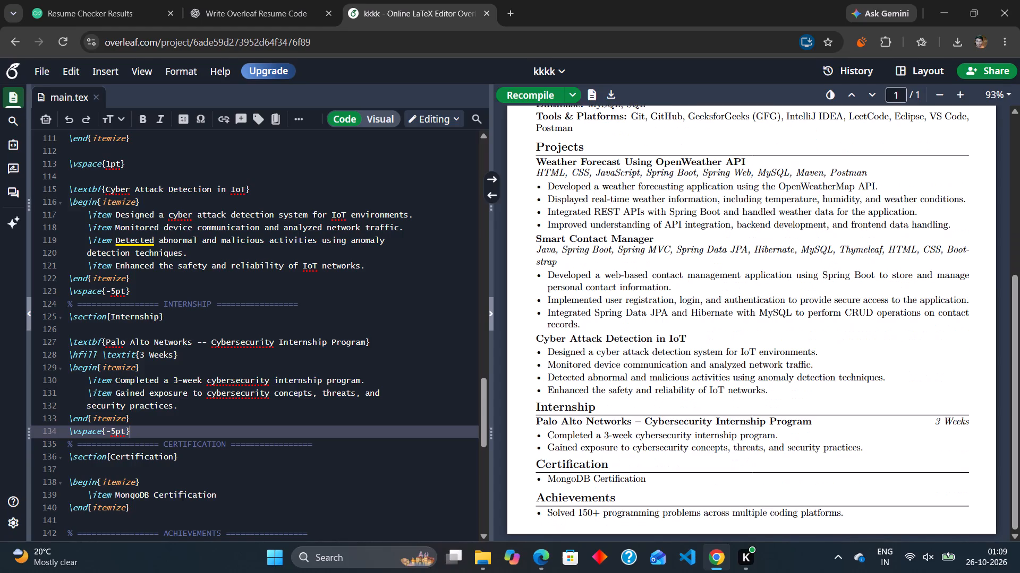
Download the compiled resume as kkkk.pdf and open it from the Downloads folder.
{"action": "scroll", "coordinate": [579, 322], "scroll_direction": "up", "scroll_amount": 1}
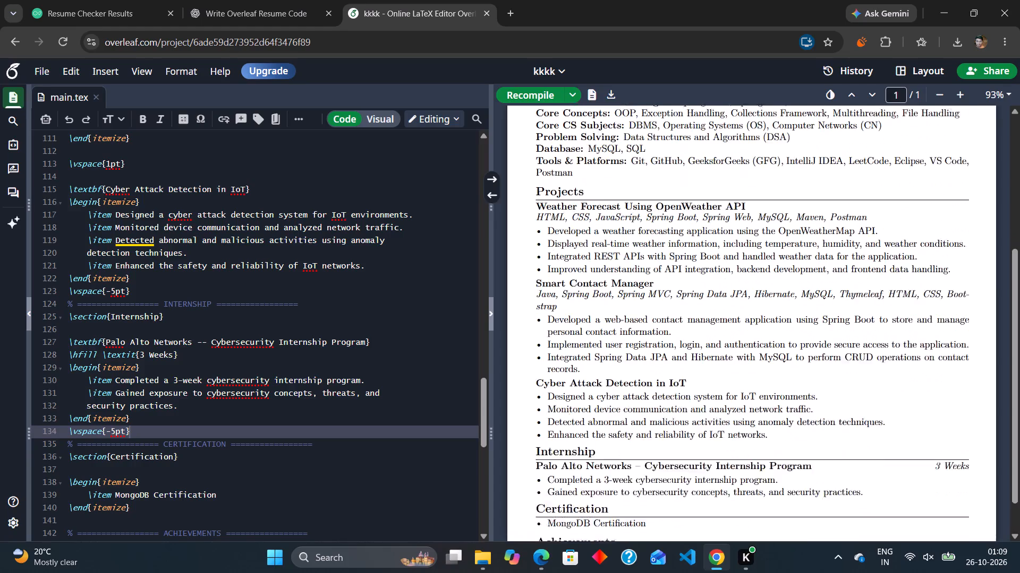
{"action": "scroll", "coordinate": [579, 322], "scroll_direction": "up", "scroll_amount": 1}
{"action": "scroll", "coordinate": [579, 322], "scroll_direction": "down", "scroll_amount": 3}
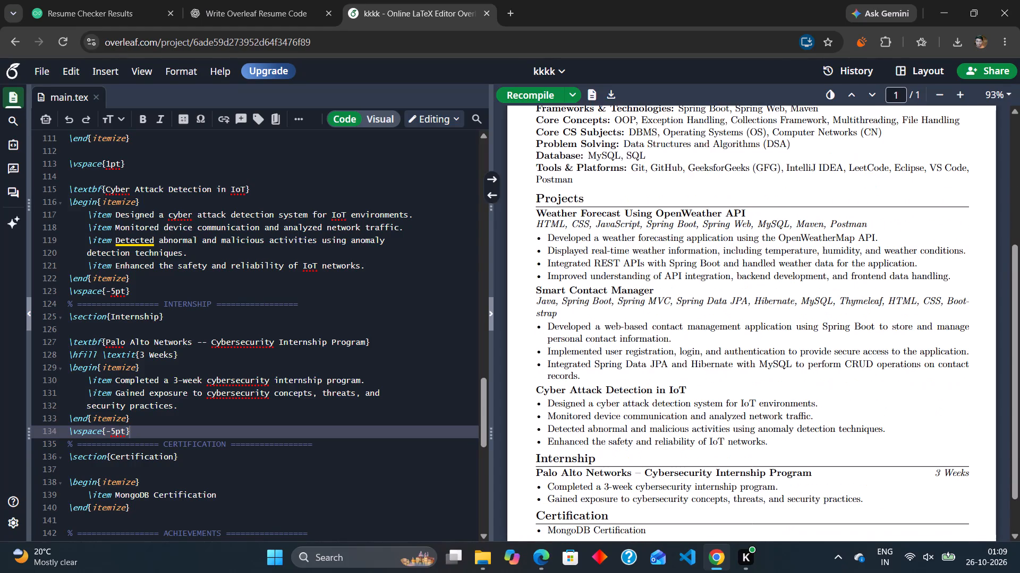
{"action": "scroll", "coordinate": [579, 322], "scroll_direction": "up", "scroll_amount": 4}
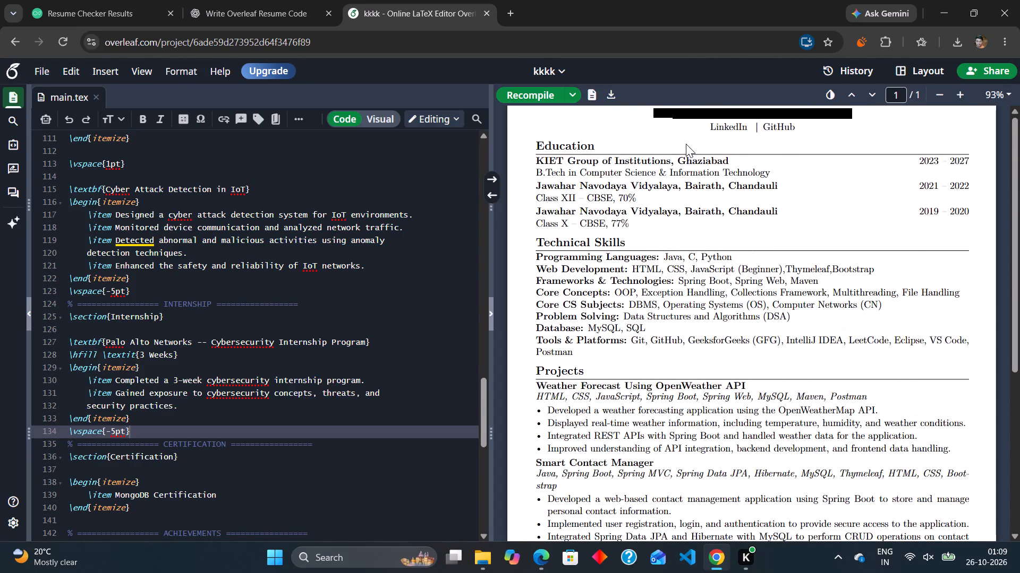
{"action": "left_click", "coordinate": [609, 93]}
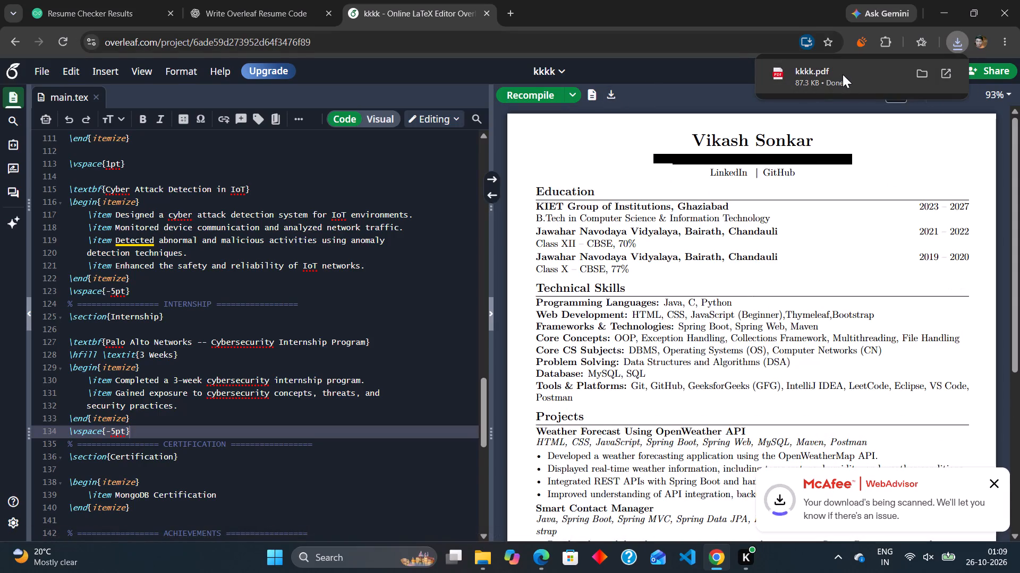
{"action": "left_click", "coordinate": [920, 75]}
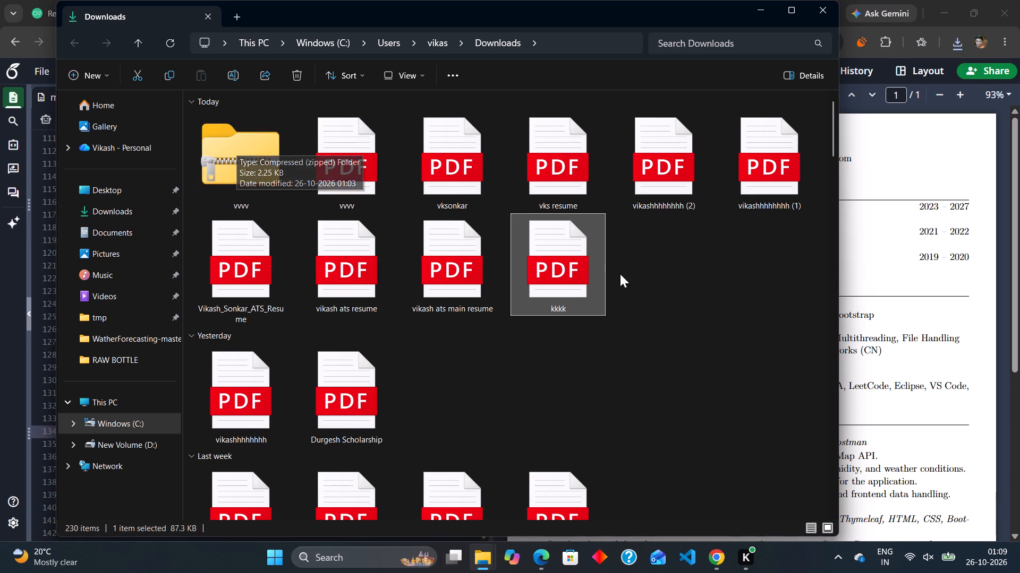
{"action": "double_click", "coordinate": [576, 275]}
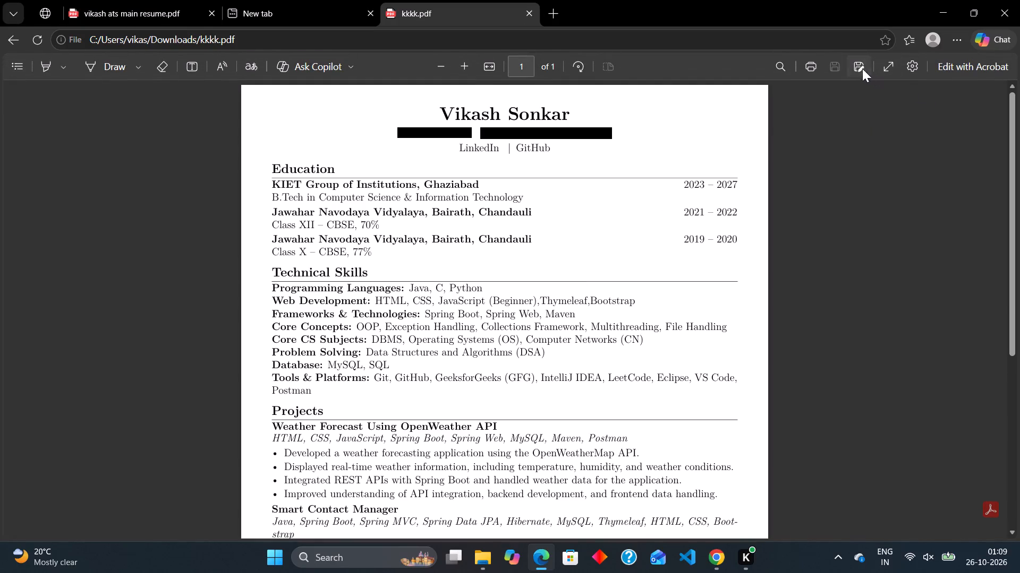
Print kkkk.pdf with Microsoft Print to PDF and save the output in Downloads under a file name based on the resume owner's name.
{"action": "left_click", "coordinate": [813, 69]}
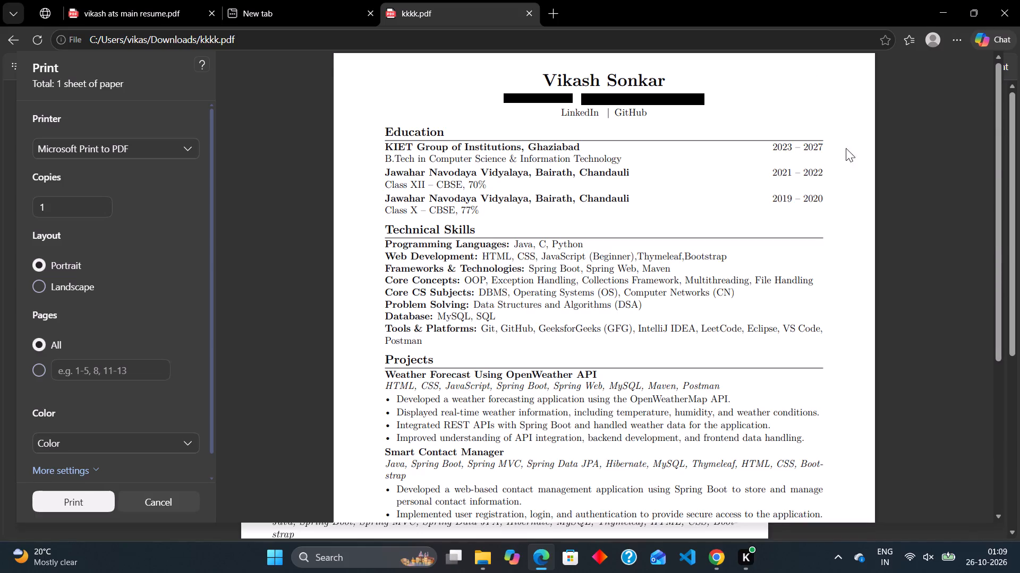
{"action": "scroll", "coordinate": [865, 187], "scroll_direction": "down", "scroll_amount": 6}
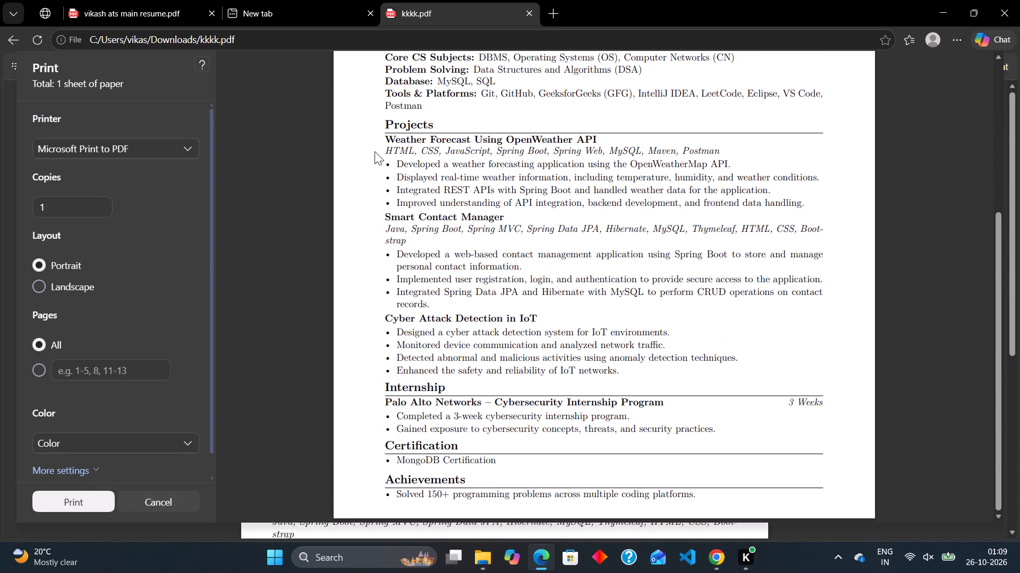
{"action": "left_click", "coordinate": [82, 500]}
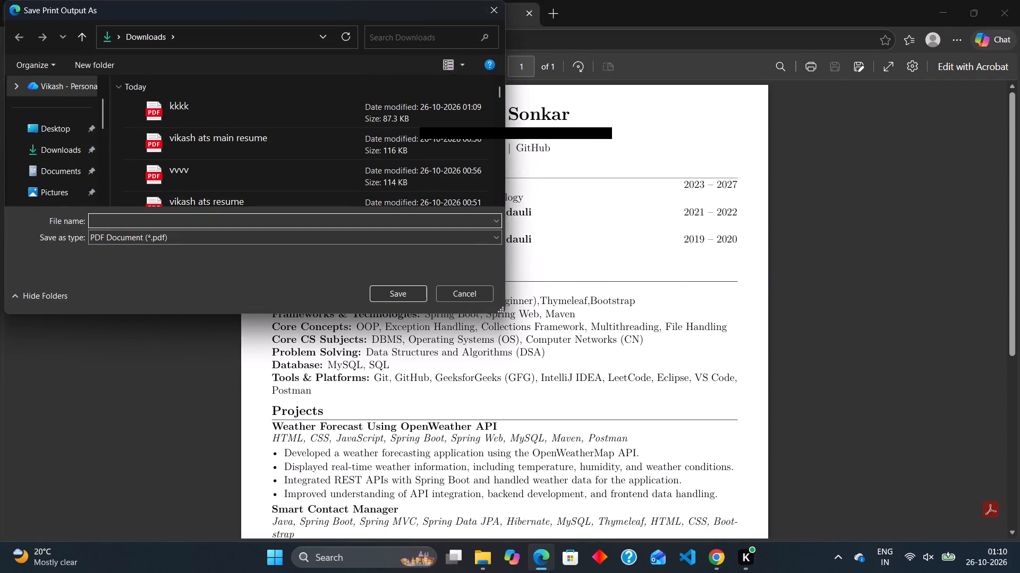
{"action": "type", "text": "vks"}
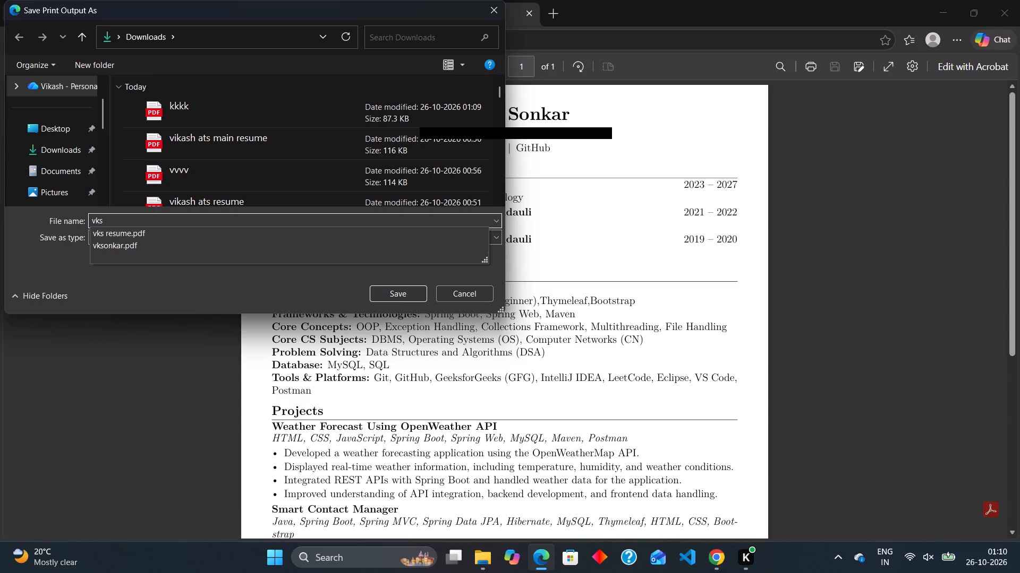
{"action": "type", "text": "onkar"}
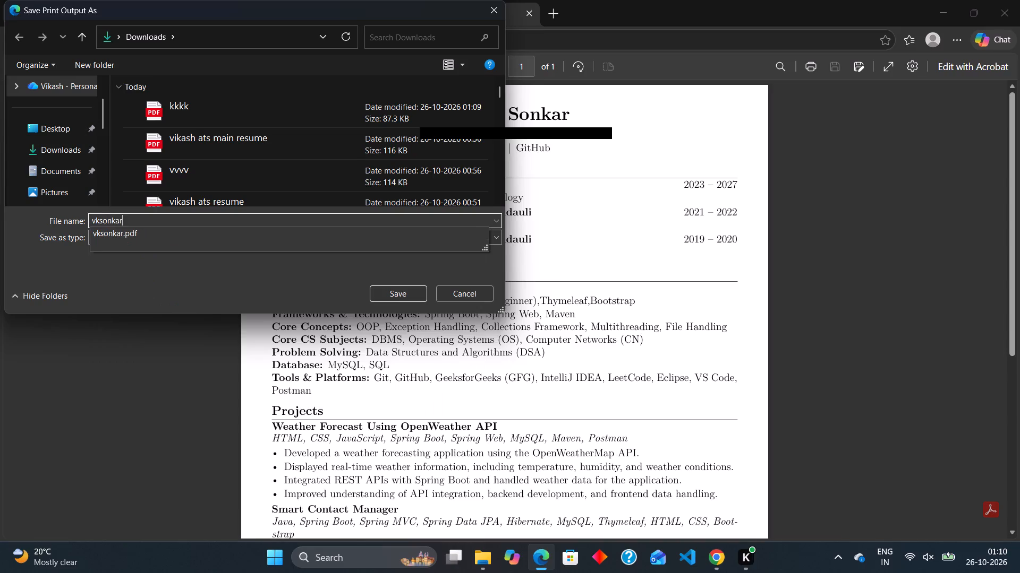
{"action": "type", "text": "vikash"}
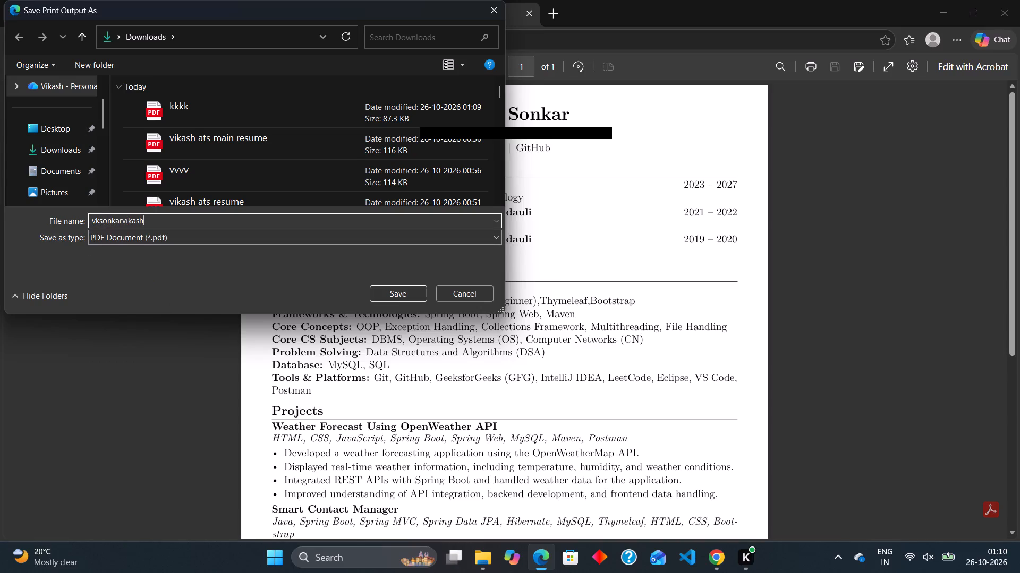
{"action": "left_click", "coordinate": [380, 289]}
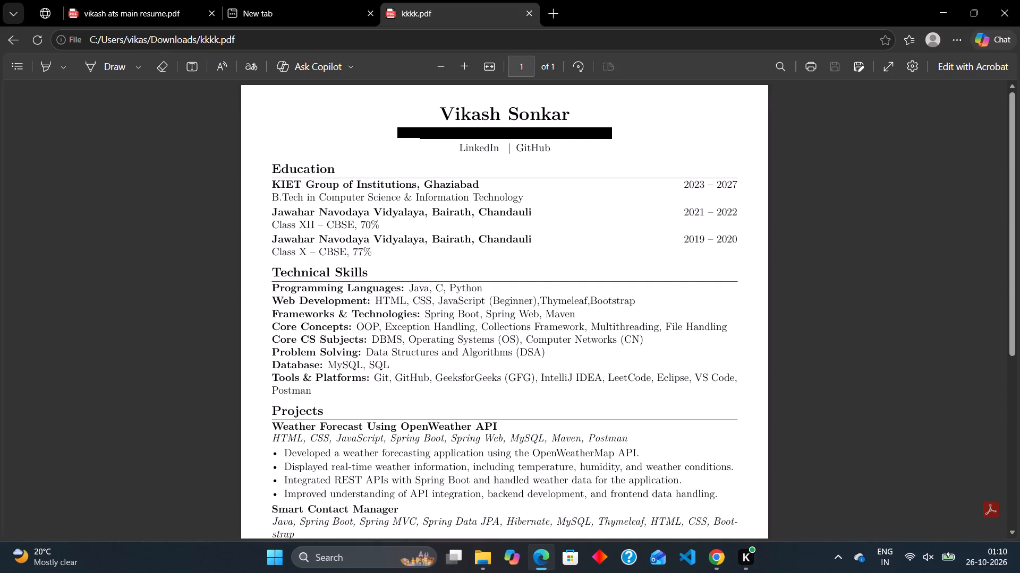
Look through the opened kkkk.pdf from the header to Achievements to check its layout, and close the viewer window.
{"action": "scroll", "coordinate": [444, 361], "scroll_direction": "down", "scroll_amount": 5}
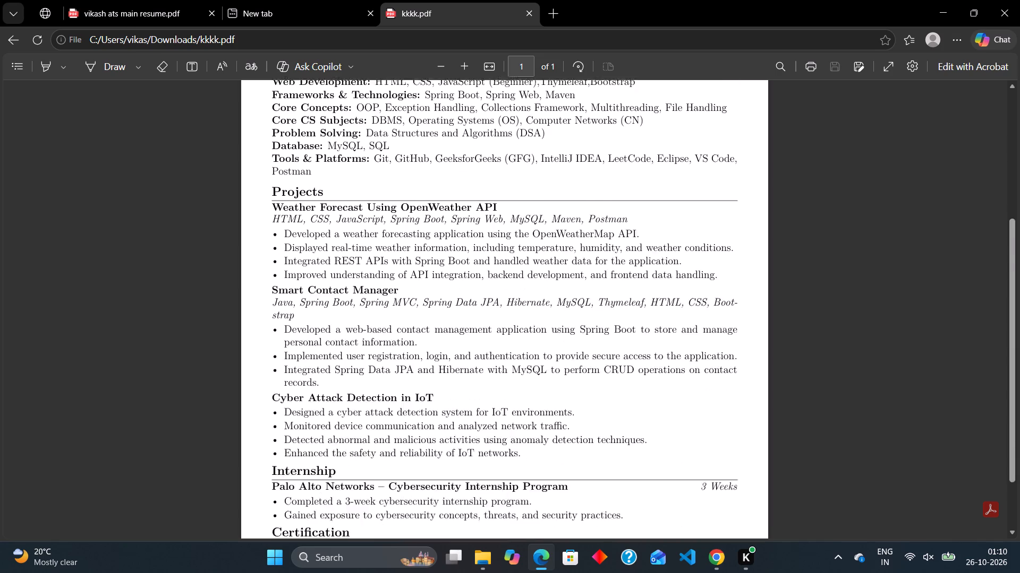
{"action": "scroll", "coordinate": [444, 361], "scroll_direction": "up", "scroll_amount": 1}
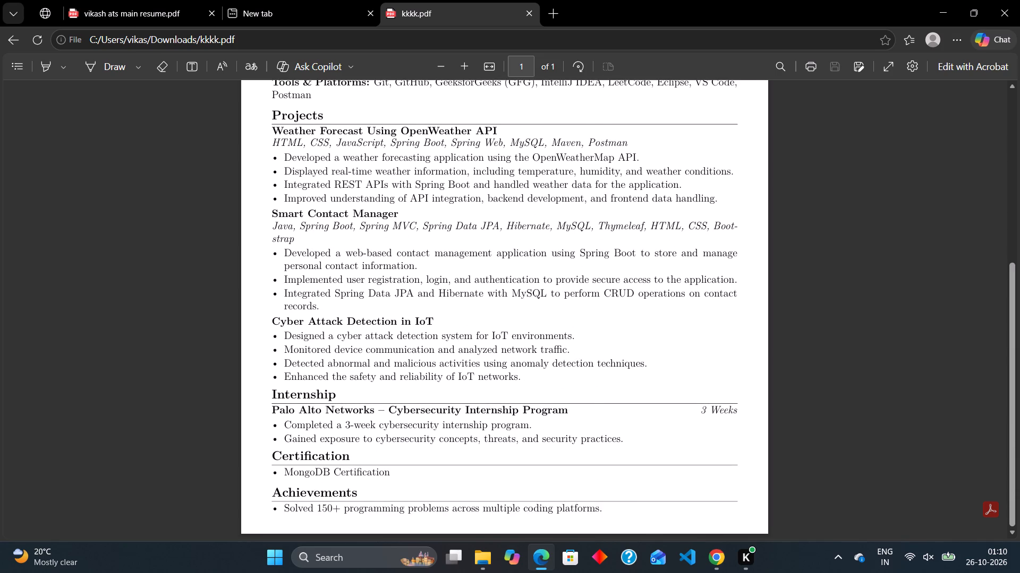
{"action": "scroll", "coordinate": [444, 361], "scroll_direction": "up", "scroll_amount": 1}
{"action": "scroll", "coordinate": [429, 283], "scroll_direction": "up", "scroll_amount": 3}
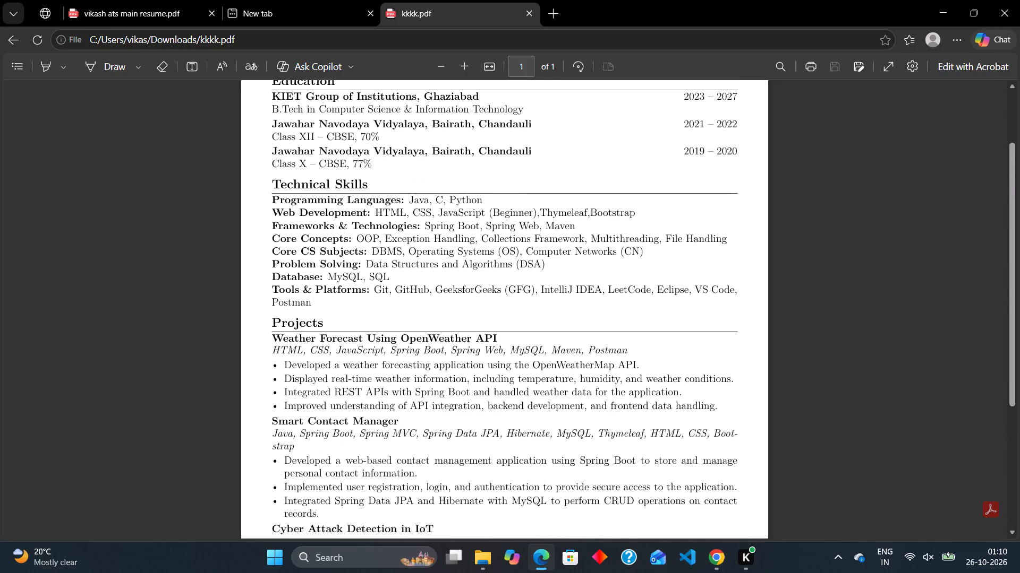
{"action": "scroll", "coordinate": [429, 283], "scroll_direction": "up", "scroll_amount": 3}
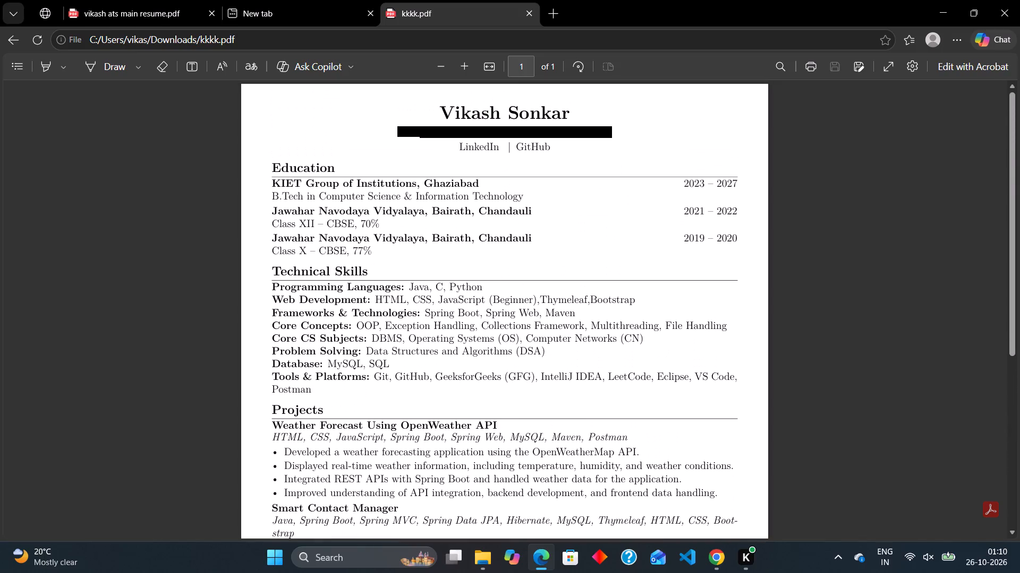
{"action": "scroll", "coordinate": [429, 283], "scroll_direction": "up", "scroll_amount": 1}
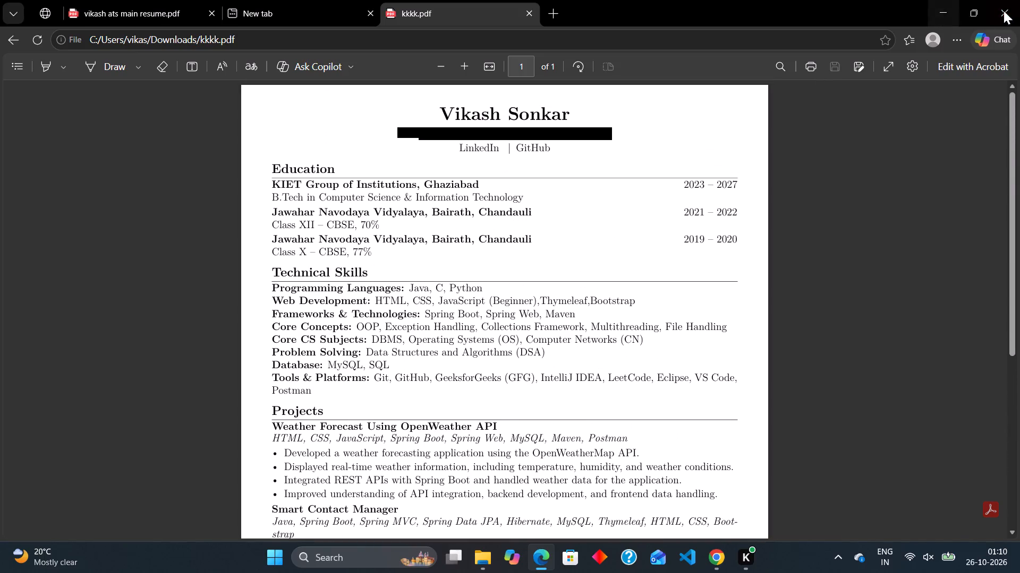
{"action": "left_click", "coordinate": [1006, 11]}
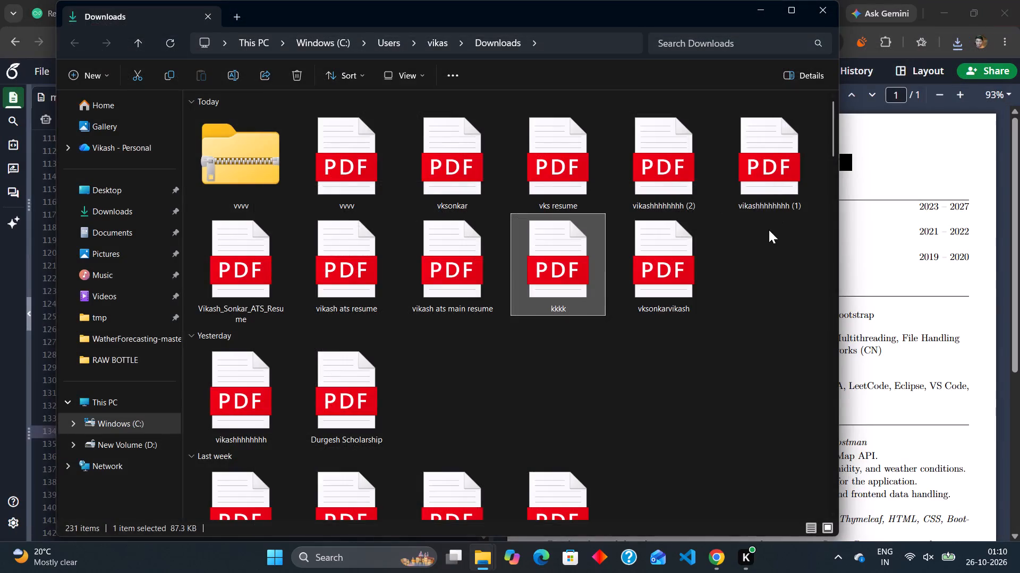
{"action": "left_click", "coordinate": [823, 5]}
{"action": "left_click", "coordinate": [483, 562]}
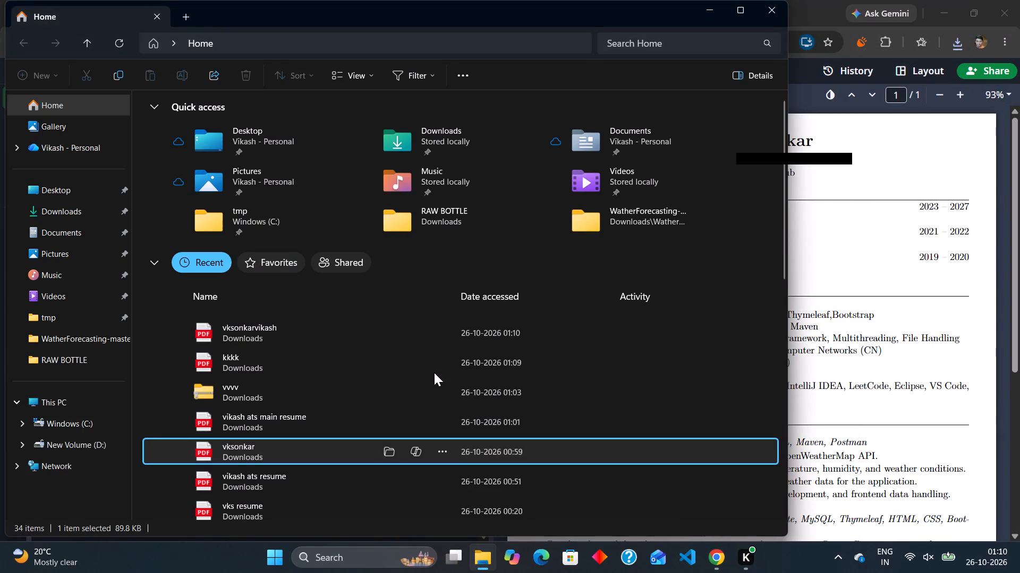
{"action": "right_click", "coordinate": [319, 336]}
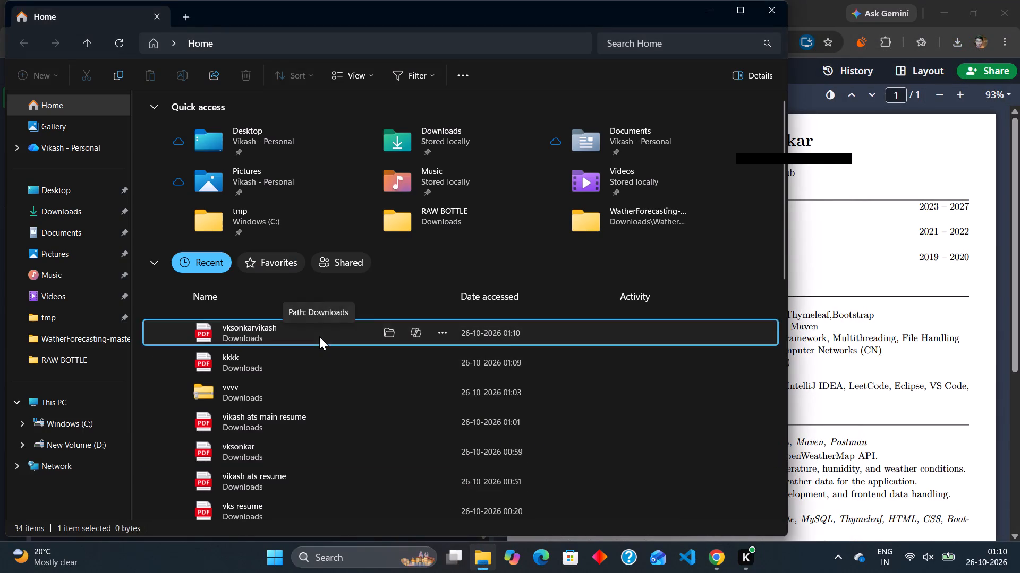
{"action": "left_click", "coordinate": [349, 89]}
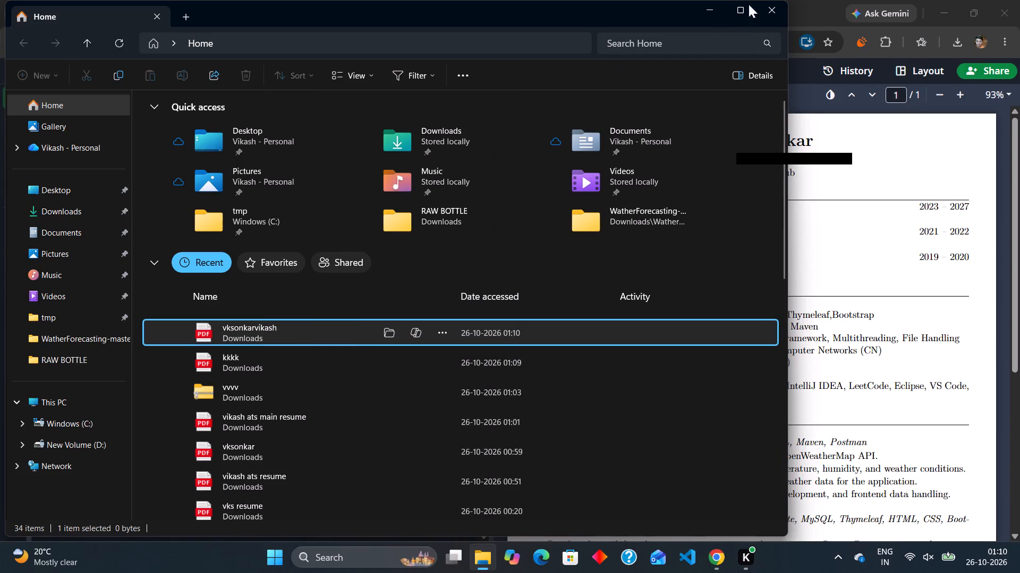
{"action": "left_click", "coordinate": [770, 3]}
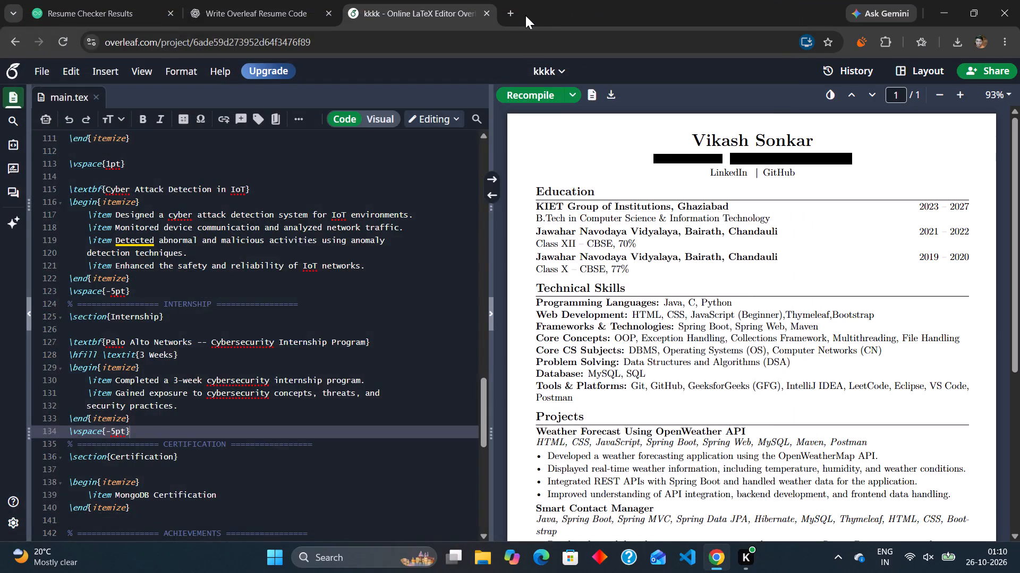
Return to Enhancv's resume checker start page and upload the newly printed resume PDF from Downloads.
{"action": "left_click", "coordinate": [516, 15]}
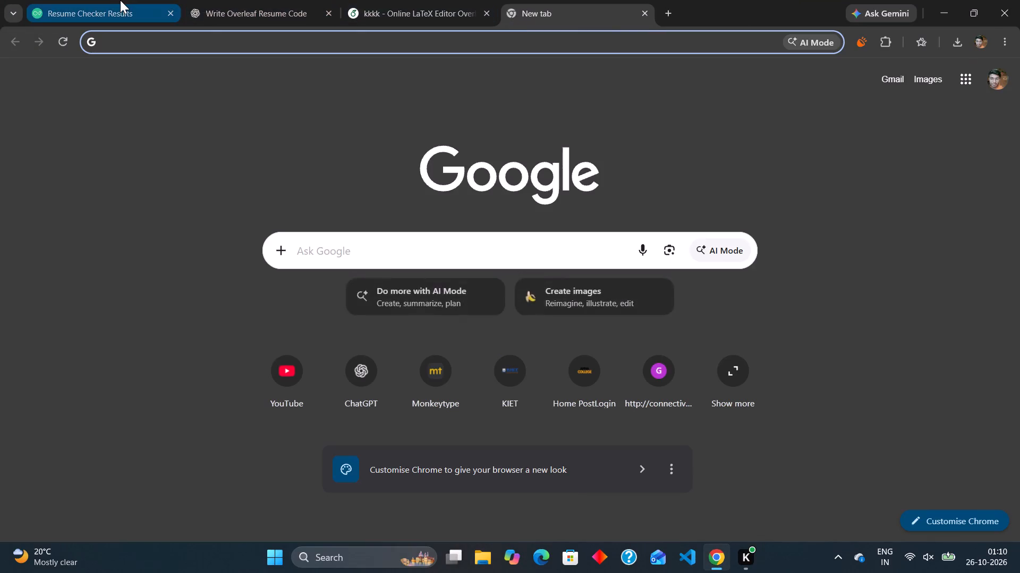
{"action": "left_click", "coordinate": [118, 0]}
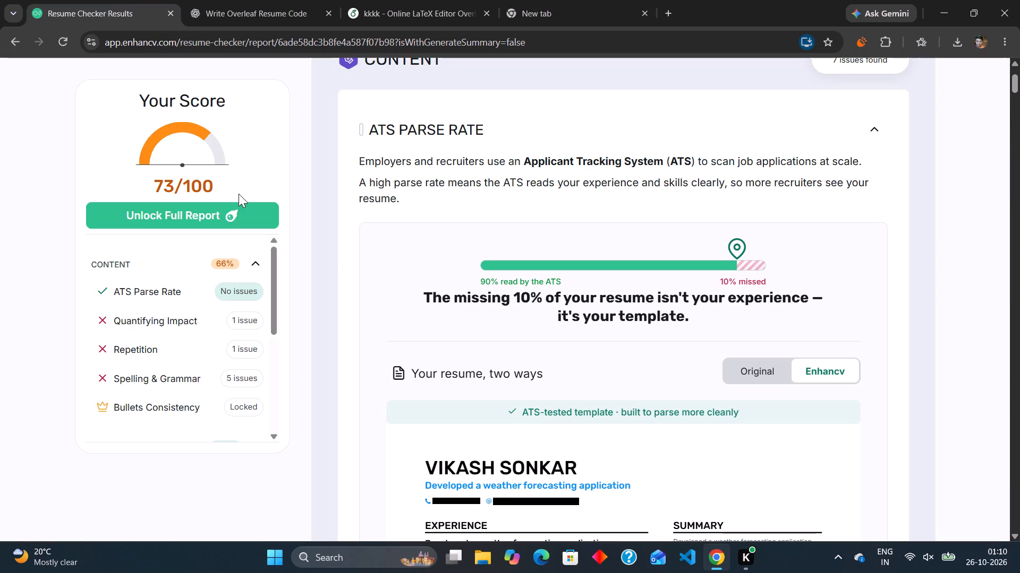
{"action": "scroll", "coordinate": [239, 194], "scroll_direction": "up", "scroll_amount": 1}
{"action": "left_click", "coordinate": [16, 50]}
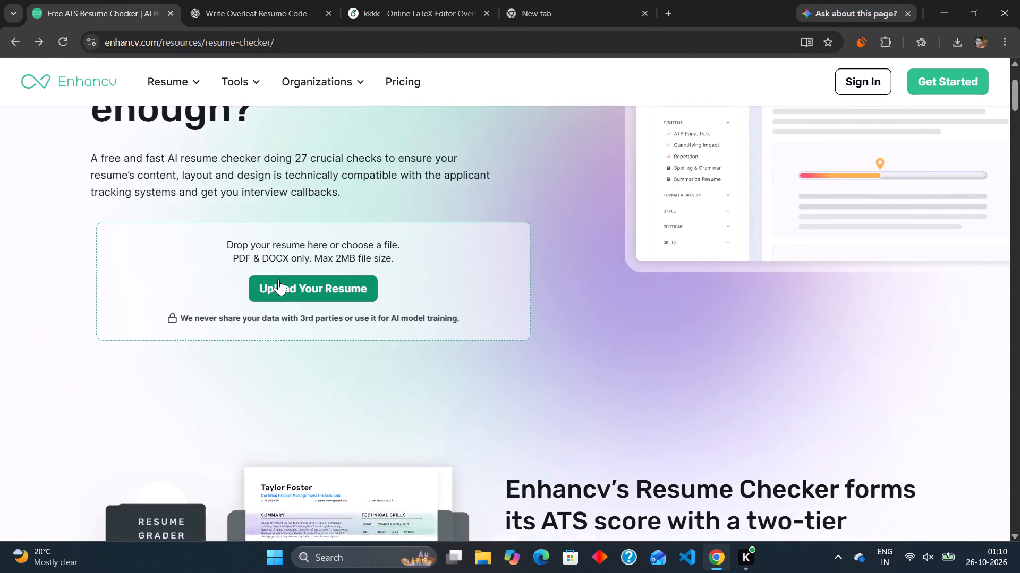
{"action": "left_click", "coordinate": [278, 279]}
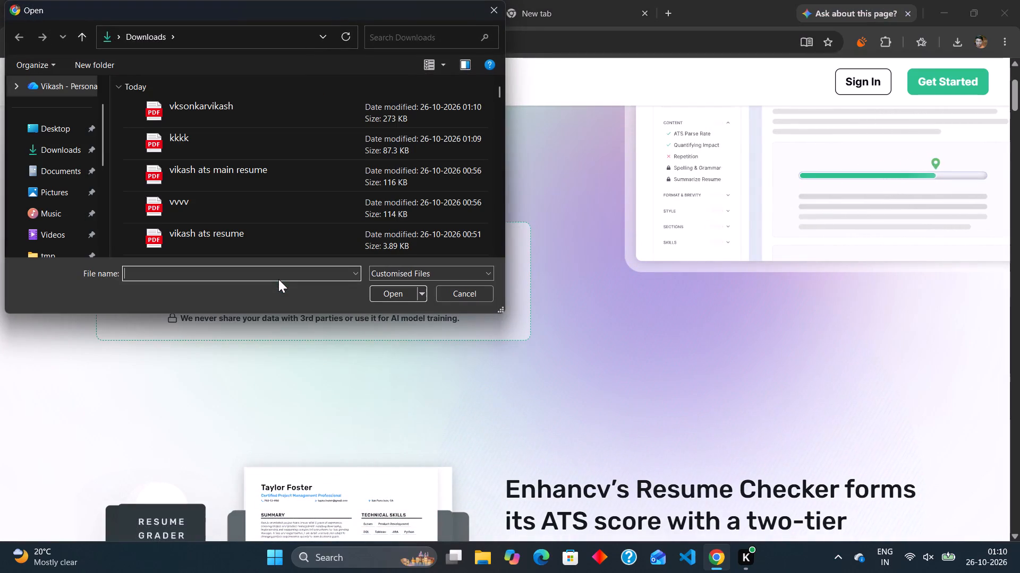
{"action": "left_click", "coordinate": [251, 112]}
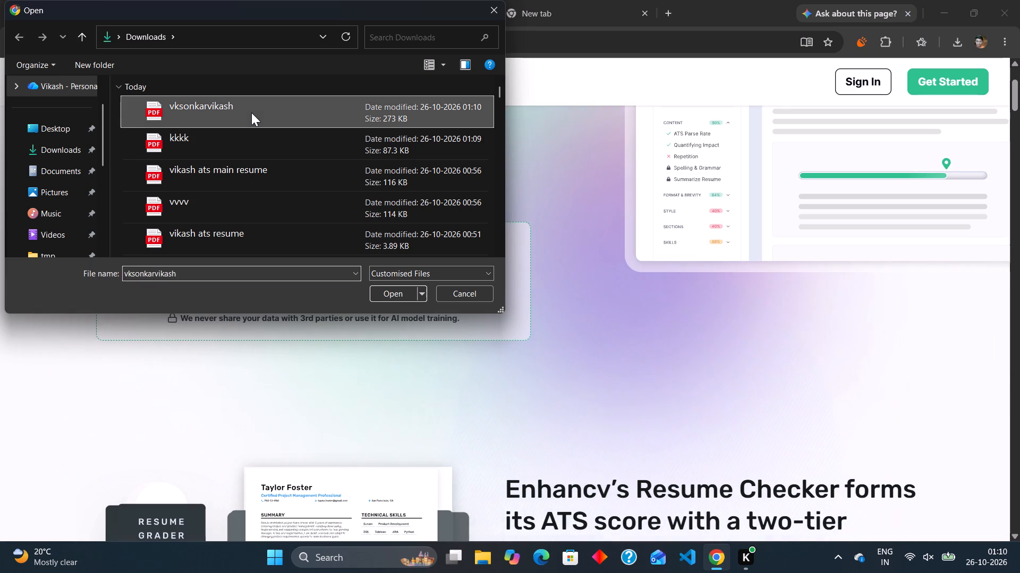
{"action": "left_click", "coordinate": [398, 295]}
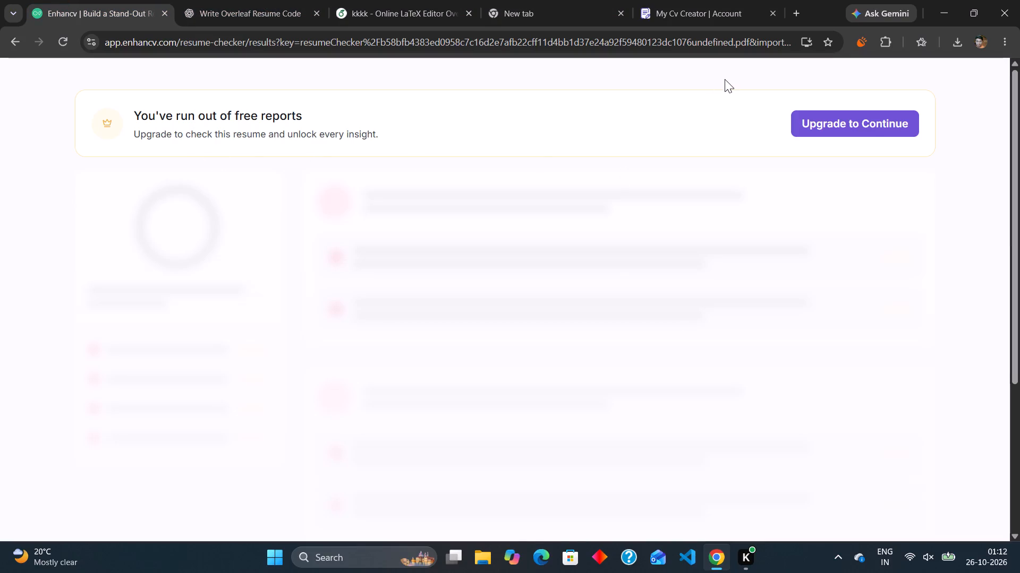
{"action": "left_click", "coordinate": [793, 10]}
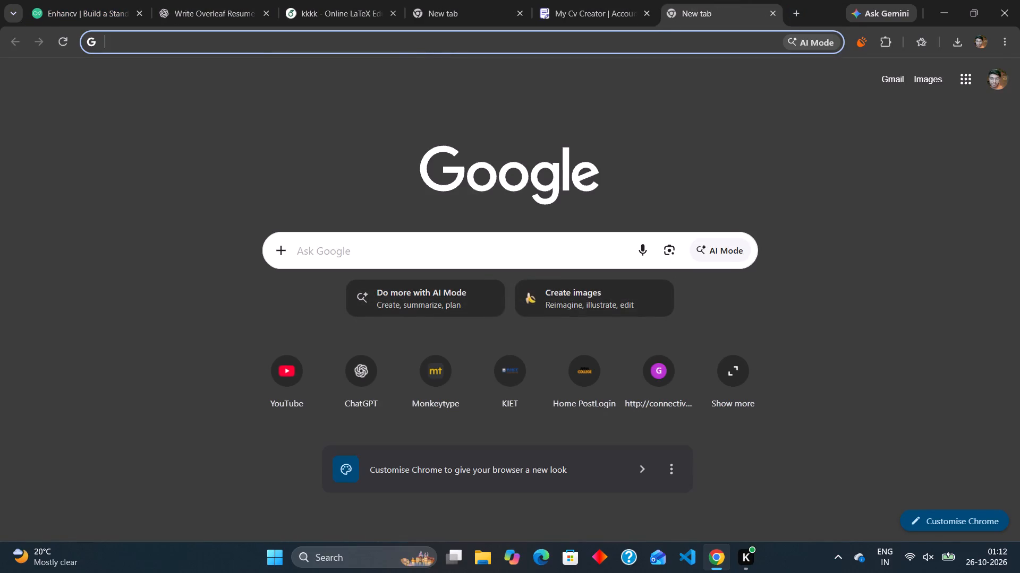
{"action": "type", "text": "ats"}
{"action": "key", "text": "space"}
{"action": "type", "text": "score check"}
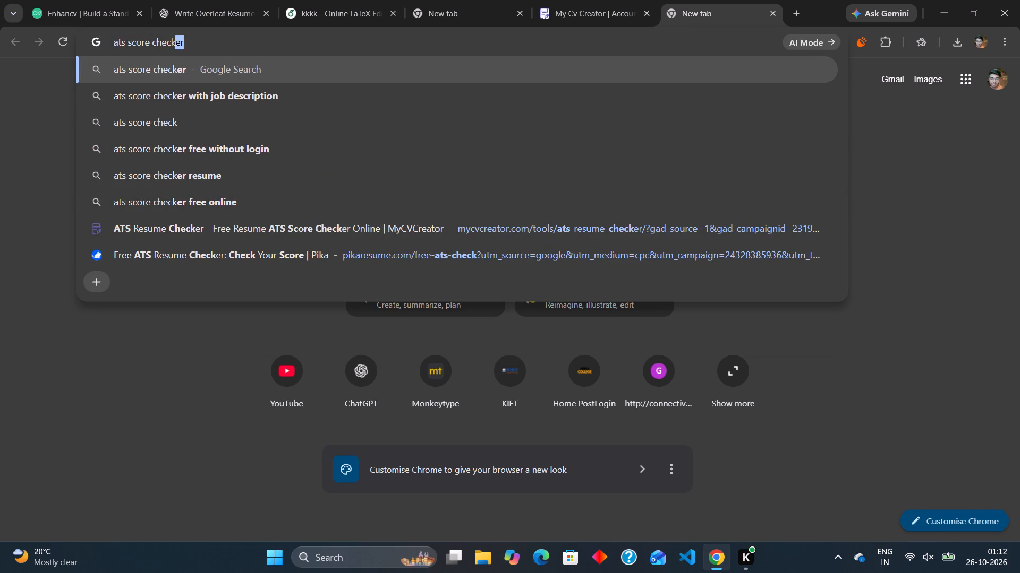
{"action": "type", "text": "er"}
{"action": "key", "text": "space"}
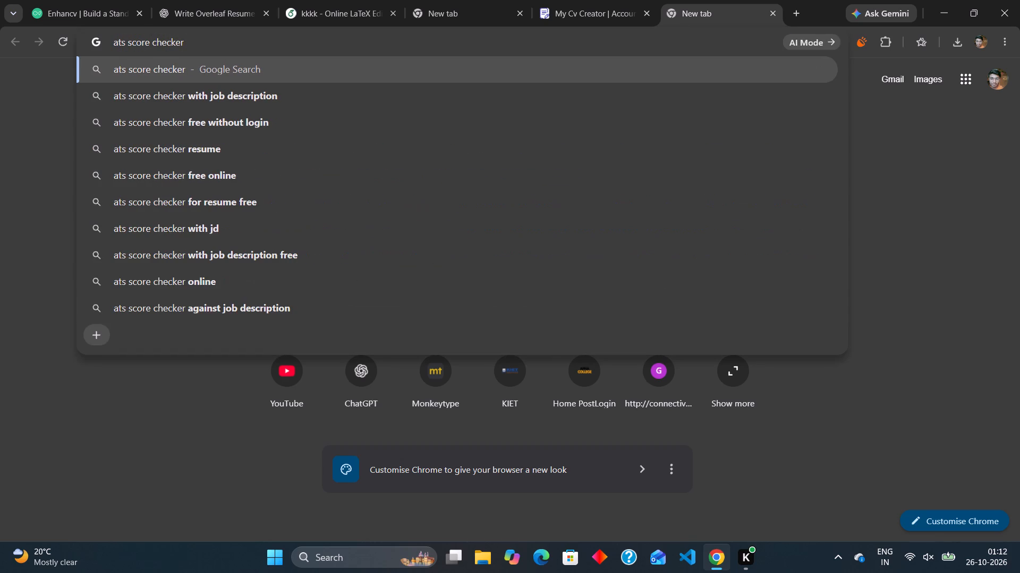
{"action": "key", "text": "f"}
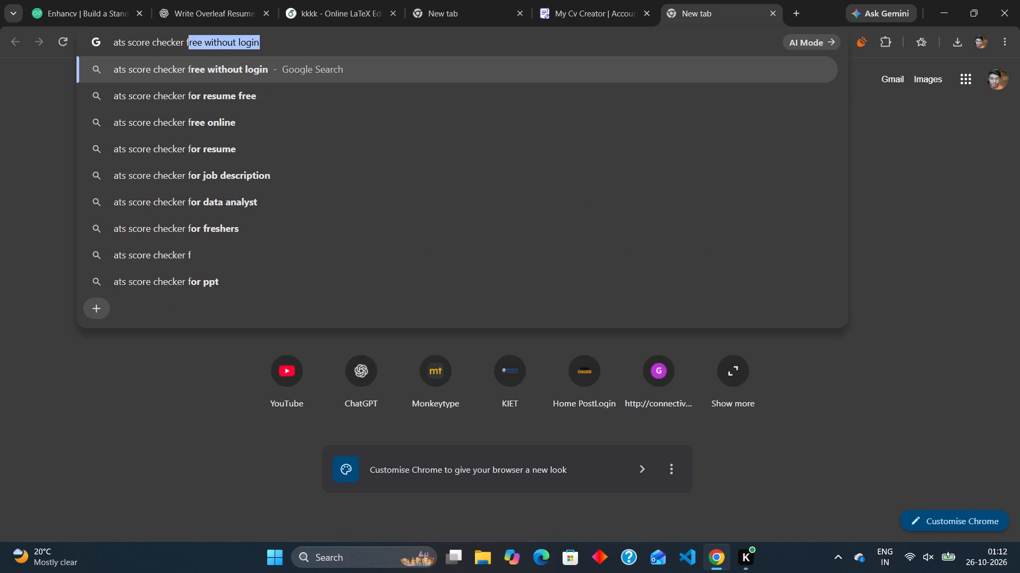
{"action": "key", "text": "BackSpace"}
{"action": "type", "text": "re"}
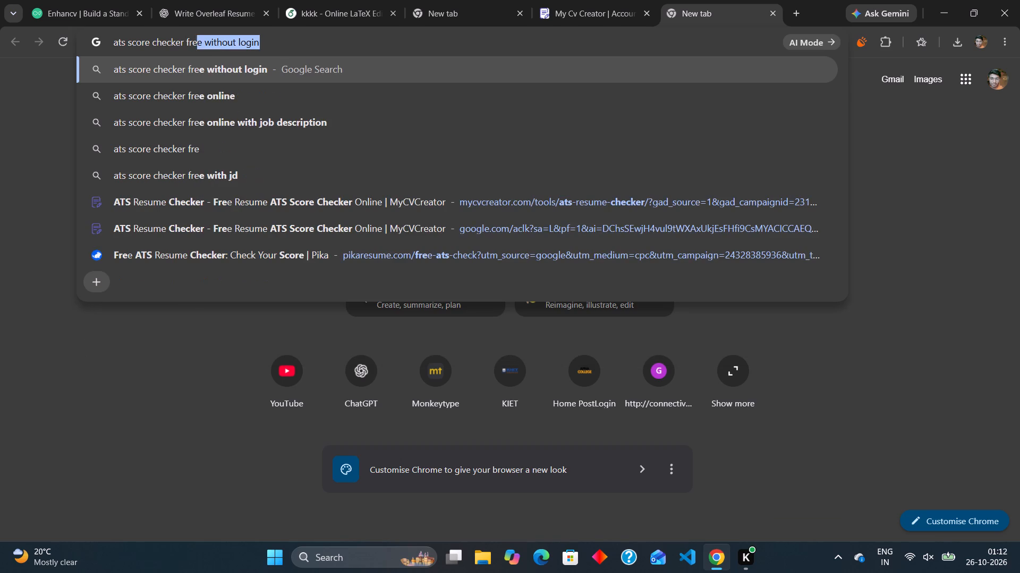
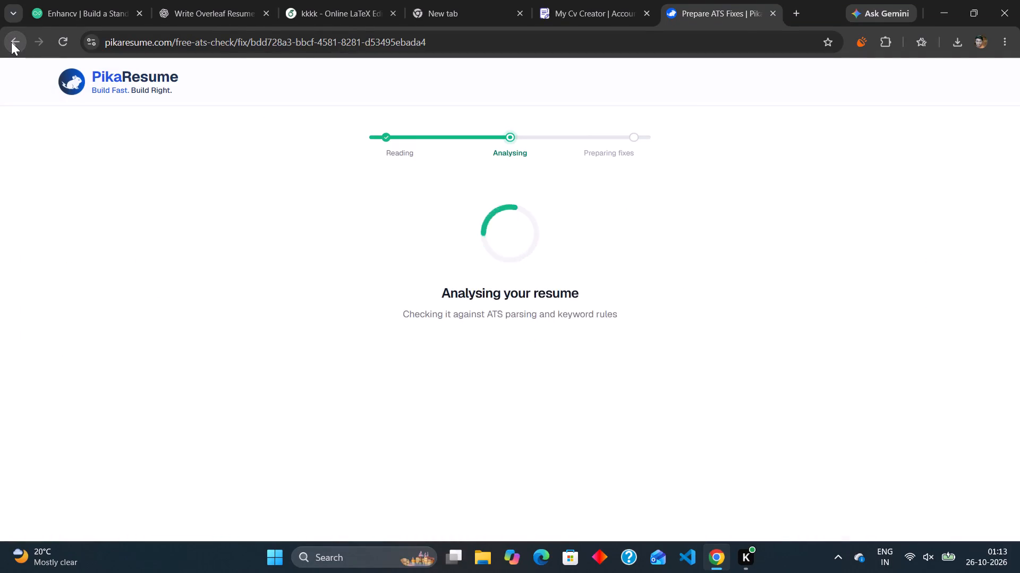
Go back to PikaResume's free ATS check page and upload the "ats main resume" PDF from Downloads for a new check.
{"action": "left_click", "coordinate": [11, 42]}
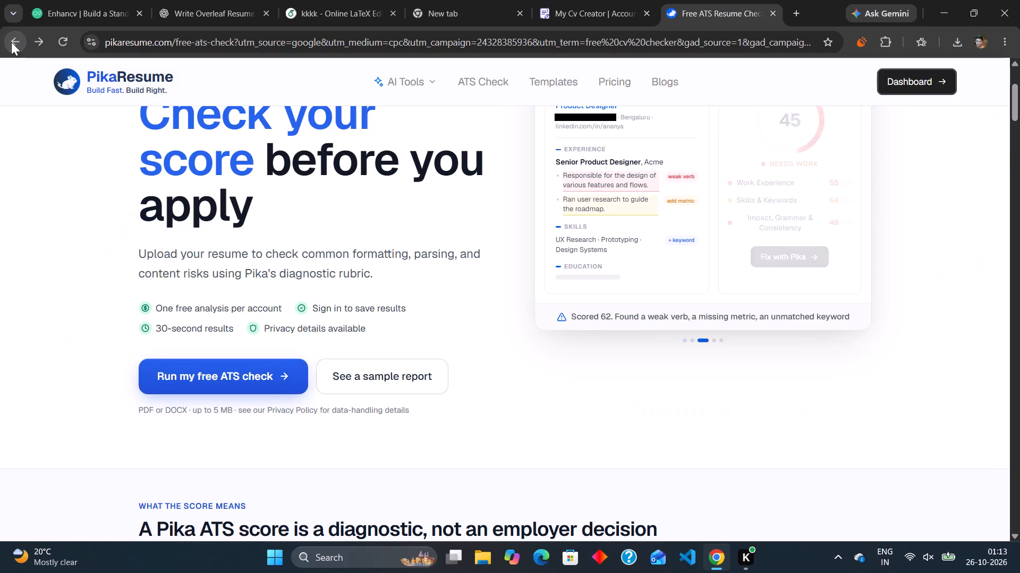
{"action": "left_click", "coordinate": [182, 371]}
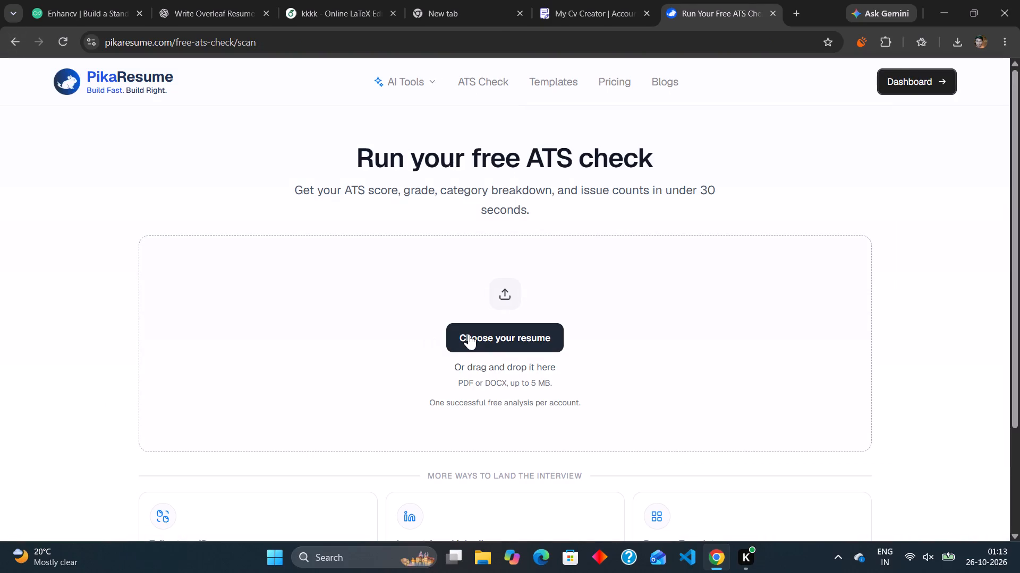
{"action": "left_click", "coordinate": [469, 334]}
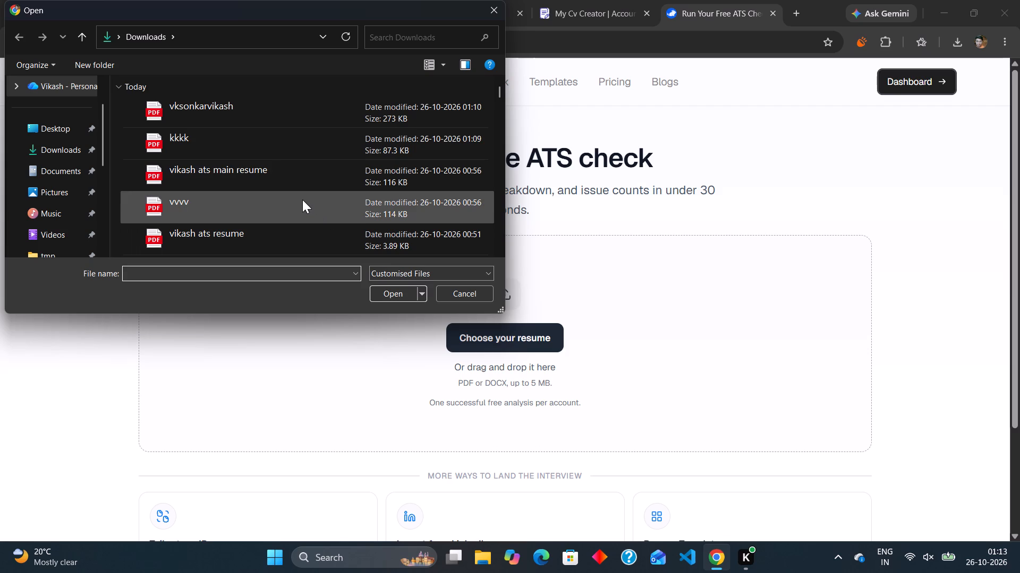
{"action": "left_click", "coordinate": [303, 172]}
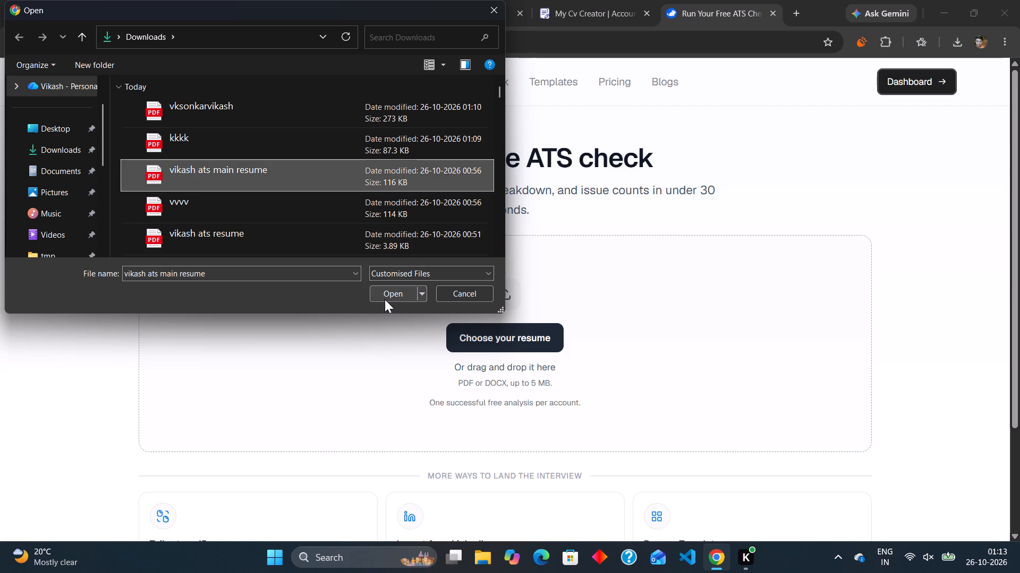
{"action": "left_click", "coordinate": [385, 299]}
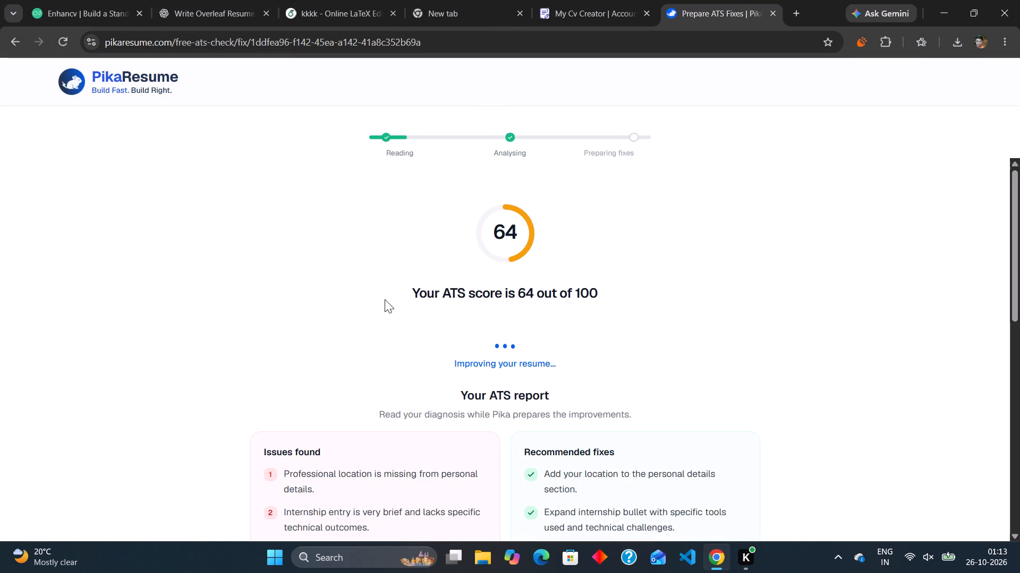
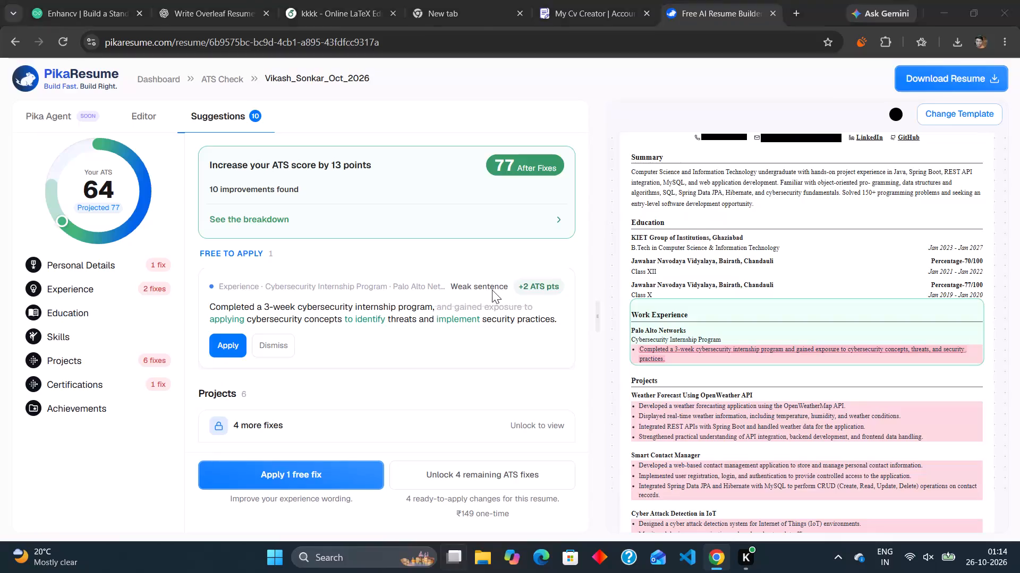
Switch to the Overleaf project kkkk and review the code and preview of the lower resume sections, from Projects to Achievements.
{"action": "left_click", "coordinate": [443, 234]}
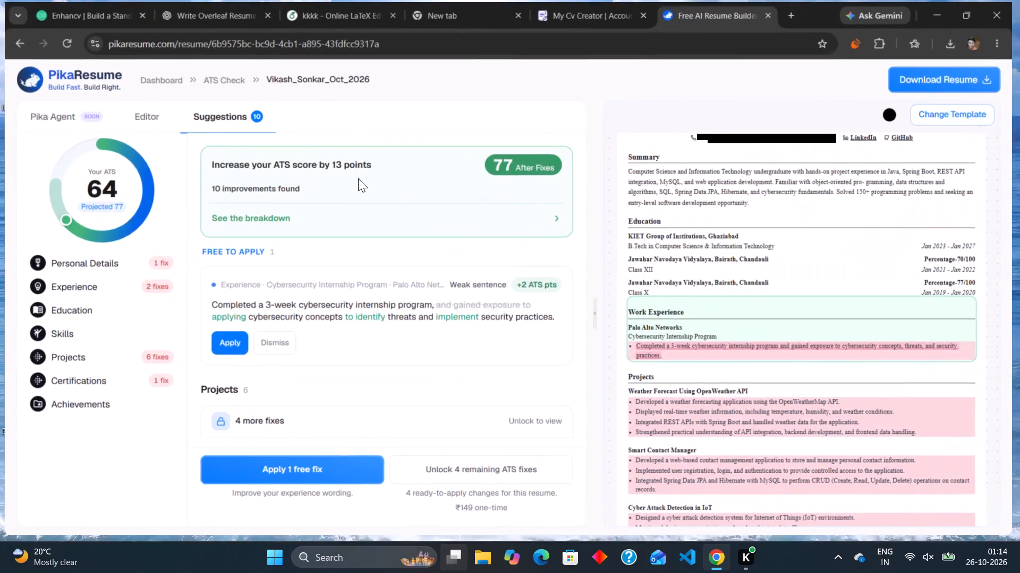
{"action": "left_click", "coordinate": [340, 24]}
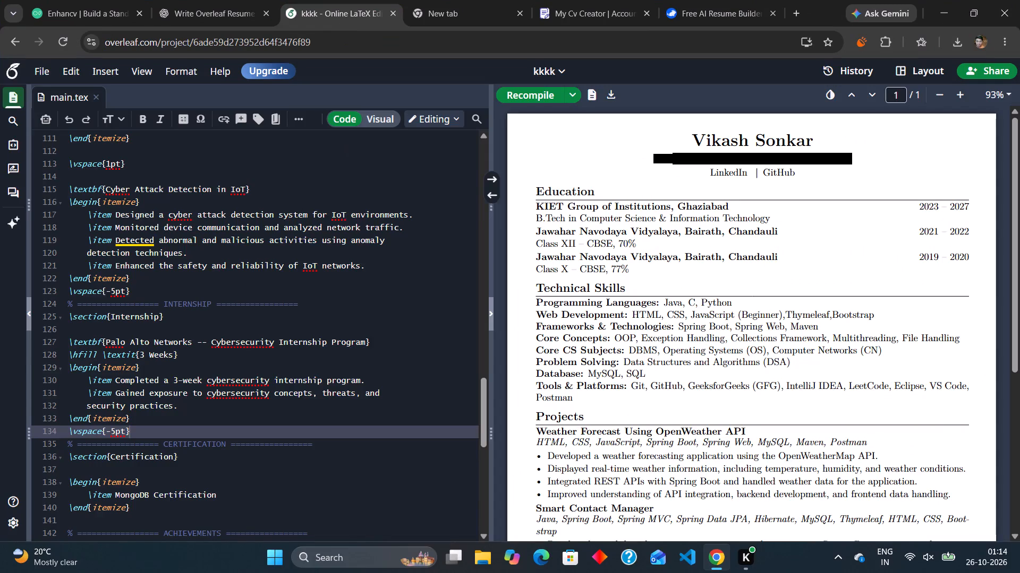
{"action": "scroll", "coordinate": [338, 255], "scroll_direction": "down", "scroll_amount": 1}
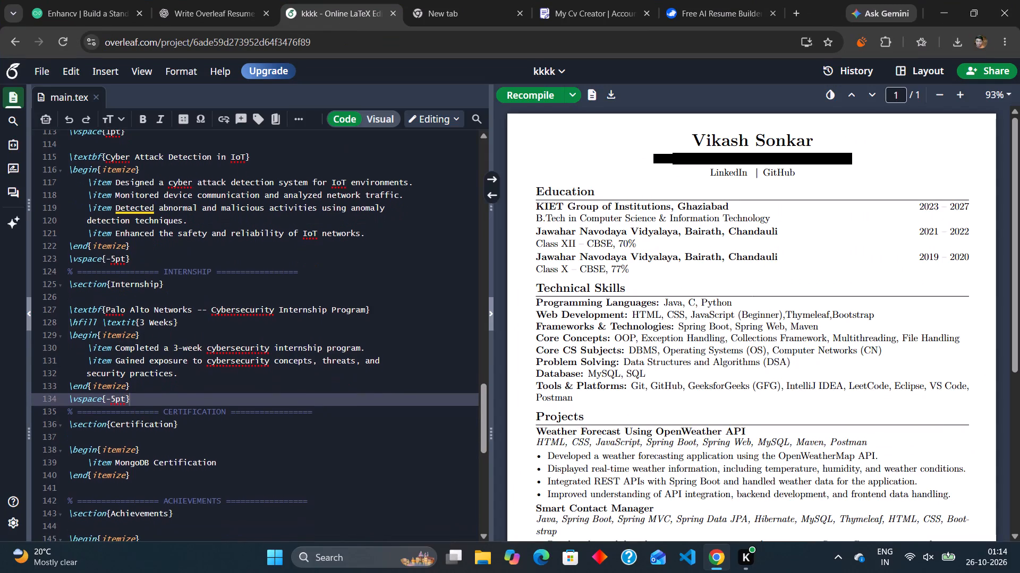
{"action": "scroll", "coordinate": [338, 255], "scroll_direction": "down", "scroll_amount": 1}
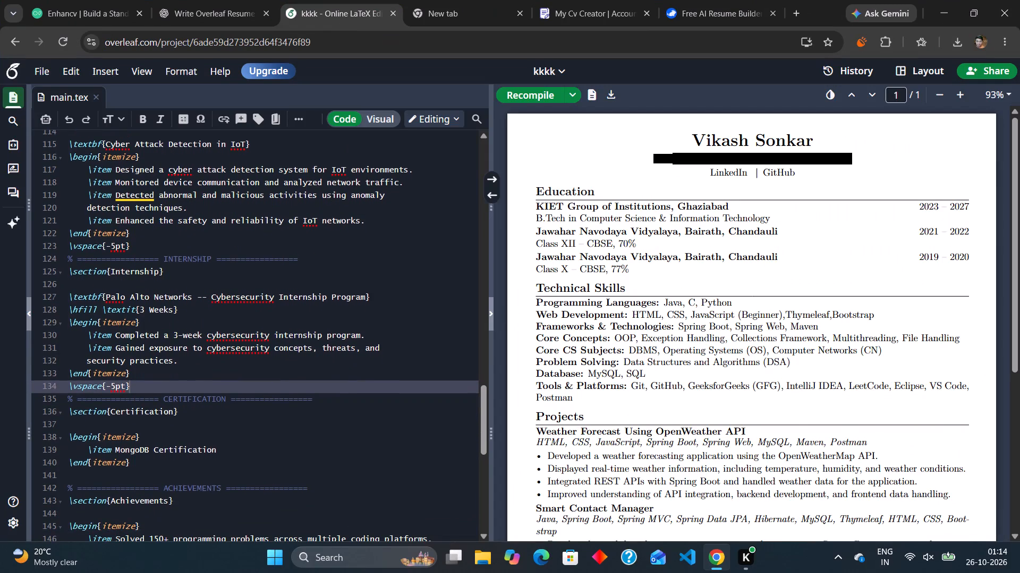
{"action": "scroll", "coordinate": [559, 334], "scroll_direction": "down", "scroll_amount": 4}
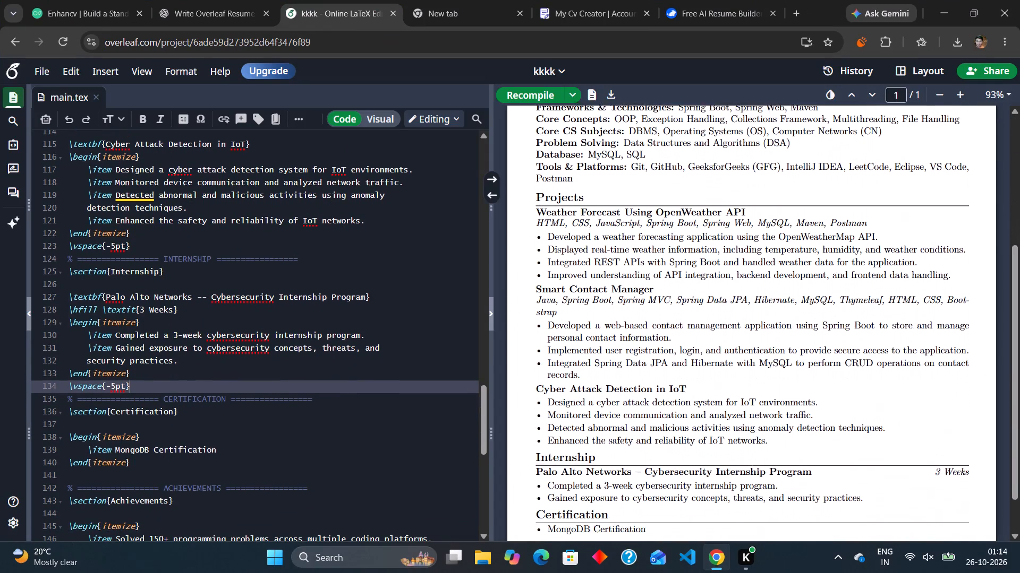
{"action": "scroll", "coordinate": [559, 334], "scroll_direction": "down", "scroll_amount": 2}
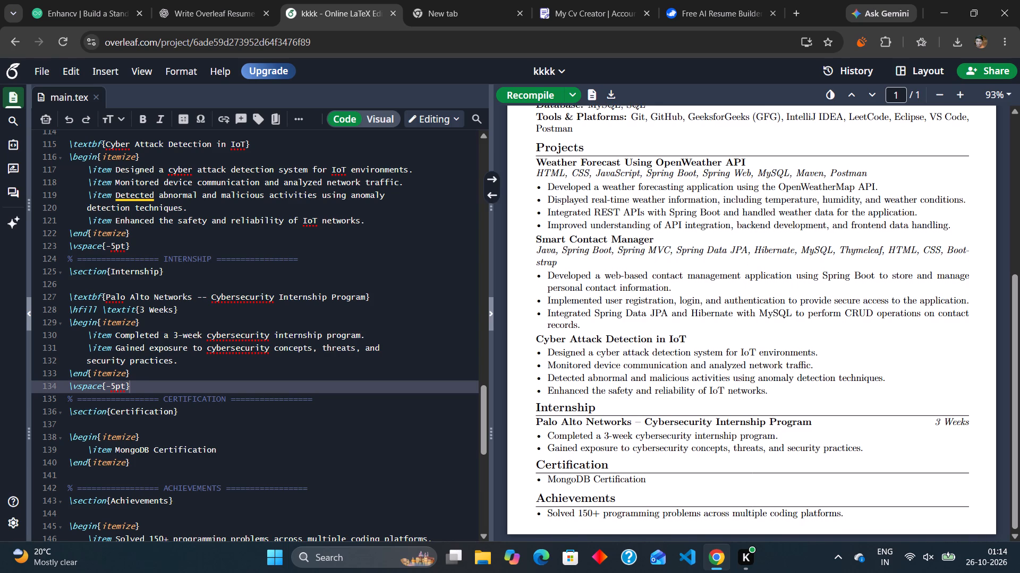
{"action": "scroll", "coordinate": [559, 334], "scroll_direction": "down", "scroll_amount": 1}
{"action": "scroll", "coordinate": [450, 353], "scroll_direction": "down", "scroll_amount": 1}
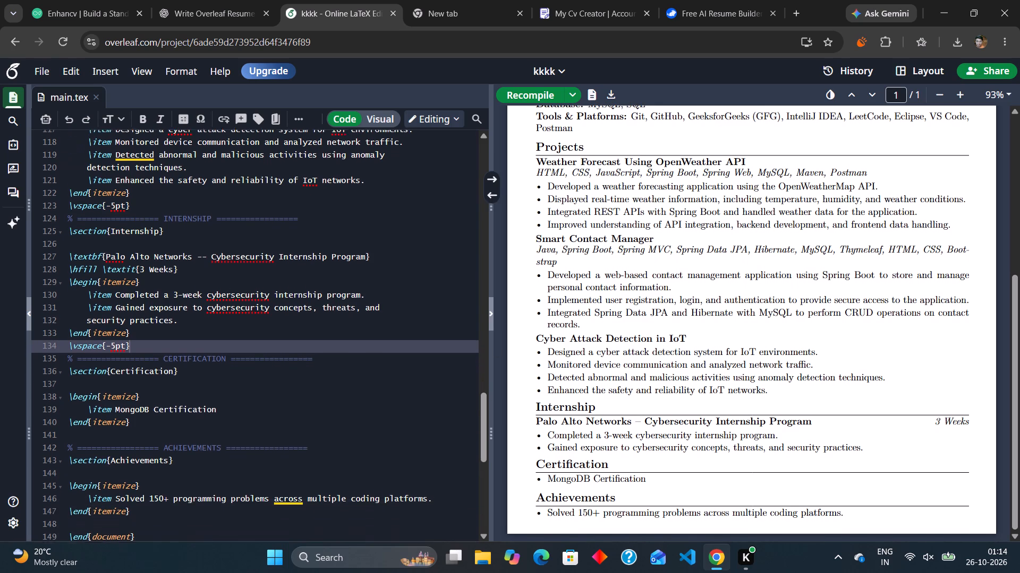
{"action": "scroll", "coordinate": [450, 353], "scroll_direction": "down", "scroll_amount": 2}
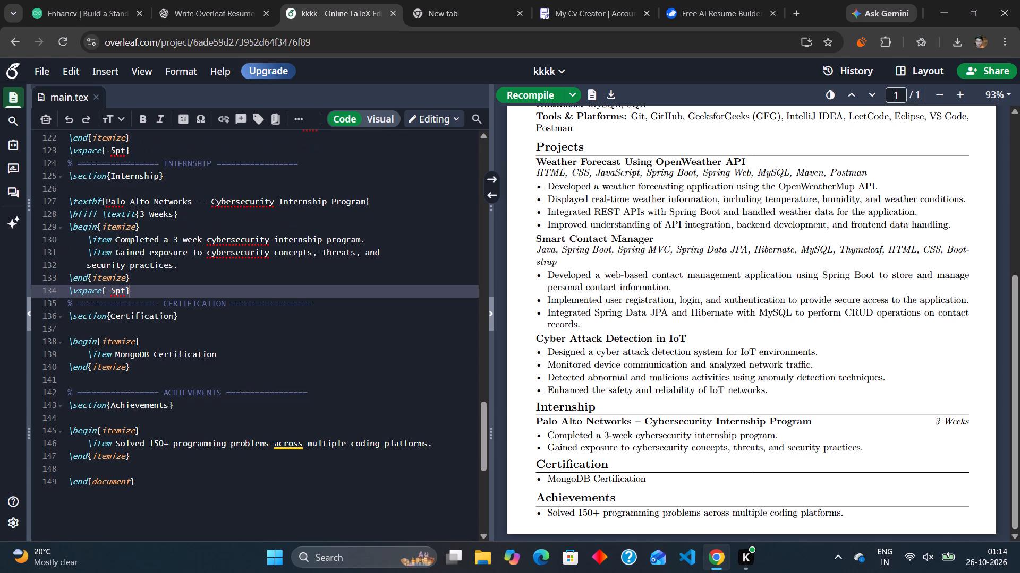
{"action": "scroll", "coordinate": [450, 353], "scroll_direction": "down", "scroll_amount": 5}
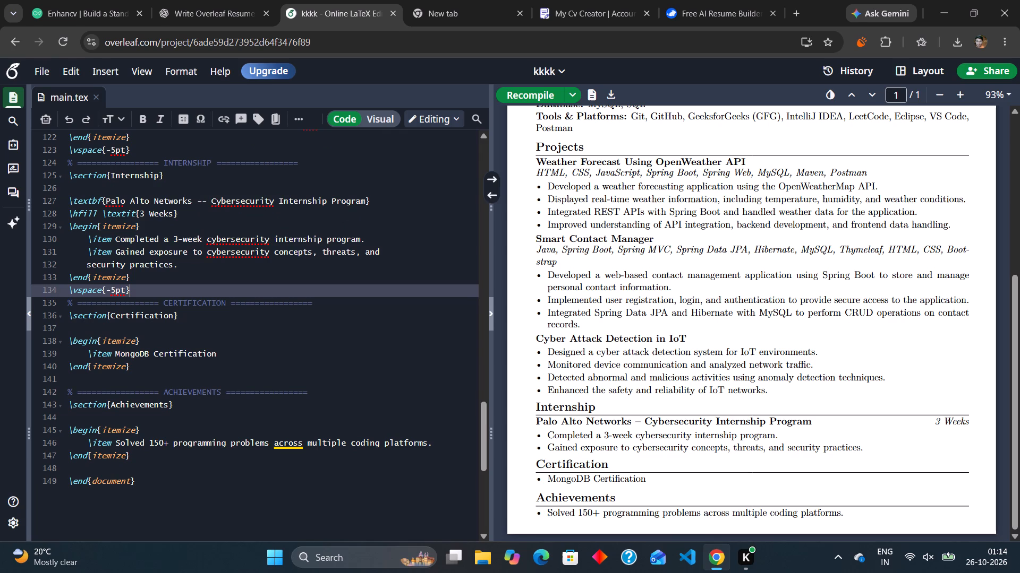
{"action": "scroll", "coordinate": [354, 353], "scroll_direction": "up", "scroll_amount": 3}
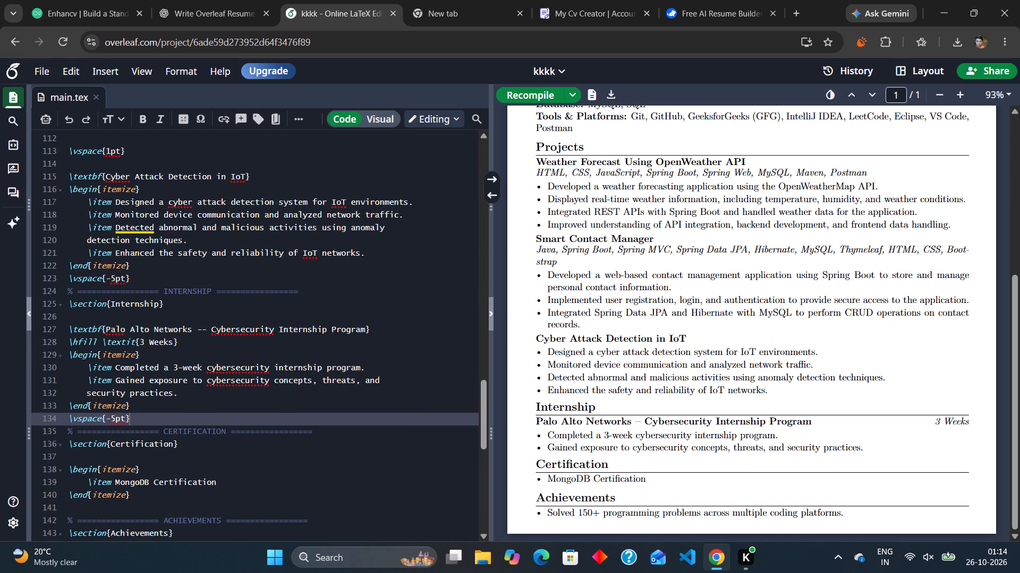
{"action": "scroll", "coordinate": [354, 353], "scroll_direction": "down", "scroll_amount": 2}
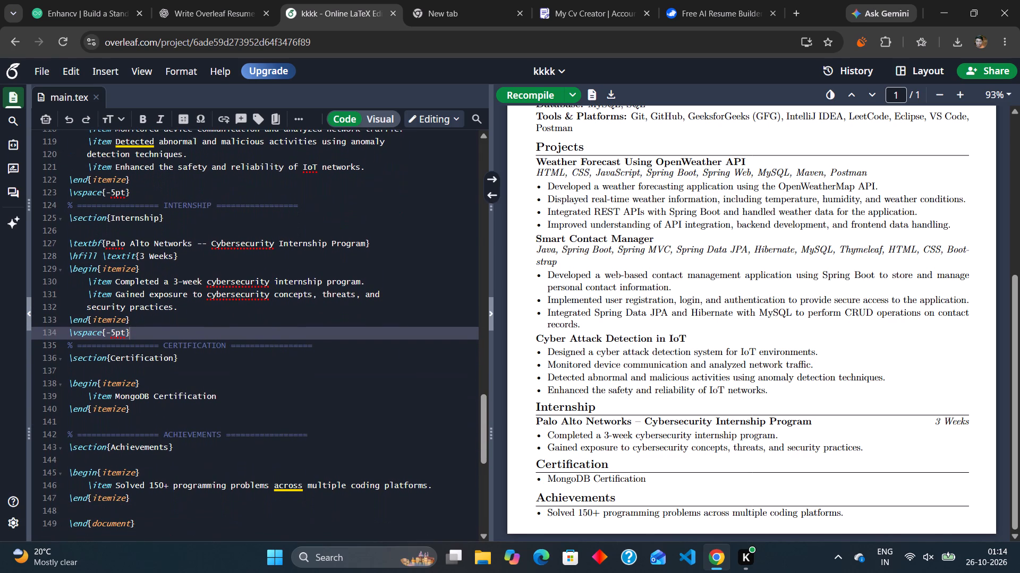
{"action": "scroll", "coordinate": [354, 353], "scroll_direction": "down", "scroll_amount": 2}
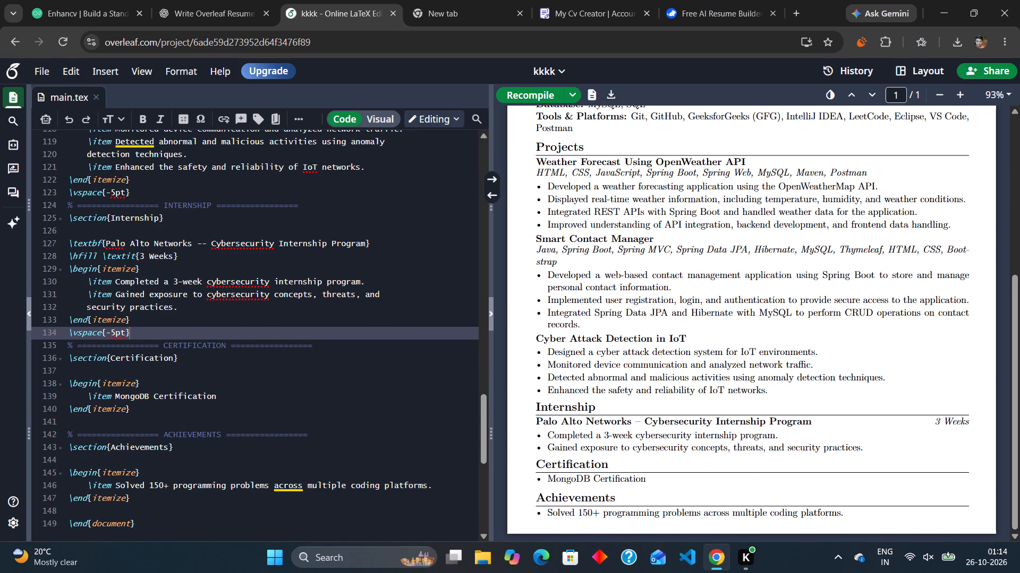
Rename the Internship section heading in main.tex to "Work Experience" and recompile the resume.
{"action": "left_click", "coordinate": [160, 223]}
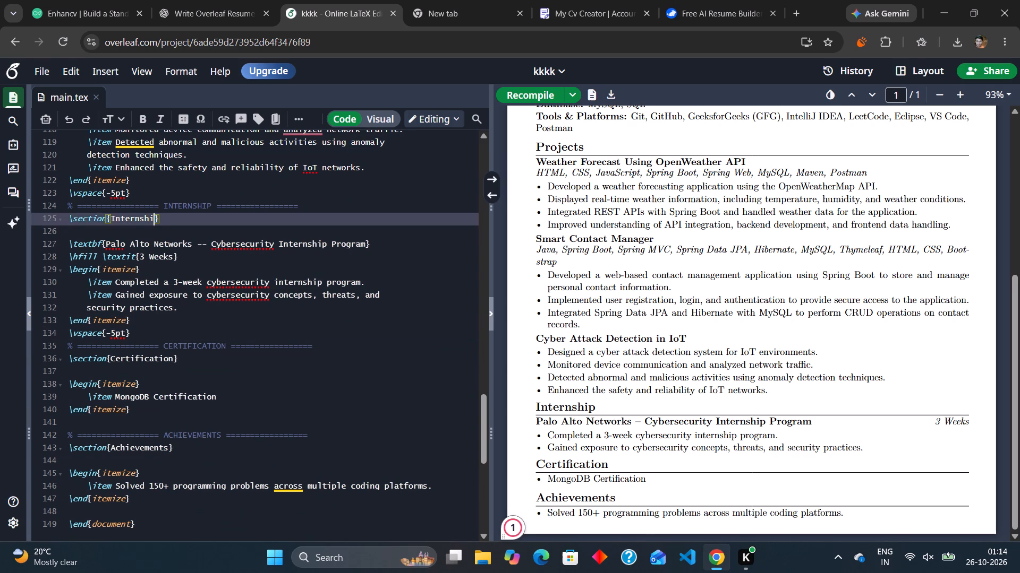
{"action": "key", "text": "BackSpace"}
{"action": "key", "text": "BackSpace"}
{"action": "key", "text": "BackSpace"}
{"action": "key", "text": "BackSpace"}
{"action": "key", "text": "BackSpace"}
{"action": "key", "text": "BackSpace"}
{"action": "key", "text": "BackSpace"}
{"action": "key", "text": "BackSpace"}
{"action": "key", "text": "BackSpace"}
{"action": "key", "text": "BackSpace"}
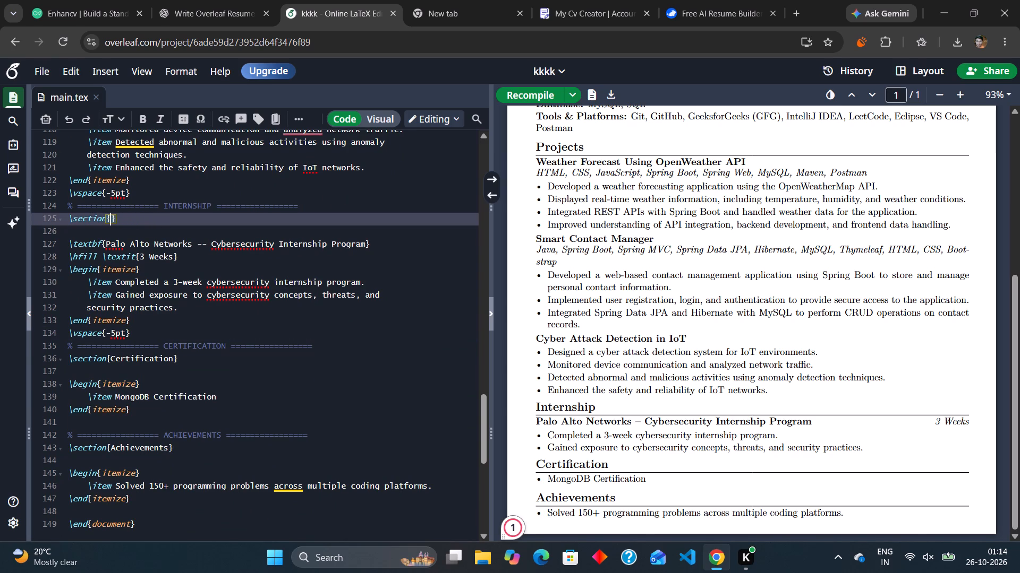
{"action": "type", "text": "Work"}
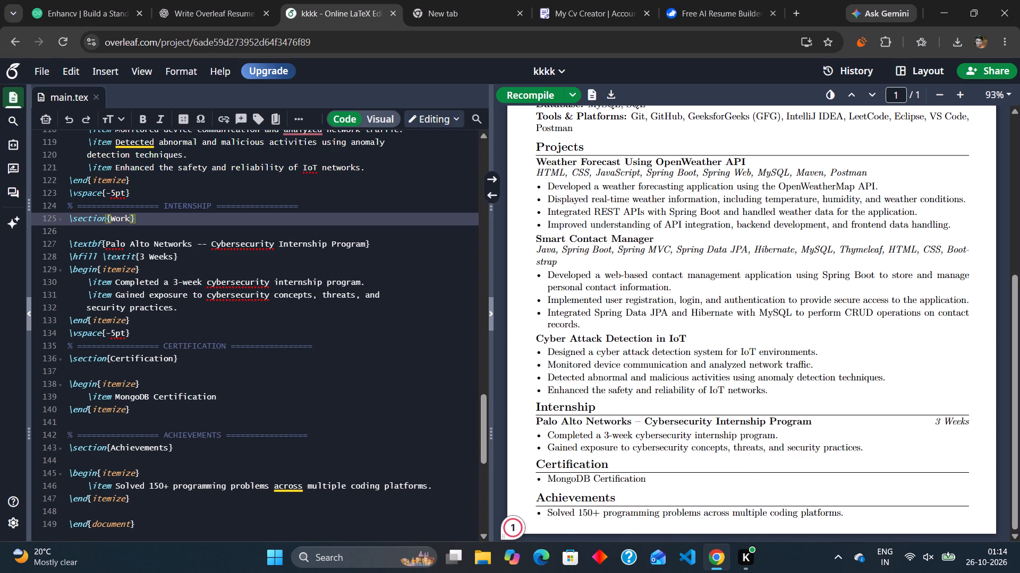
{"action": "key", "text": "space"}
{"action": "type", "text": "Expero"}
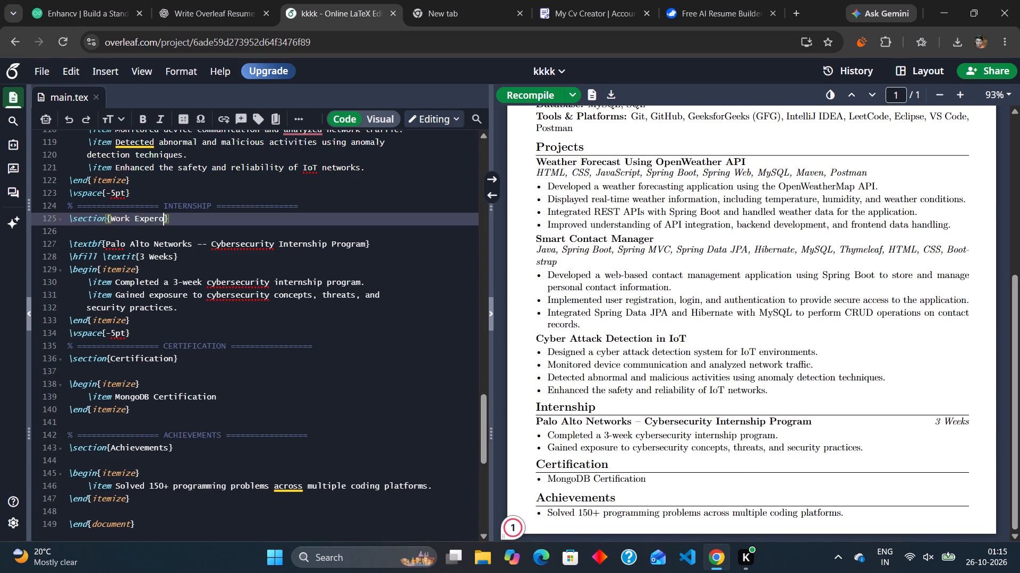
{"action": "key", "text": "BackSpace"}
{"action": "type", "text": "ience"}
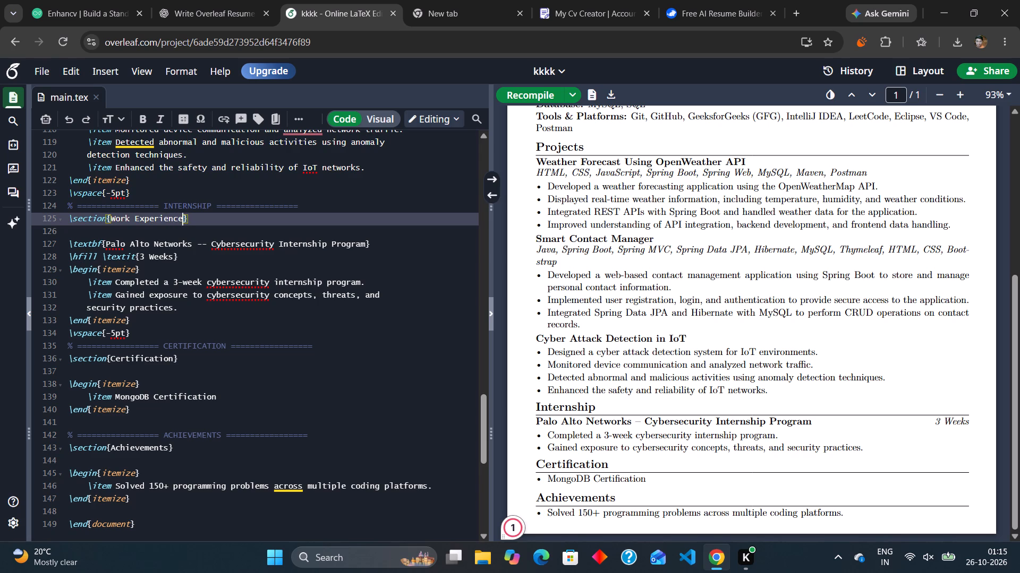
{"action": "left_click", "coordinate": [525, 92]}
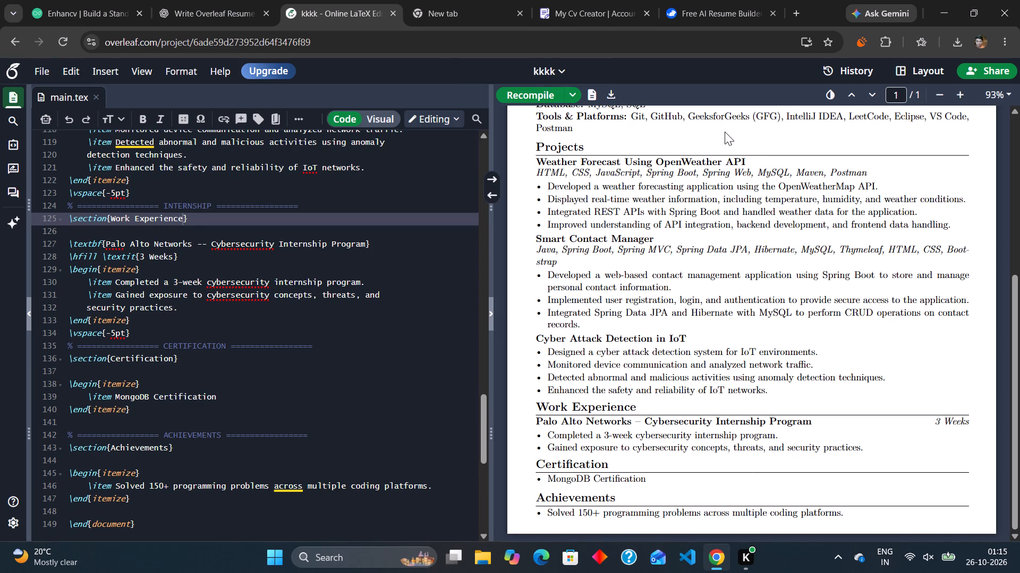
Download the recompiled resume PDF and open "kkkk (1)" from the Downloads folder.
{"action": "left_click", "coordinate": [612, 99]}
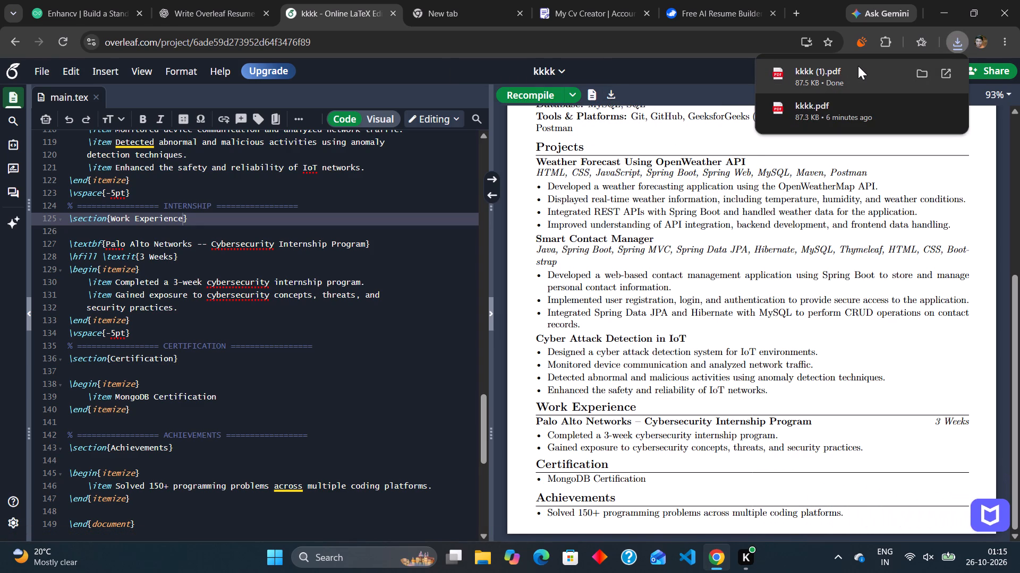
{"action": "left_click", "coordinate": [917, 67]}
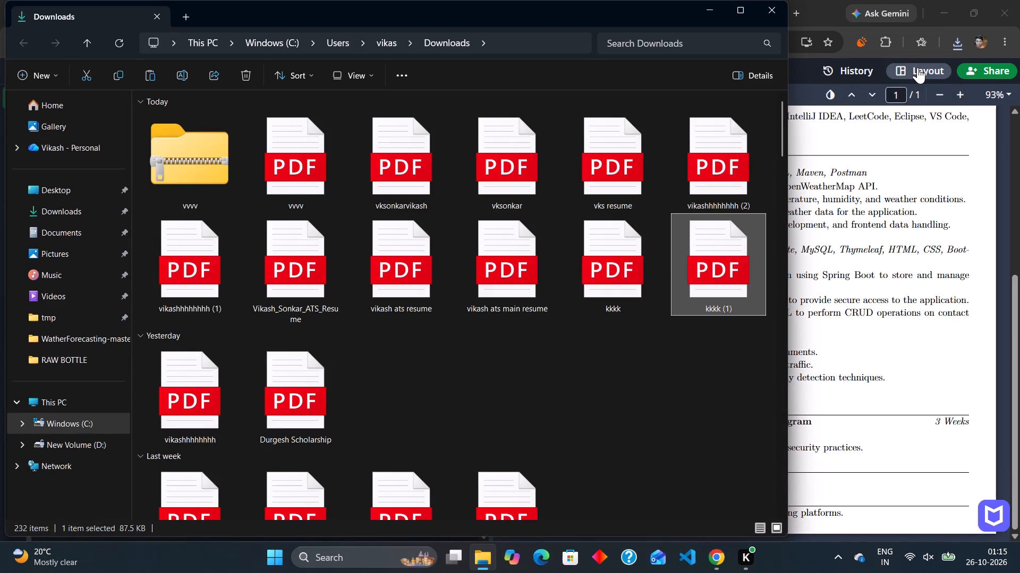
{"action": "double_click", "coordinate": [733, 260]}
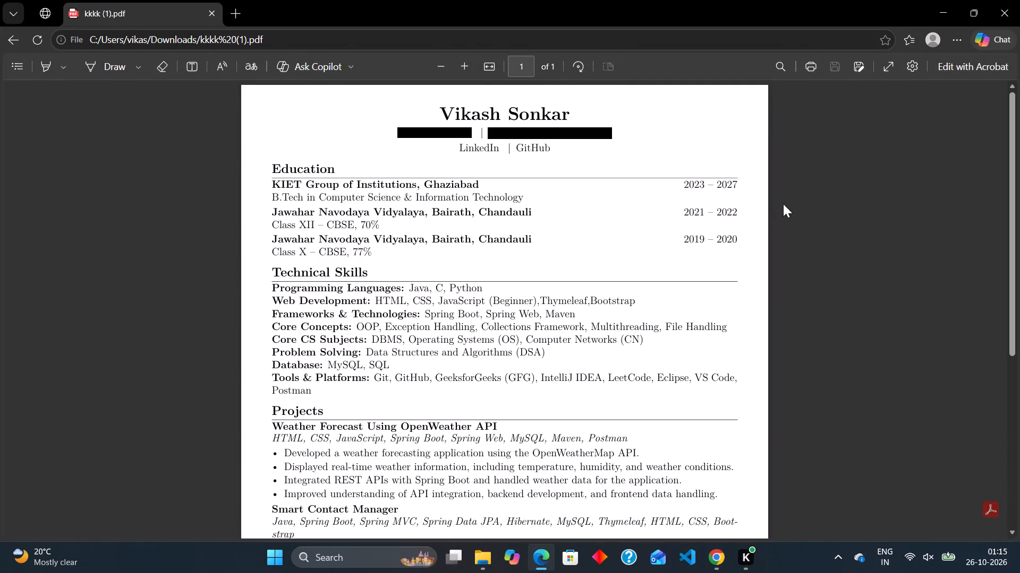
Print the resume with Microsoft Print to PDF and save it in Downloads as "vikash 1".
{"action": "left_click", "coordinate": [808, 71]}
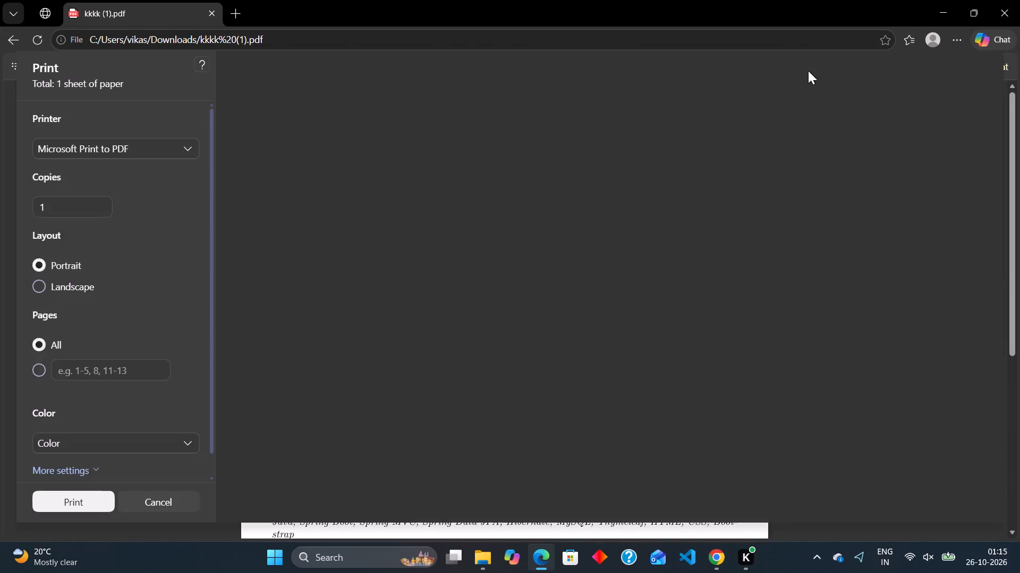
{"action": "left_click", "coordinate": [75, 492]}
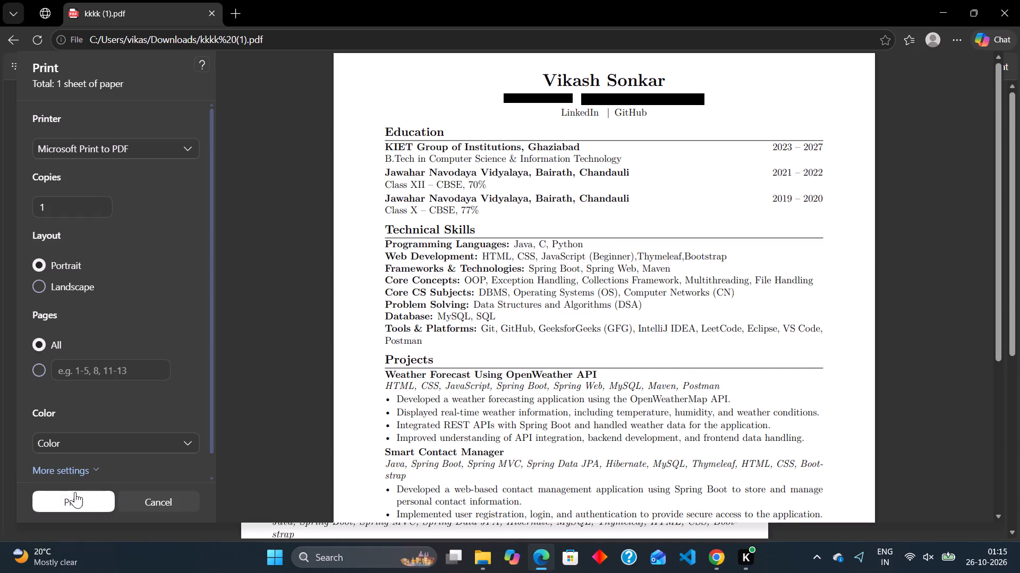
{"action": "type", "text": "vikash"}
{"action": "key", "text": "space"}
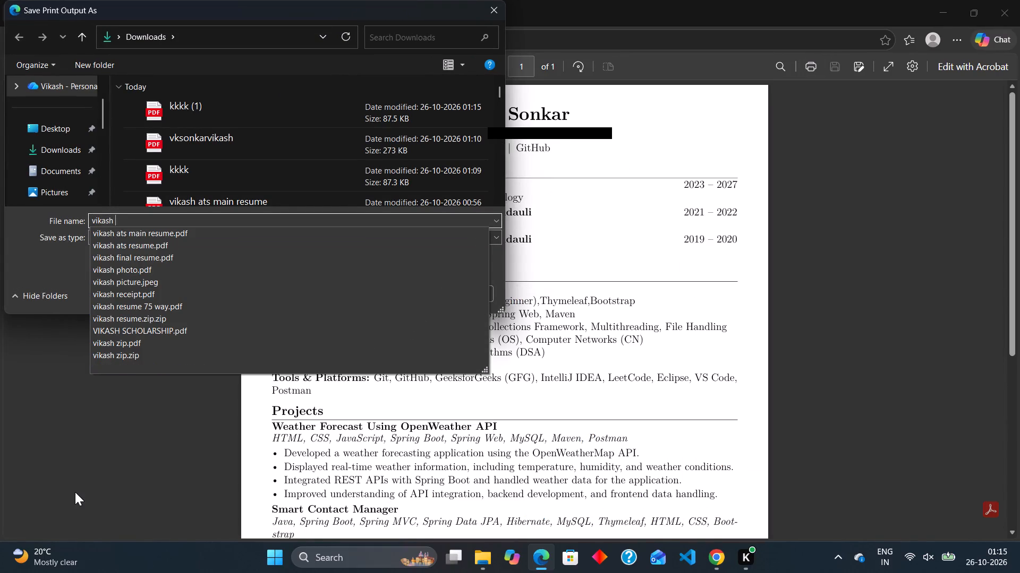
{"action": "type", "text": "1"}
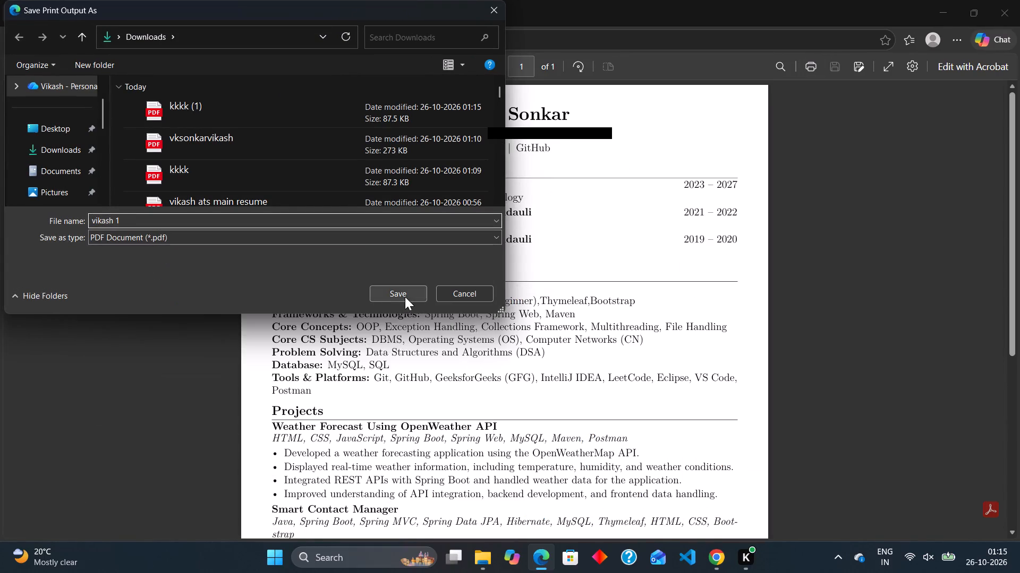
{"action": "left_click", "coordinate": [405, 297]}
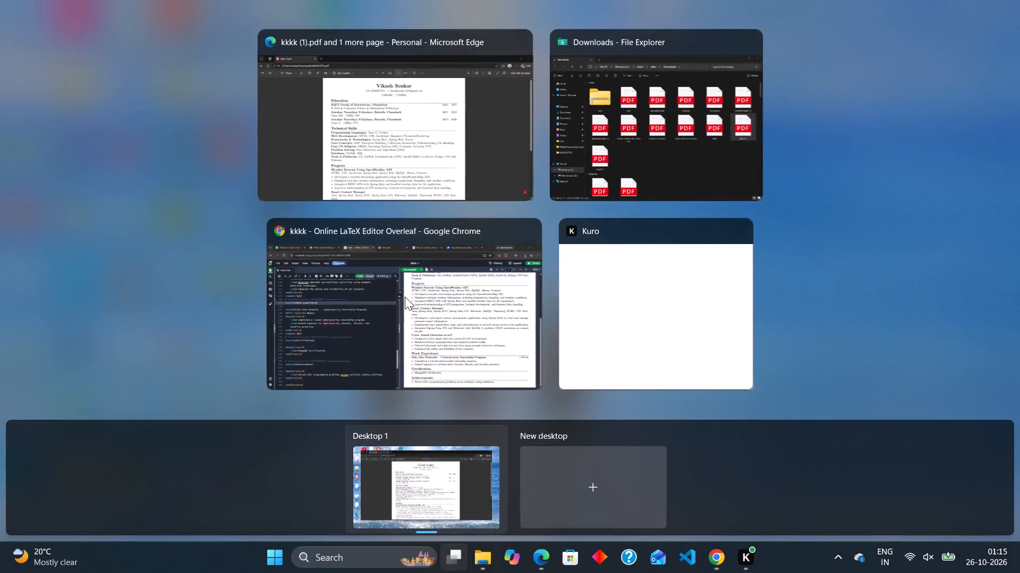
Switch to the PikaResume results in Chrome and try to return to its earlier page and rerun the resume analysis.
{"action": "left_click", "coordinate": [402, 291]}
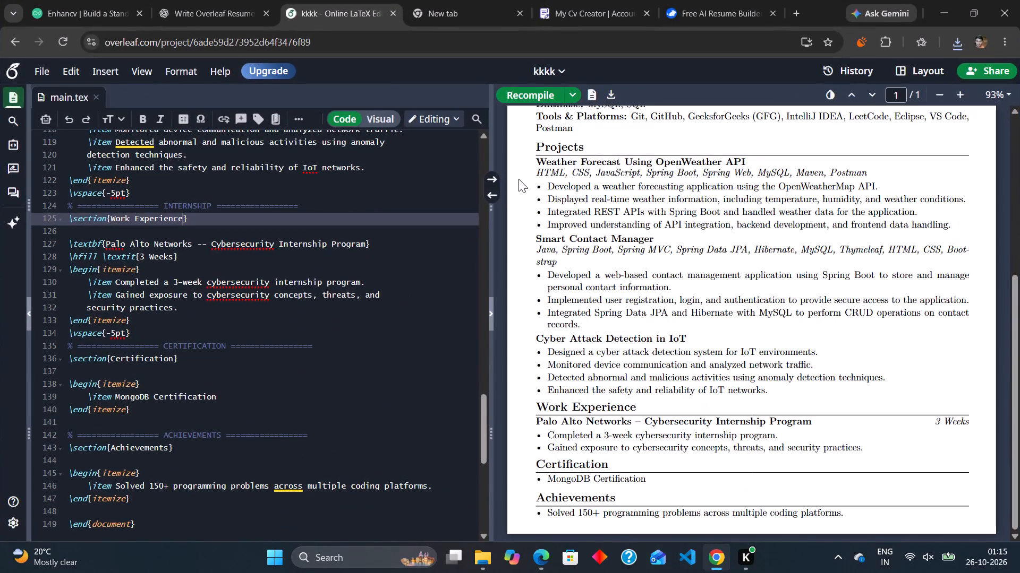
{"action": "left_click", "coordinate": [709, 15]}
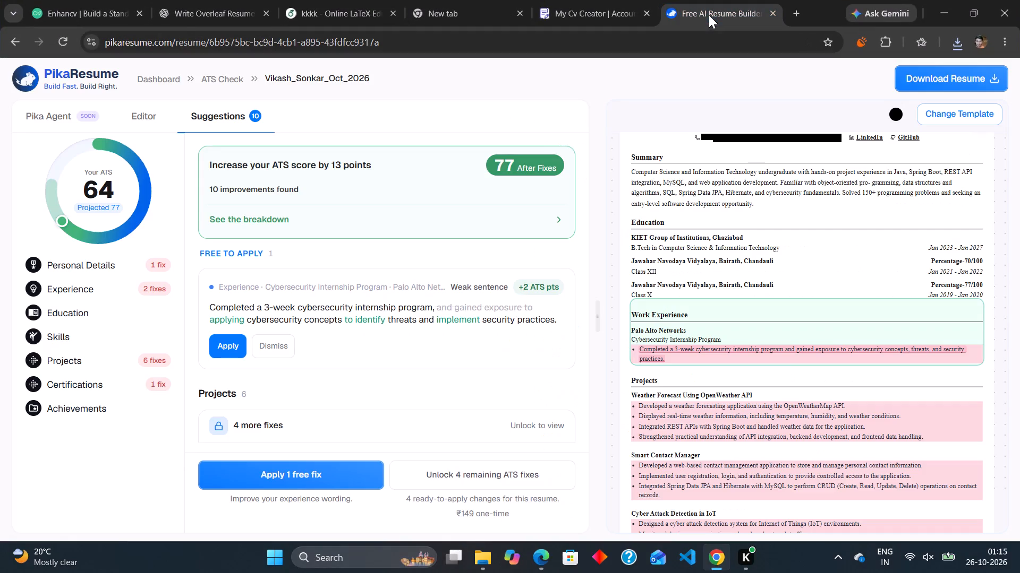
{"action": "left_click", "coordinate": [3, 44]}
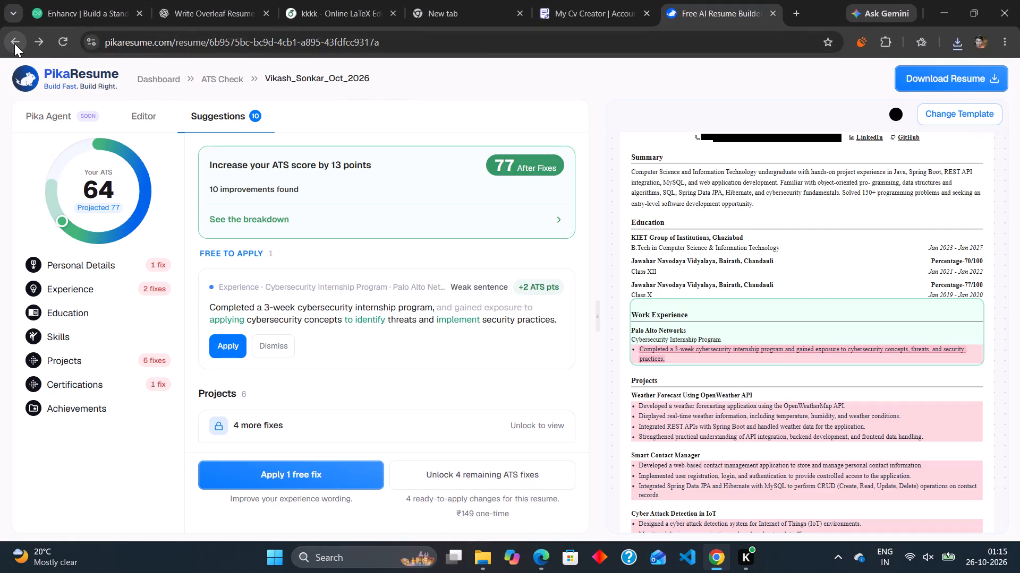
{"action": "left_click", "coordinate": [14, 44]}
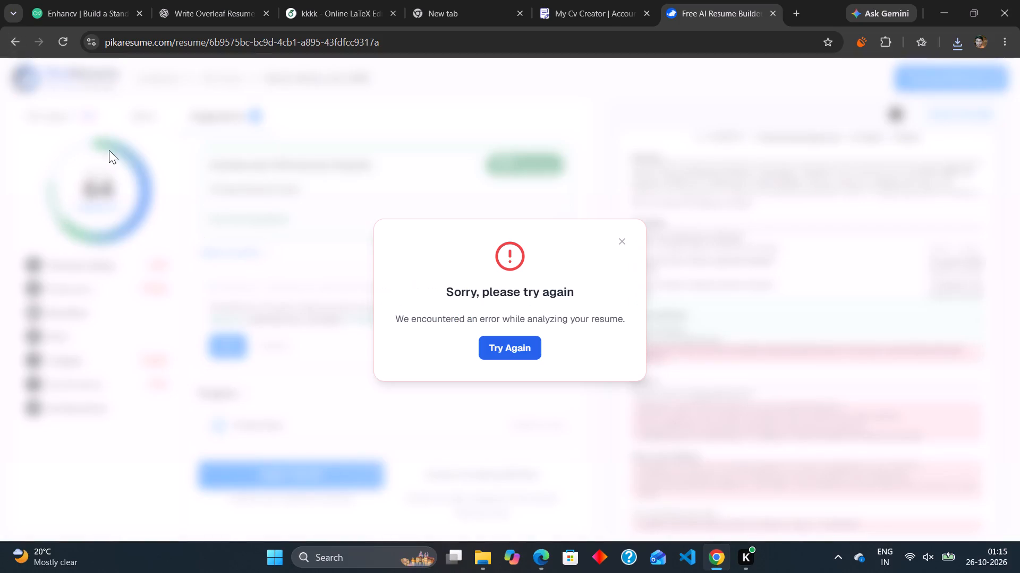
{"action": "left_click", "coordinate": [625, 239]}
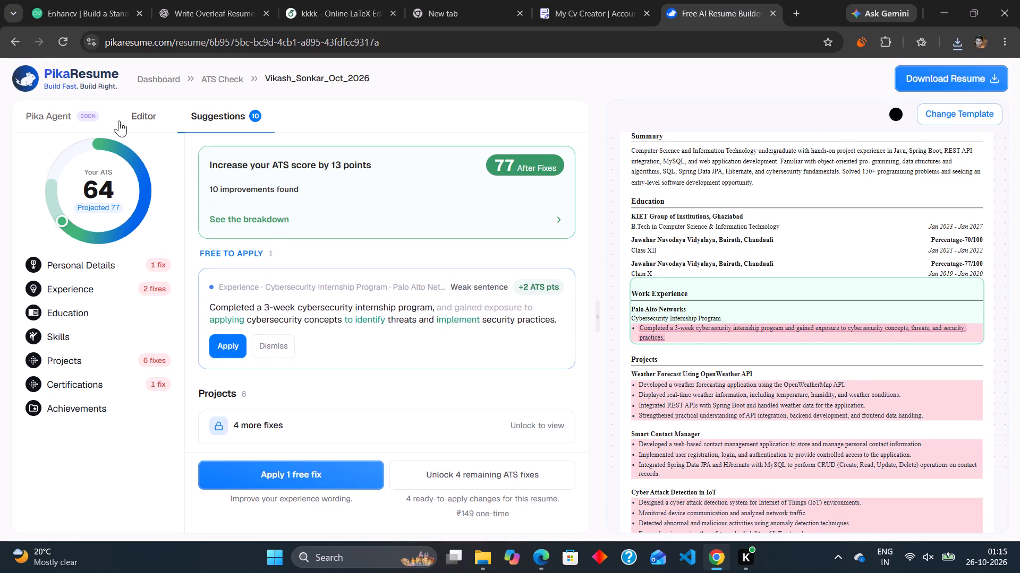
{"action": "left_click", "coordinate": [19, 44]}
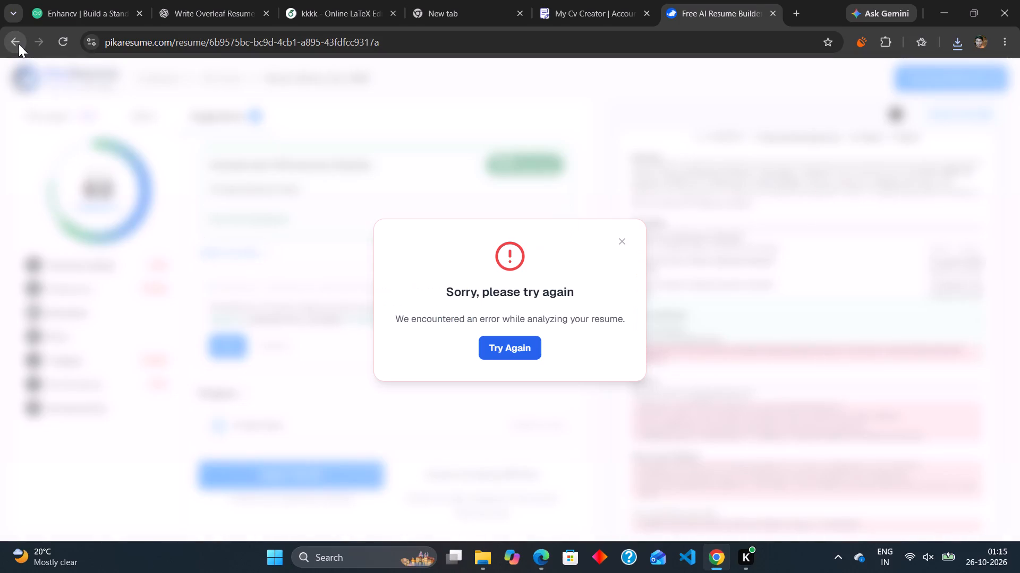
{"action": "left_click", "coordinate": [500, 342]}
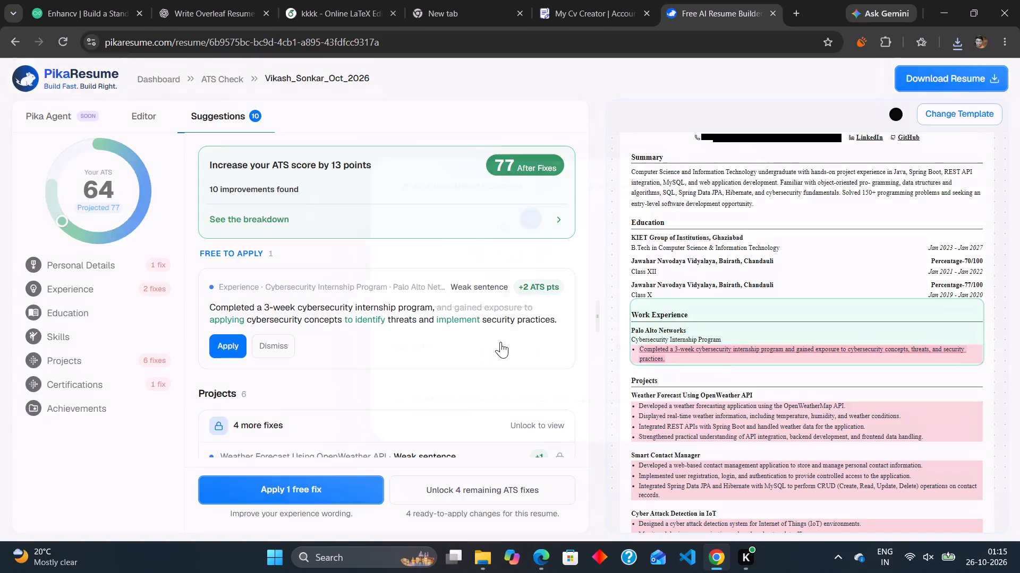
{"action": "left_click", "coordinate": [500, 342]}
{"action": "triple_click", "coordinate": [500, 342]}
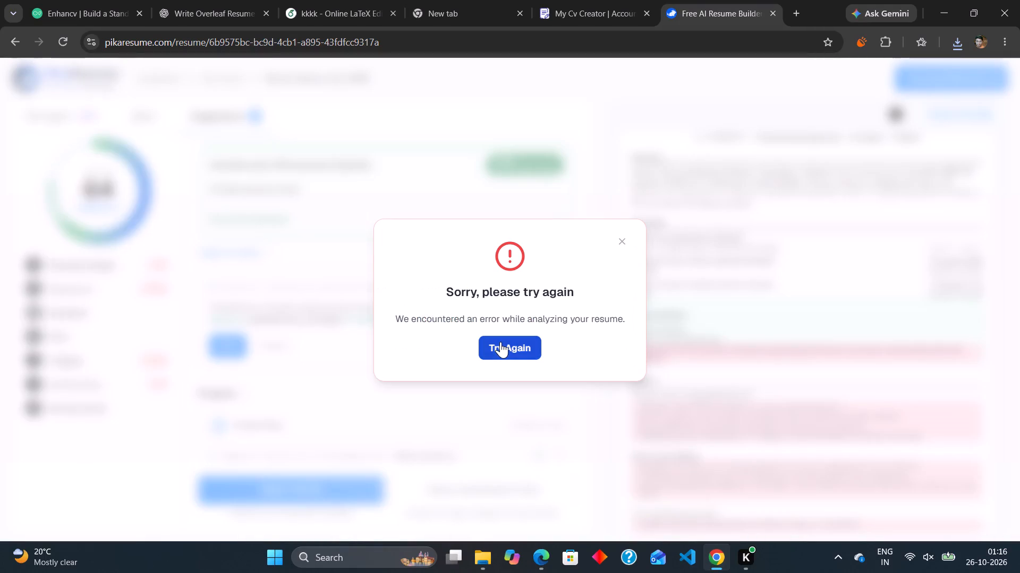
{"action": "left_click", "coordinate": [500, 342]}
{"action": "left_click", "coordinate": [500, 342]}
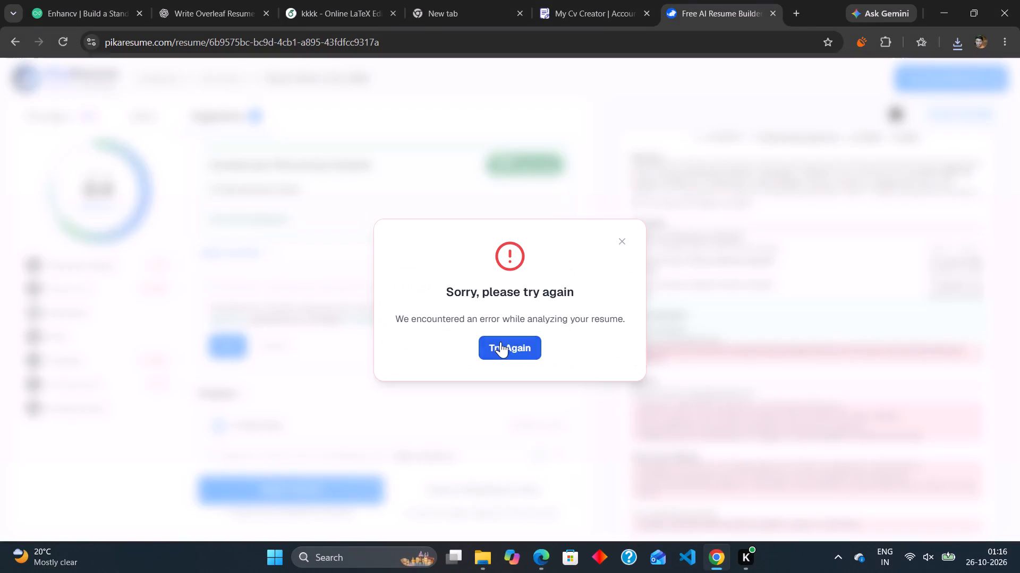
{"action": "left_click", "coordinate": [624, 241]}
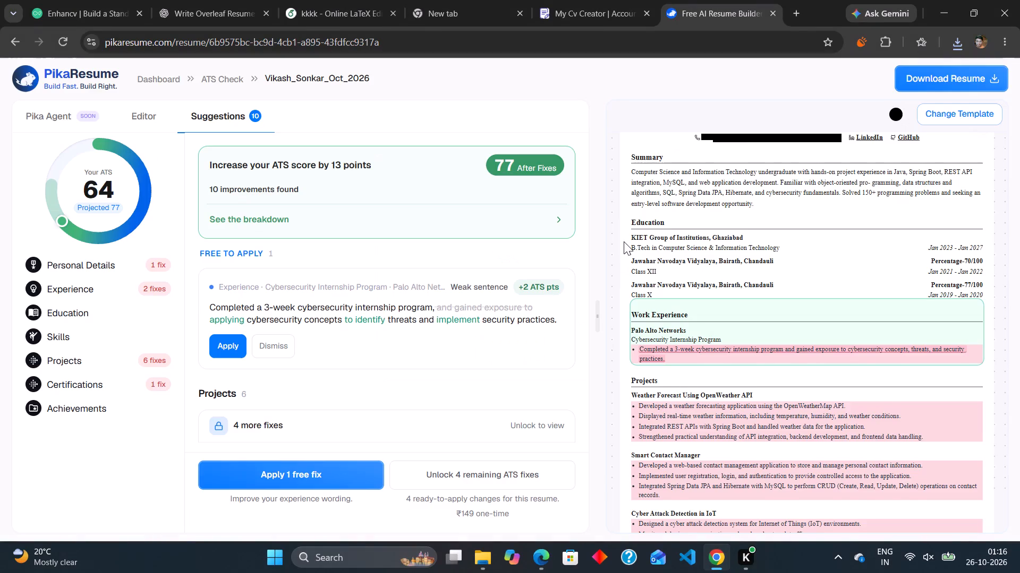
Review PikaResume's suggested fixes for the Projects section and check the Enhancv resume checker page.
{"action": "scroll", "coordinate": [426, 377], "scroll_direction": "down", "scroll_amount": 1}
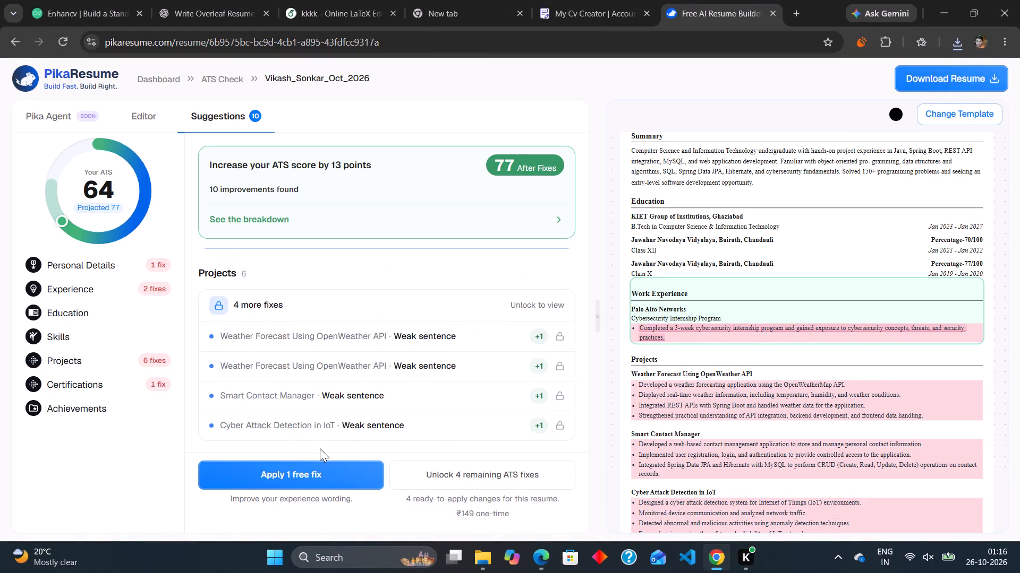
{"action": "left_click", "coordinate": [95, 11]}
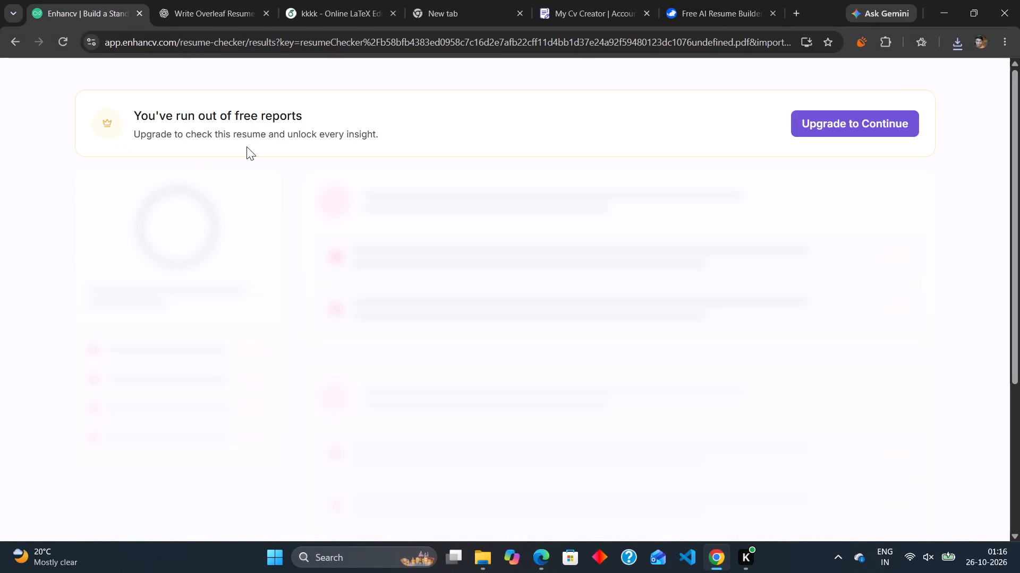
{"action": "left_click", "coordinate": [712, 12]}
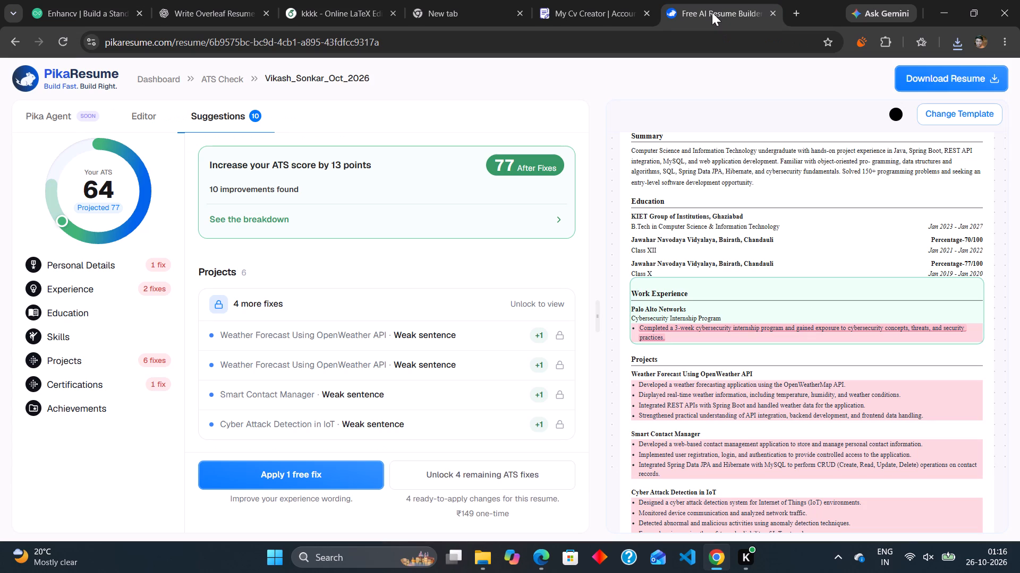
Search the web for "check new resume ats score" in a new tab and open MyCVCreator's free ATS score checker.
{"action": "left_click", "coordinate": [796, 12]}
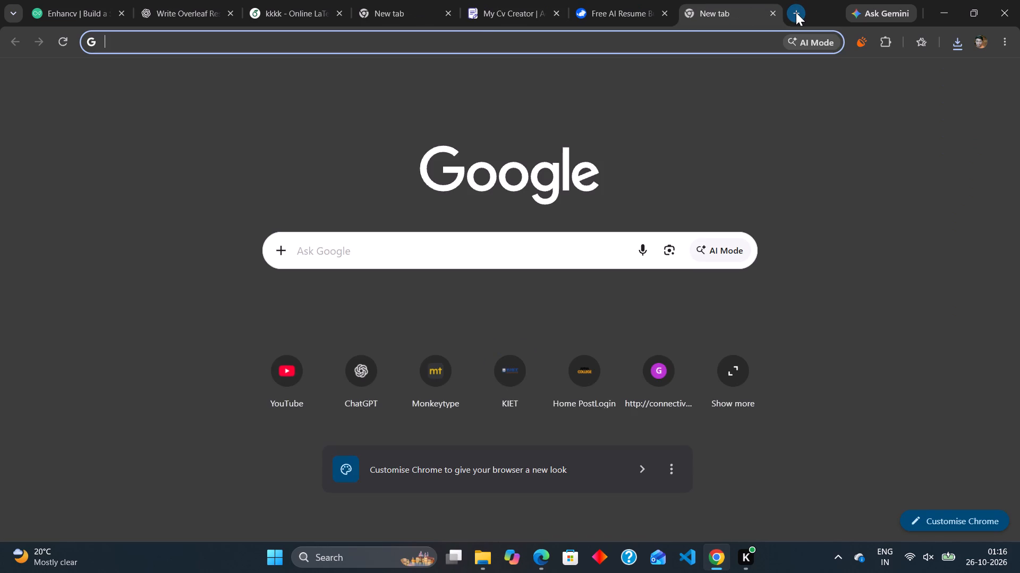
{"action": "type", "text": "check new resume ats score"}
{"action": "key", "text": "Return"}
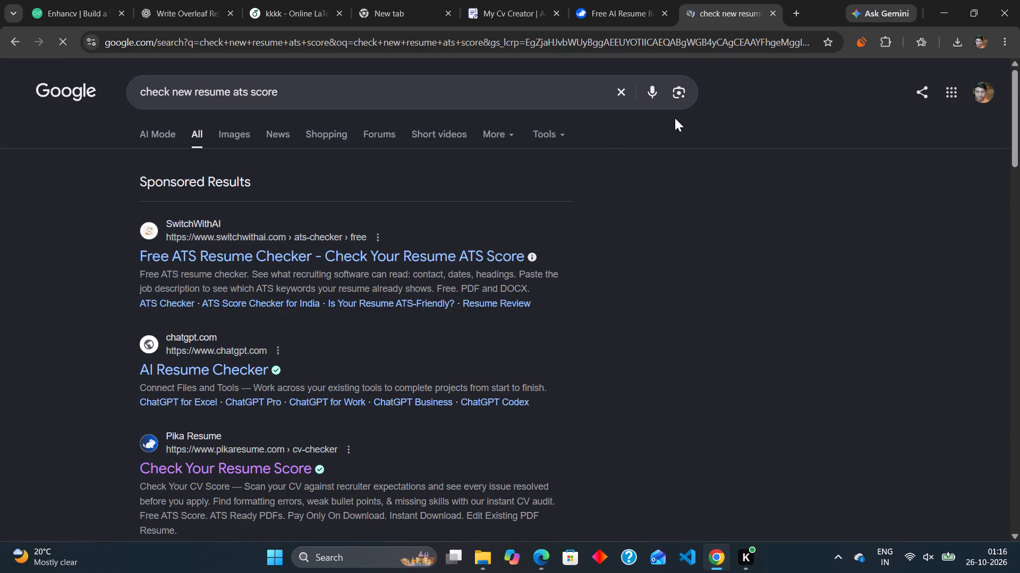
{"action": "scroll", "coordinate": [293, 277], "scroll_direction": "down", "scroll_amount": 3}
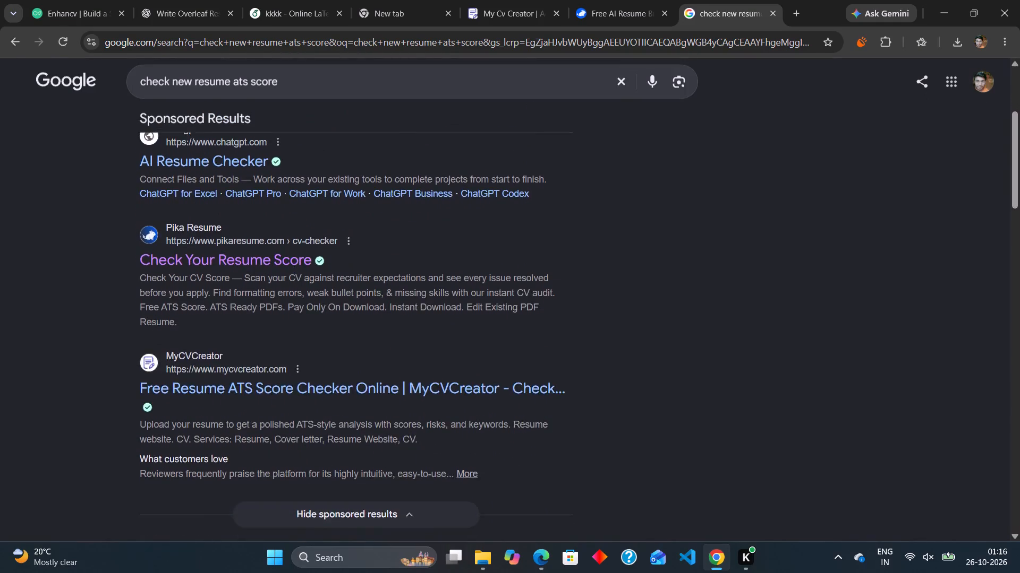
{"action": "scroll", "coordinate": [293, 277], "scroll_direction": "down", "scroll_amount": 1}
{"action": "left_click", "coordinate": [266, 289]}
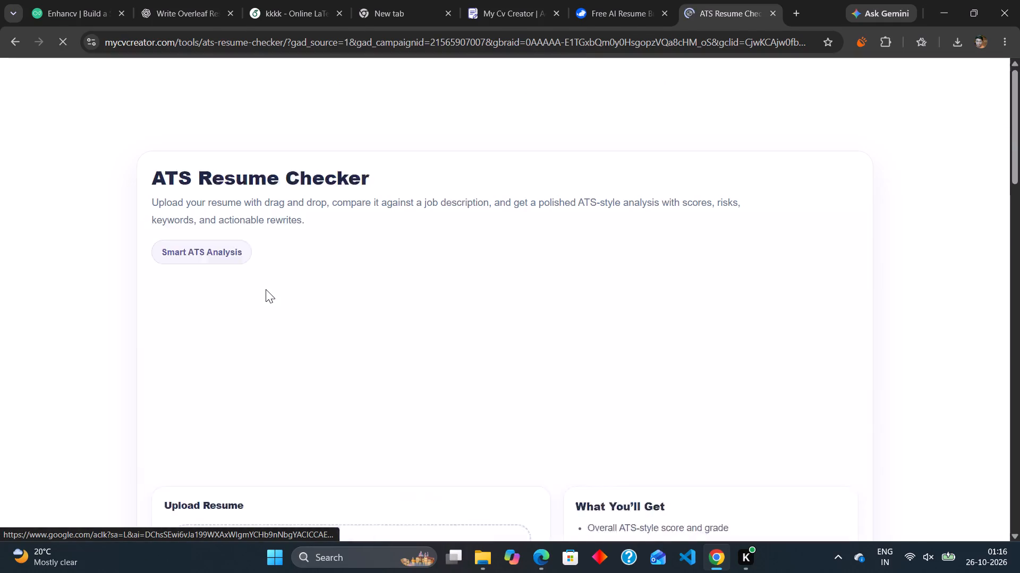
Proceed to MyCVCreator's signed-in ATS Resume Checker, closing the advertisement and the Talent Network invitation without joining.
{"action": "scroll", "coordinate": [266, 289], "scroll_direction": "down", "scroll_amount": 2}
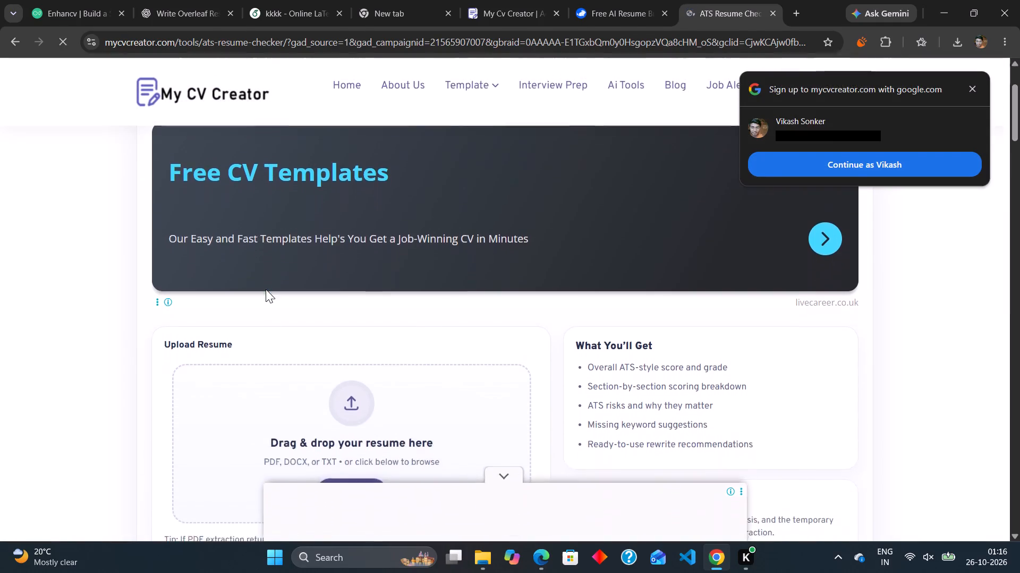
{"action": "scroll", "coordinate": [266, 289], "scroll_direction": "down", "scroll_amount": 2}
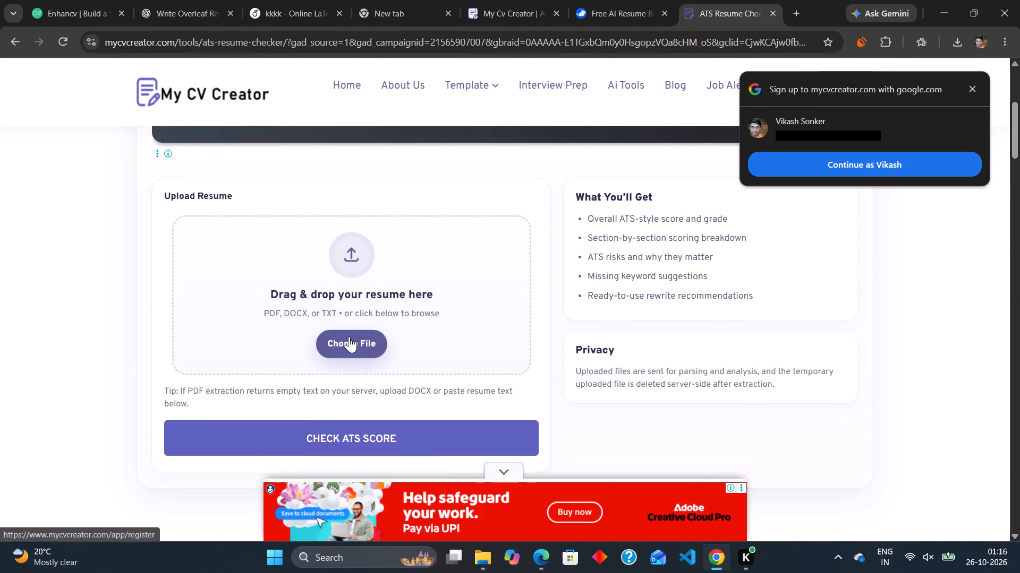
{"action": "left_click", "coordinate": [348, 336]}
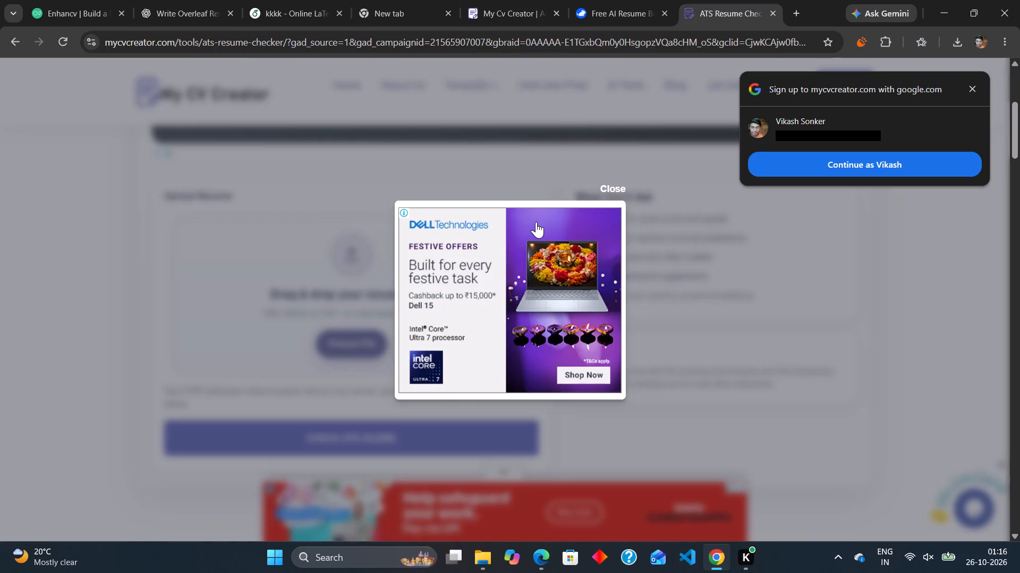
{"action": "left_click", "coordinate": [608, 187]}
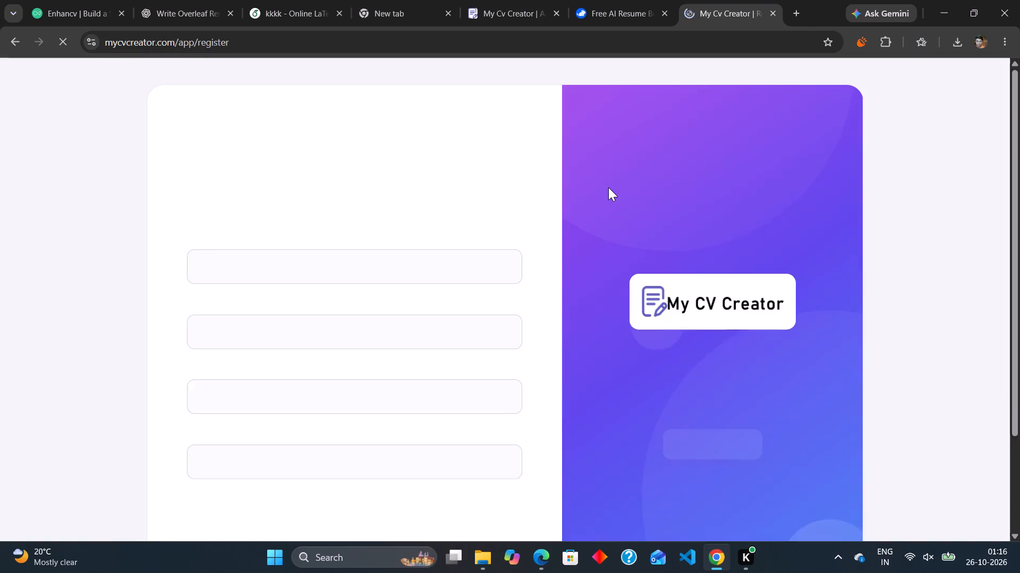
{"action": "scroll", "coordinate": [594, 290], "scroll_direction": "down", "scroll_amount": 1}
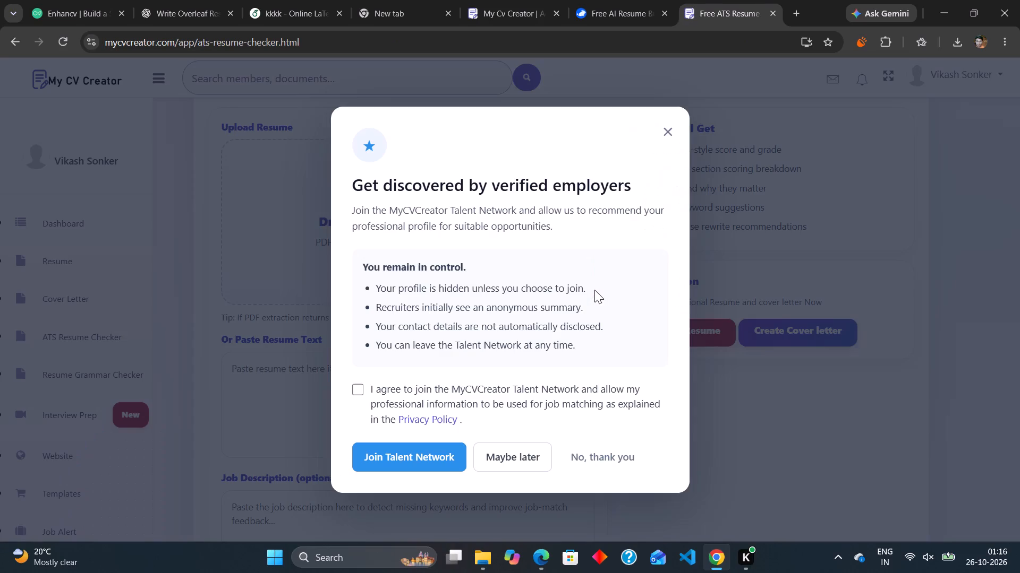
{"action": "left_click", "coordinate": [359, 389]}
{"action": "left_click", "coordinate": [359, 389]}
{"action": "left_click", "coordinate": [670, 129]}
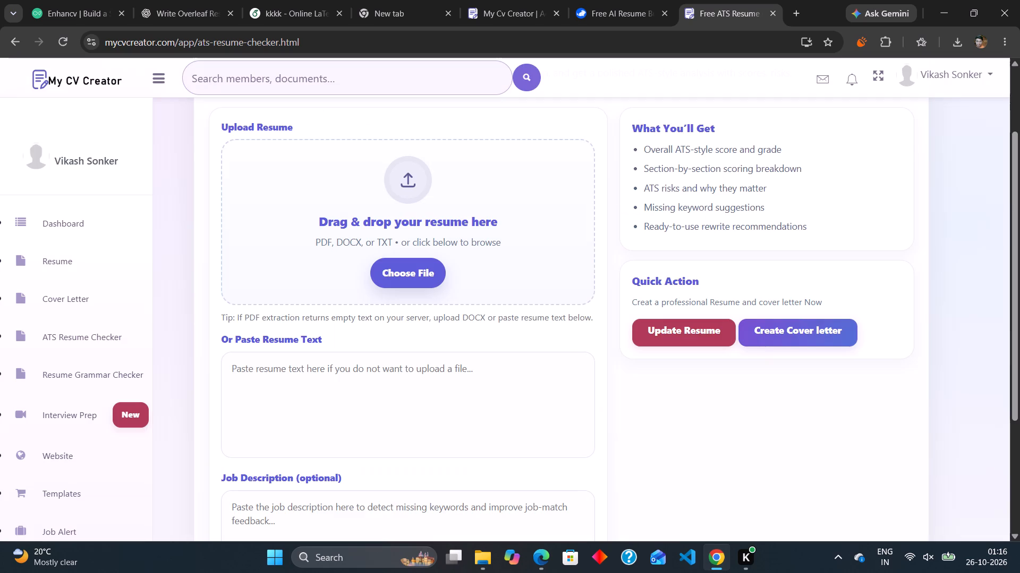
Choose the PDF "vikash 1" from Downloads as the resume for the ATS check.
{"action": "left_click", "coordinate": [432, 263]}
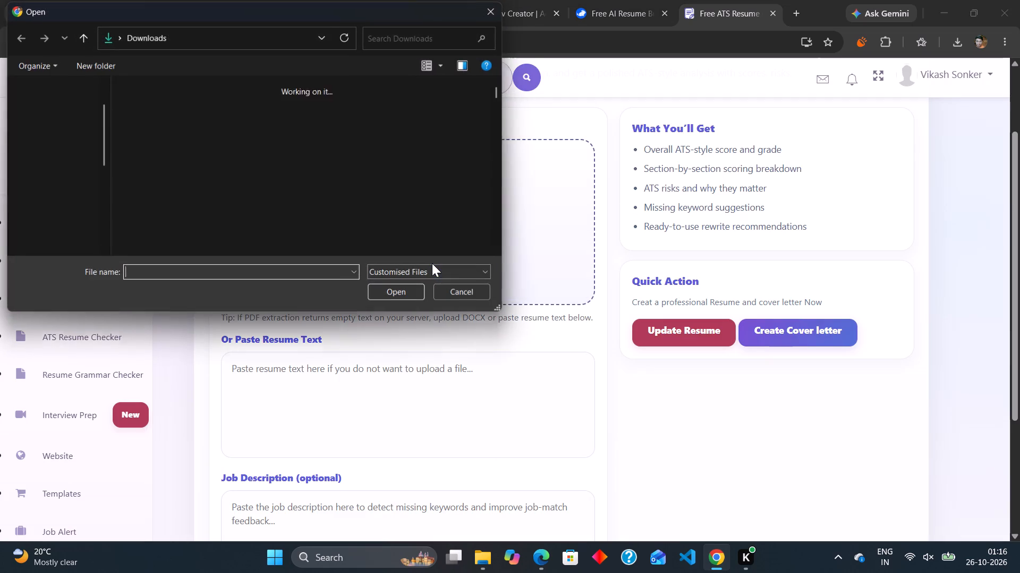
{"action": "left_click", "coordinate": [302, 103]}
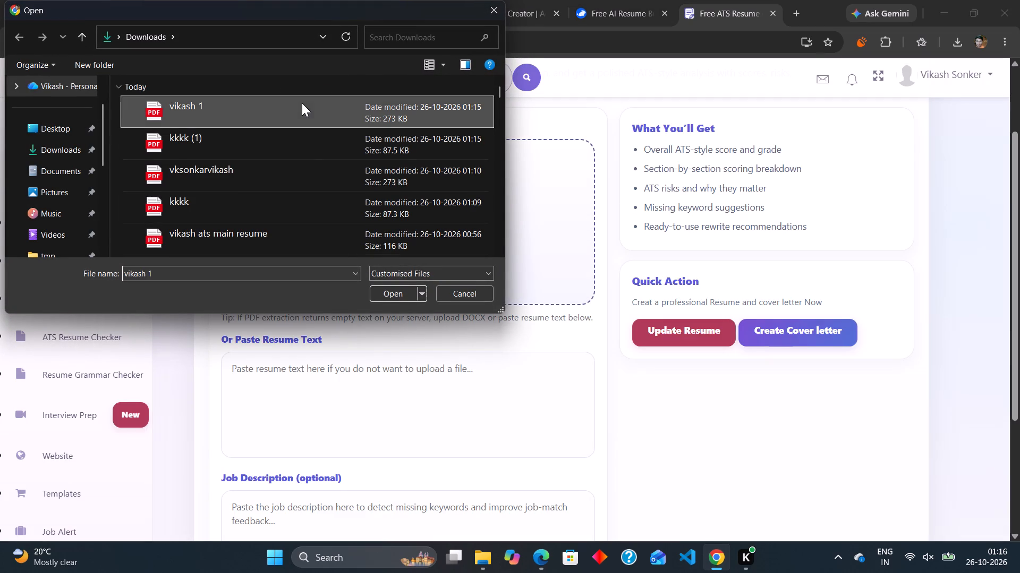
{"action": "left_click", "coordinate": [384, 296]}
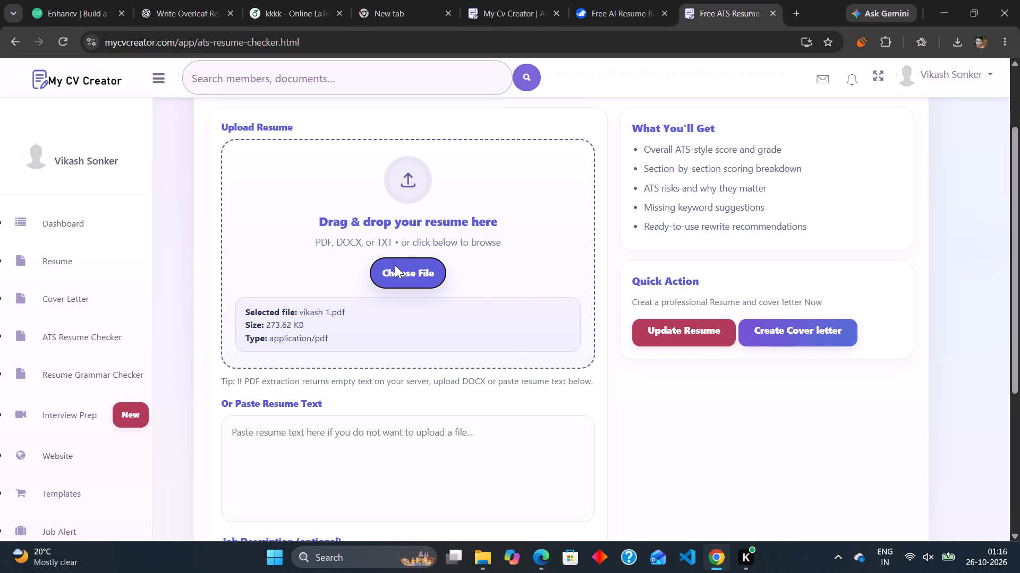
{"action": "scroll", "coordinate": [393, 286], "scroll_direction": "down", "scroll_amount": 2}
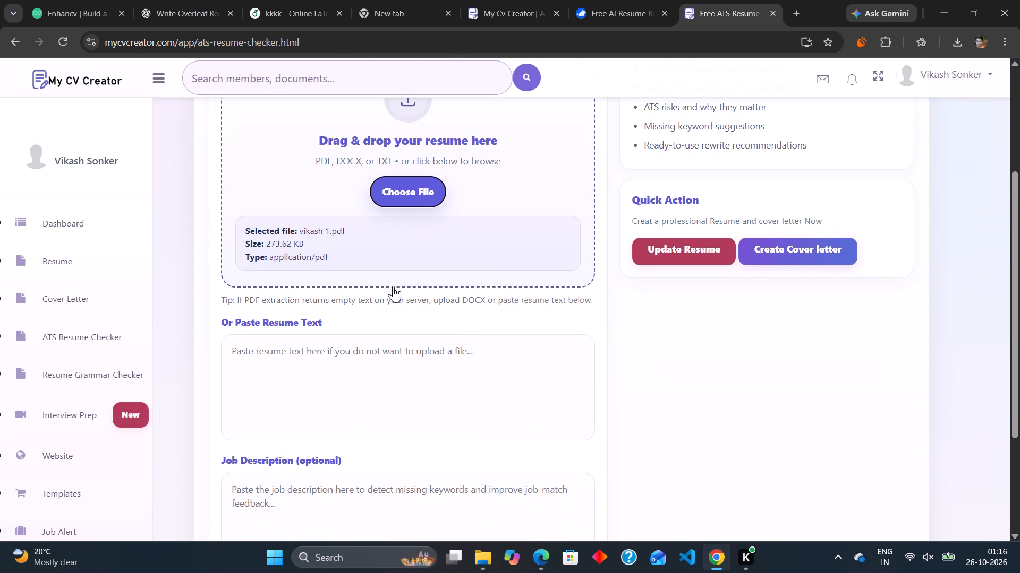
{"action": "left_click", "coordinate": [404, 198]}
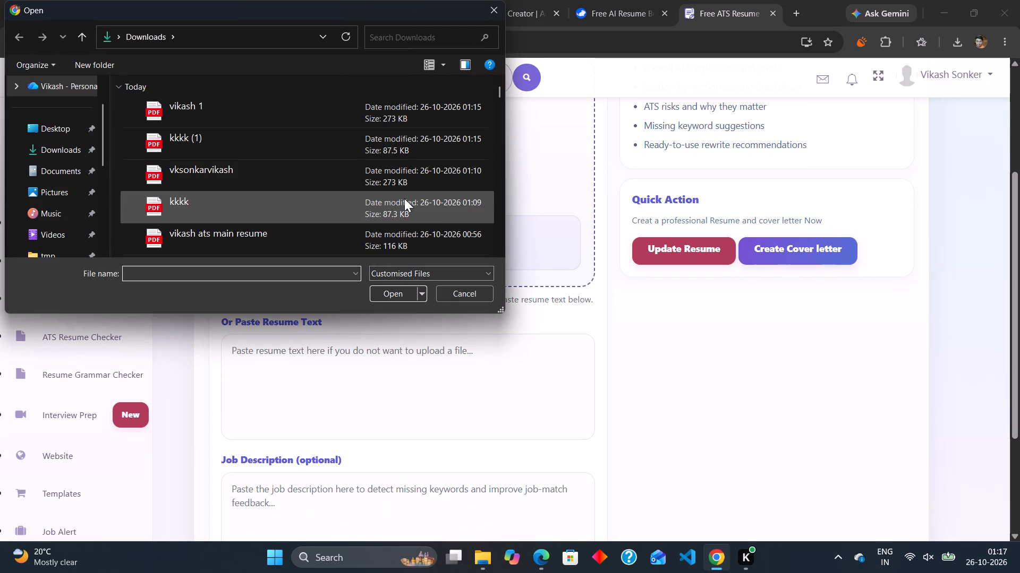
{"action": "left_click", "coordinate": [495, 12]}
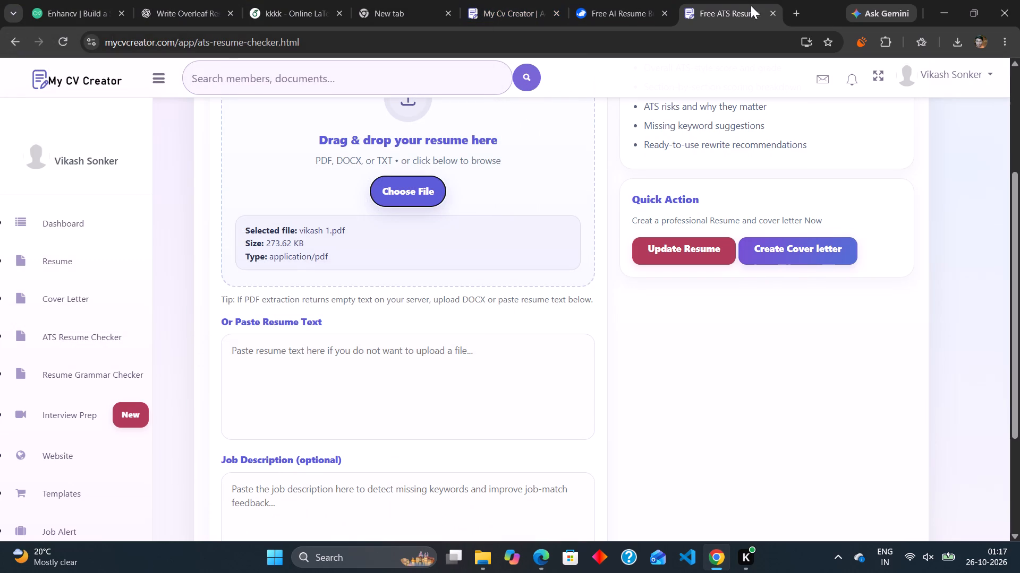
Search the web for "free ats score checker" in another new tab, open the MyCVCreator result and look over its checker page.
{"action": "left_click", "coordinate": [798, 11]}
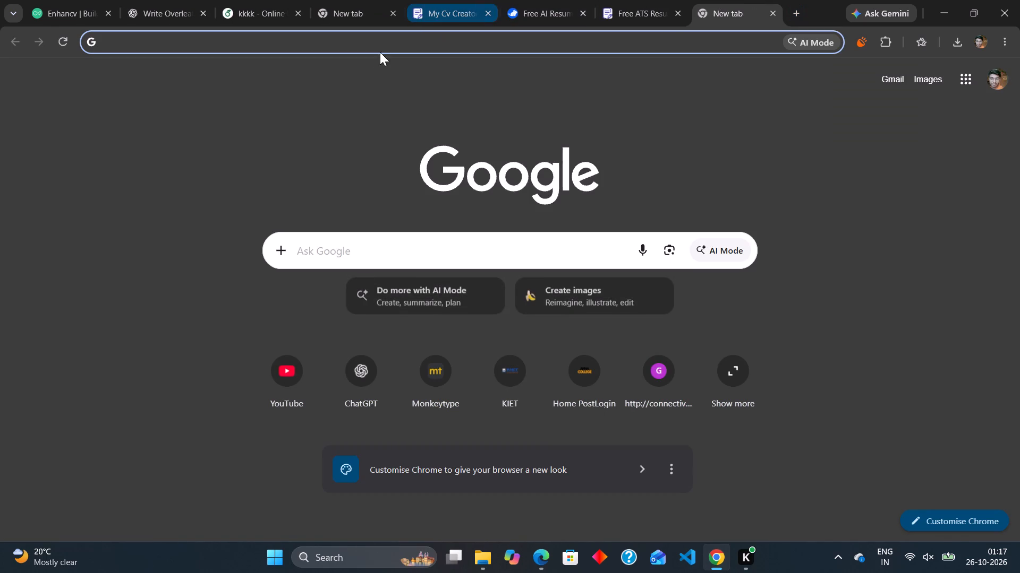
{"action": "left_click", "coordinate": [376, 45]}
{"action": "type", "text": "free"}
{"action": "key", "text": "space"}
{"action": "type", "text": "ats score checker"}
{"action": "key", "text": "Return"}
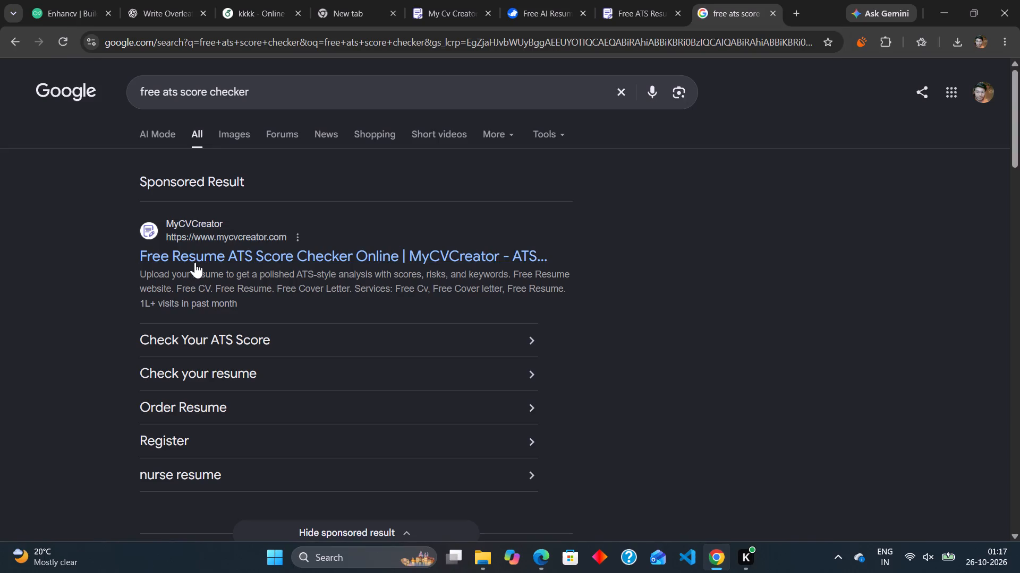
{"action": "left_click", "coordinate": [195, 262]}
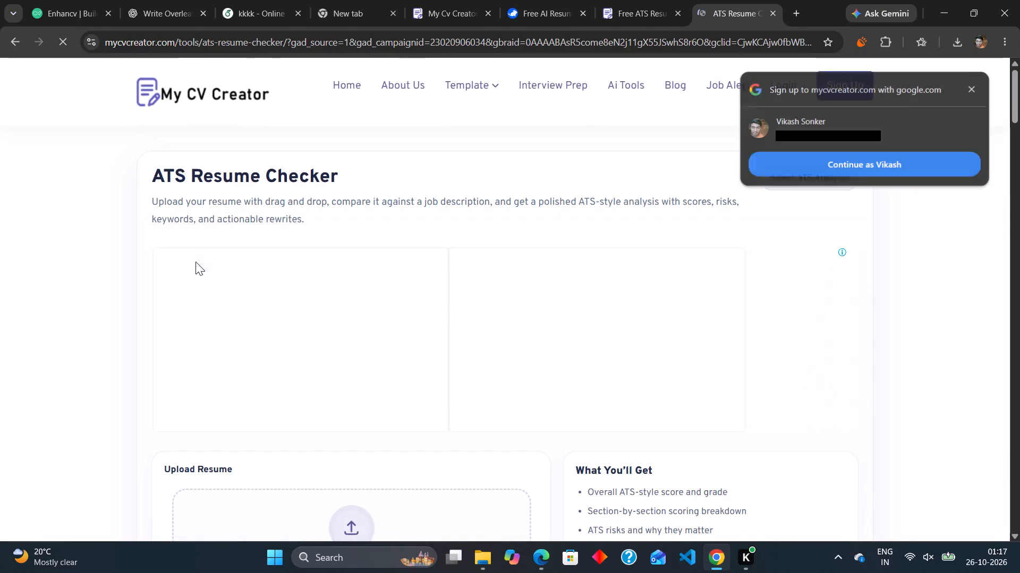
{"action": "scroll", "coordinate": [250, 289], "scroll_direction": "down", "scroll_amount": 6}
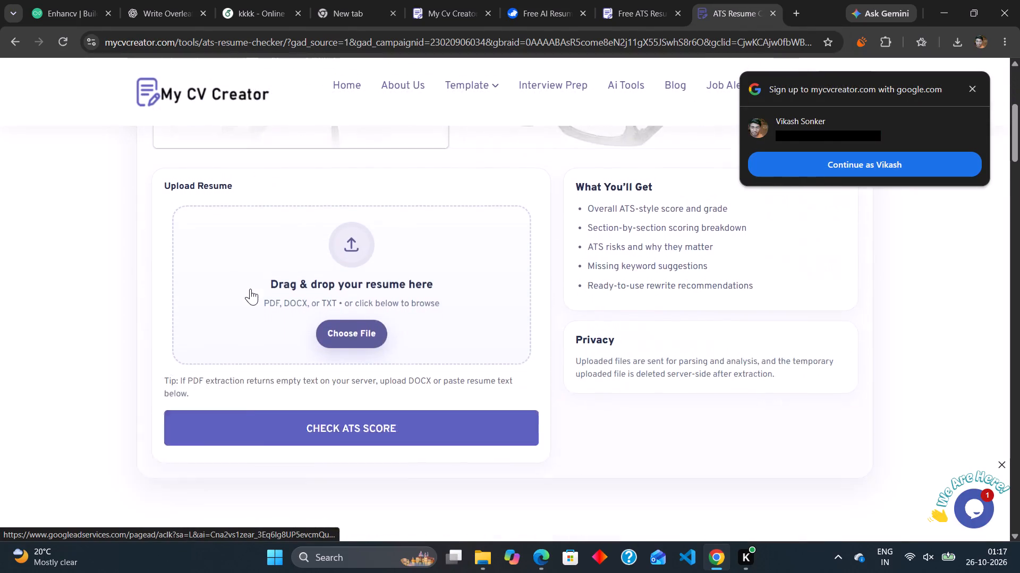
{"action": "scroll", "coordinate": [250, 289], "scroll_direction": "down", "scroll_amount": 4}
{"action": "scroll", "coordinate": [250, 289], "scroll_direction": "up", "scroll_amount": 6}
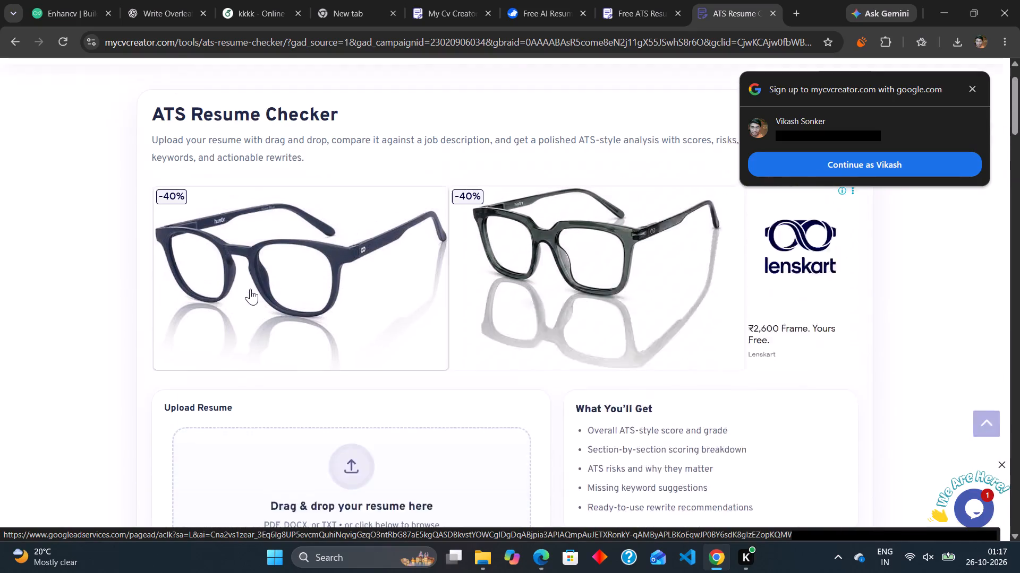
Sign in to MyCVCreator with the suggested Google account to reach its ATS Resume Checker upload page.
{"action": "scroll", "coordinate": [250, 289], "scroll_direction": "up", "scroll_amount": 2}
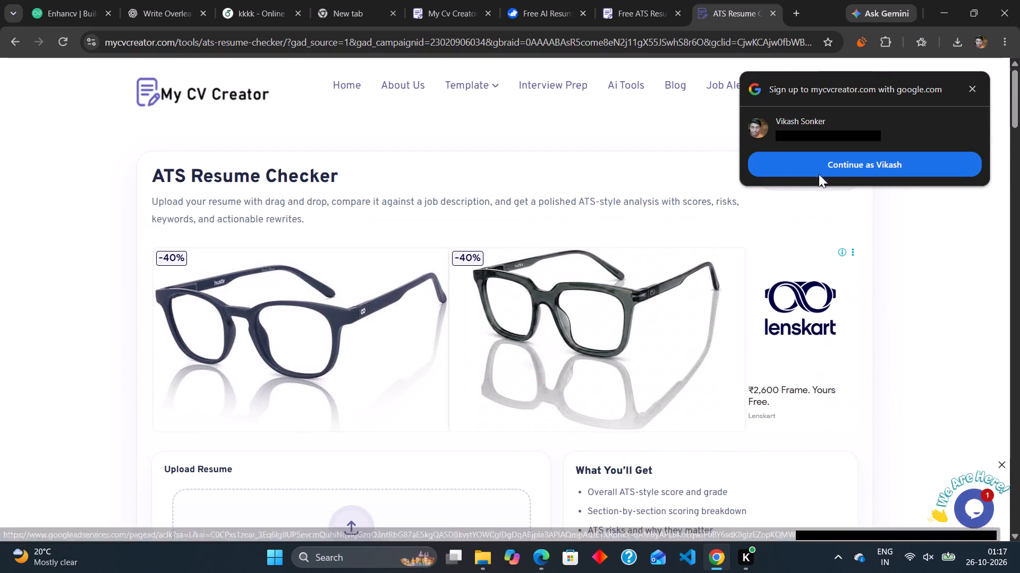
{"action": "left_click", "coordinate": [821, 170]}
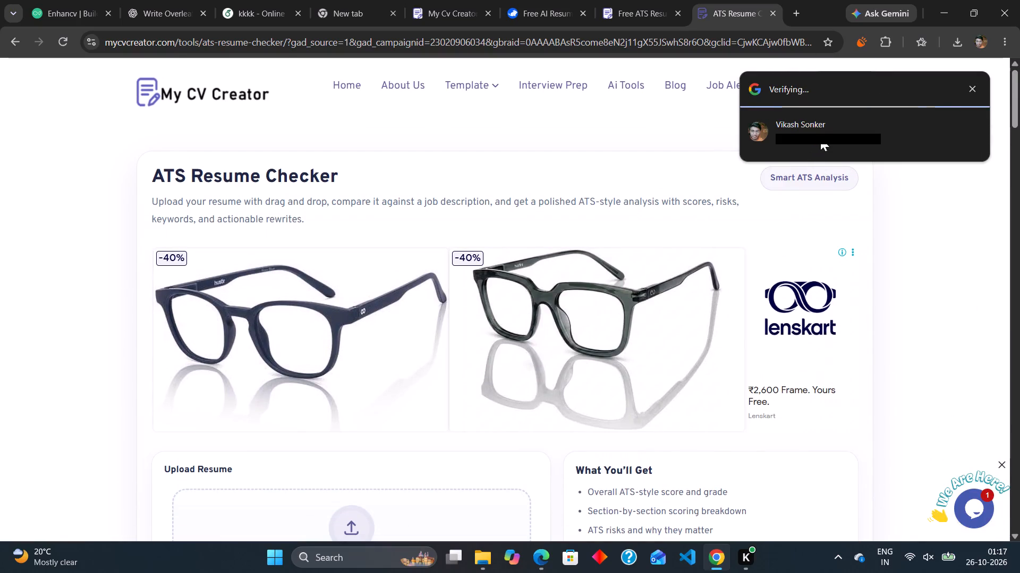
{"action": "left_click", "coordinate": [821, 136]}
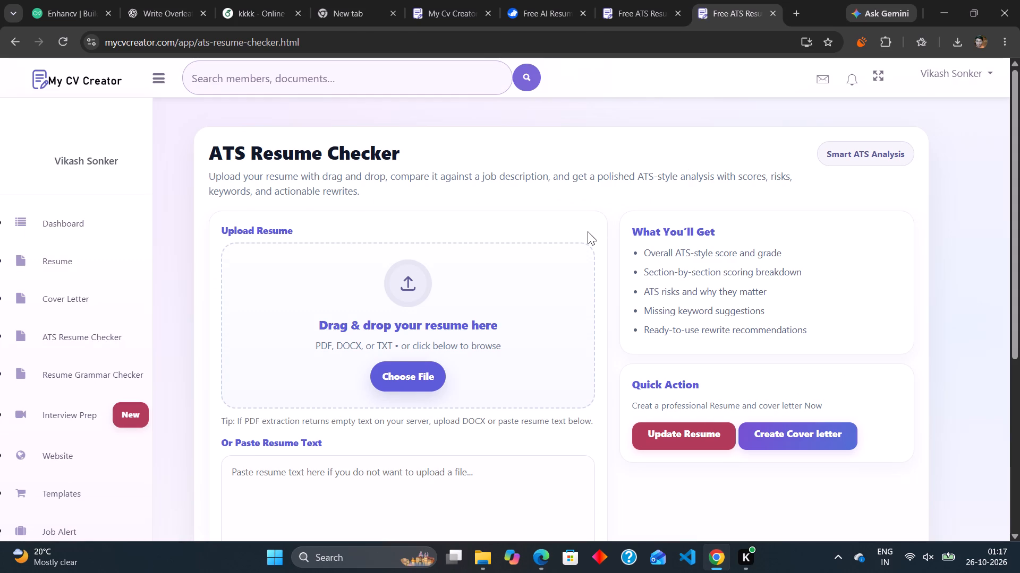
{"action": "scroll", "coordinate": [588, 231], "scroll_direction": "down", "scroll_amount": 1}
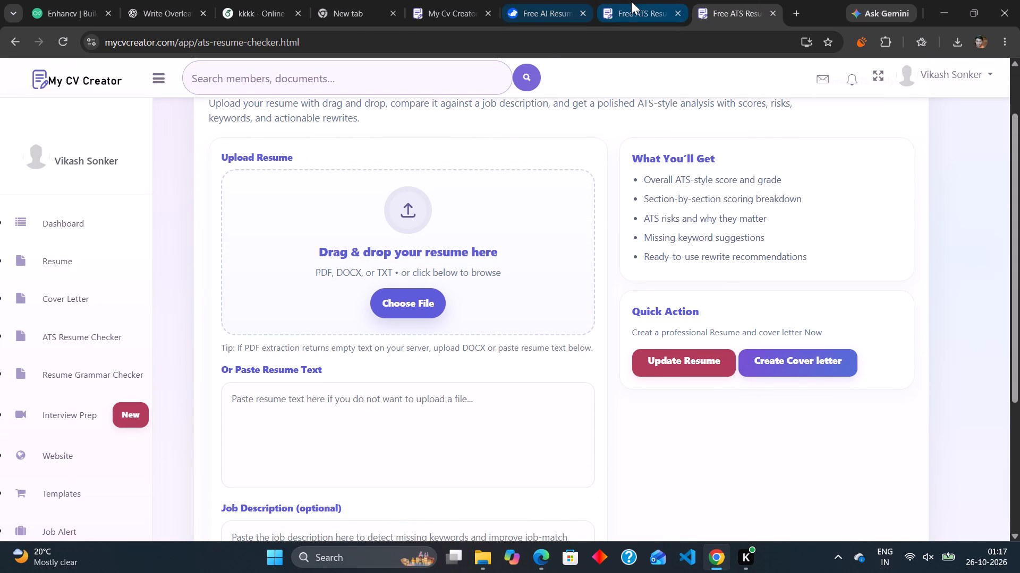
Revisit the open checker tabs, then search the web for "check ats score of resume free with job description" in a new tab.
{"action": "left_click", "coordinate": [631, 2]}
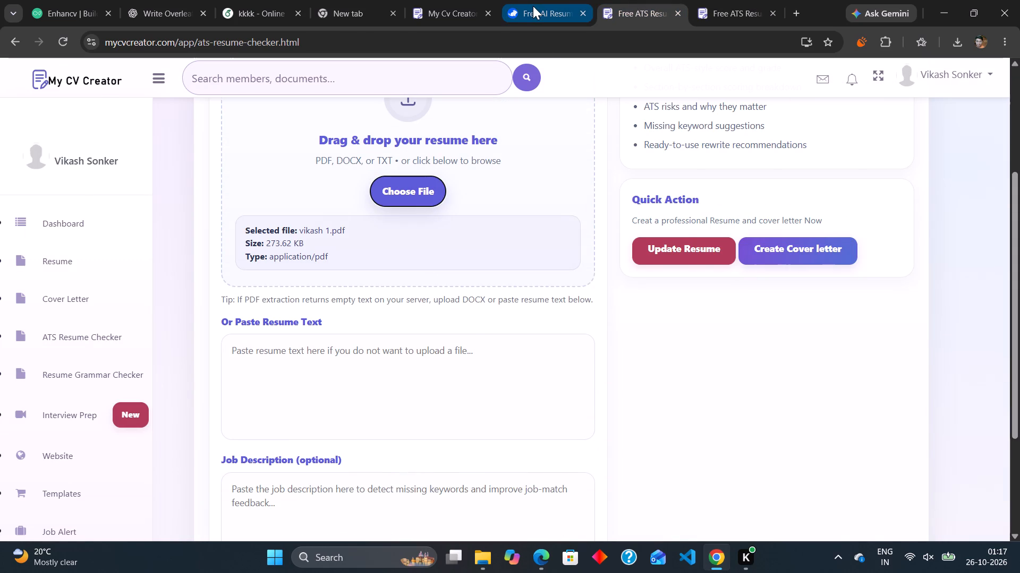
{"action": "left_click", "coordinate": [533, 6]}
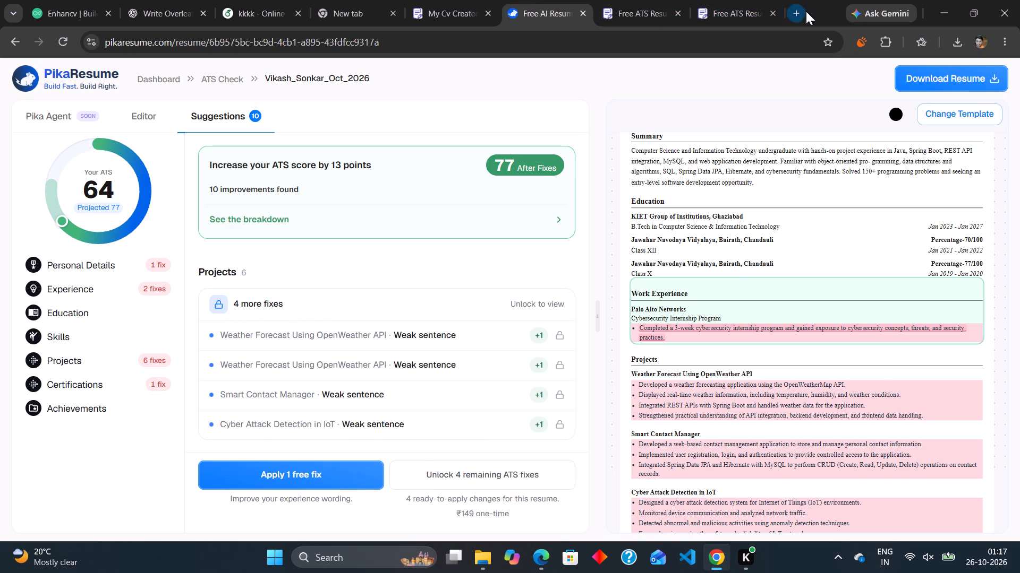
{"action": "left_click", "coordinate": [806, 12]}
{"action": "left_click", "coordinate": [798, 12]}
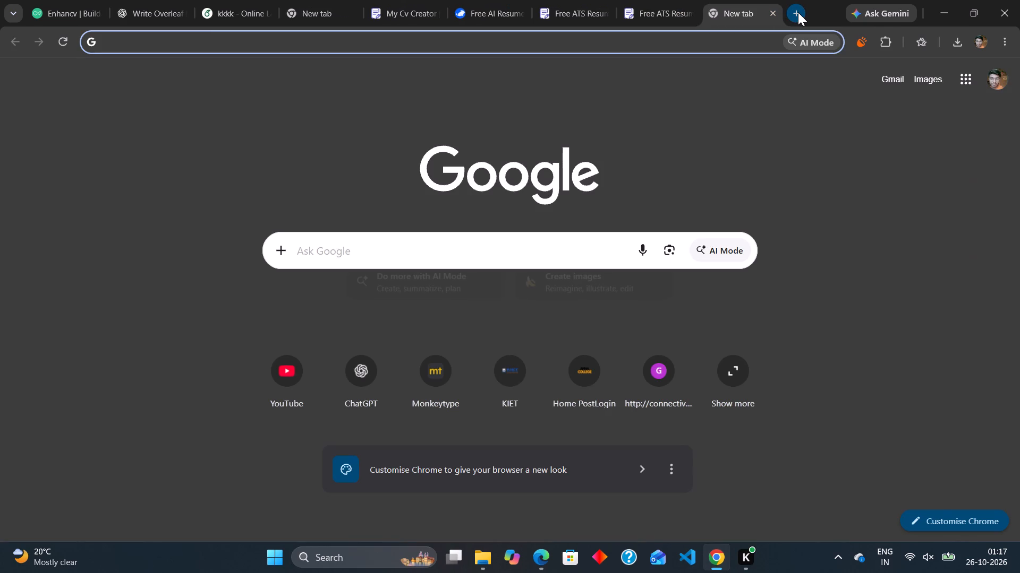
{"action": "type", "text": "check ats score of resume frr"}
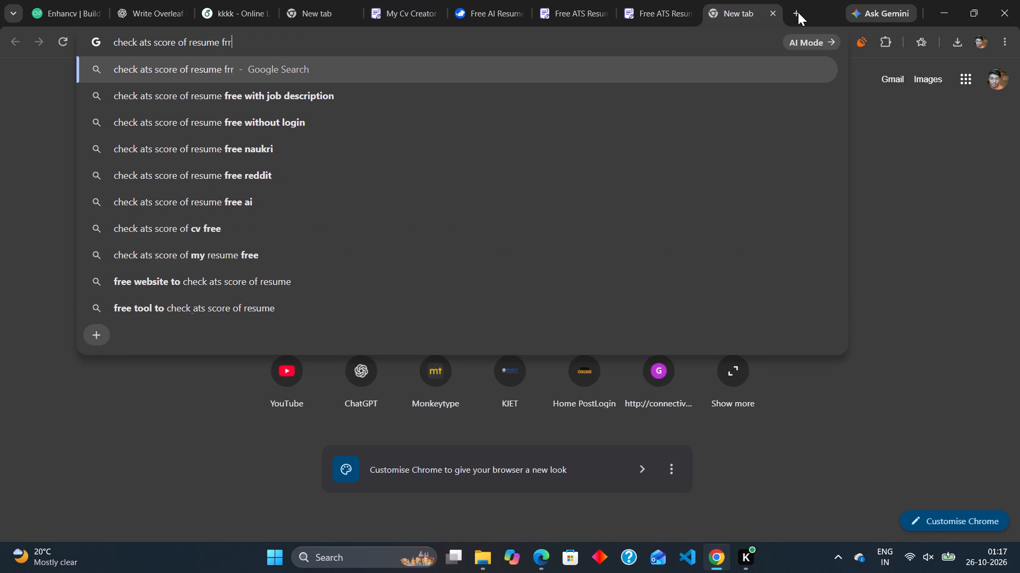
{"action": "key", "text": "BackSpace"}
{"action": "type", "text": "ee"}
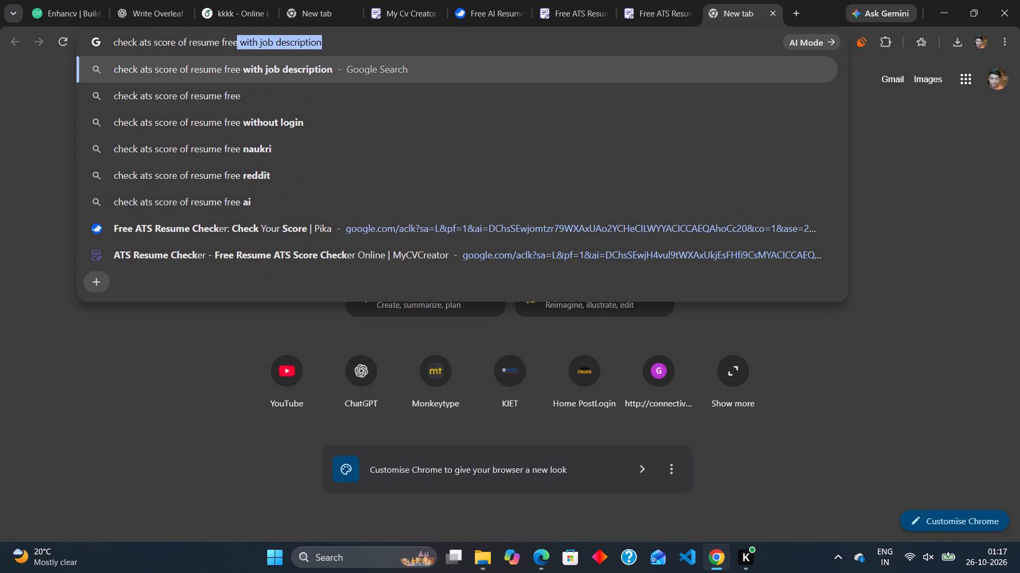
{"action": "key", "text": "Return"}
{"action": "scroll", "coordinate": [481, 240], "scroll_direction": "down", "scroll_amount": 5}
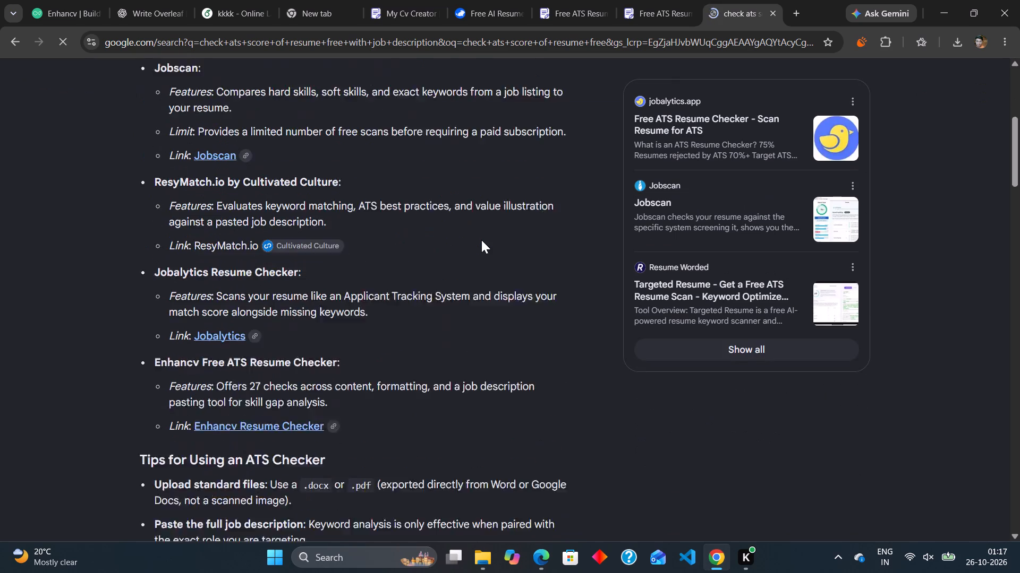
{"action": "scroll", "coordinate": [481, 240], "scroll_direction": "up", "scroll_amount": 4}
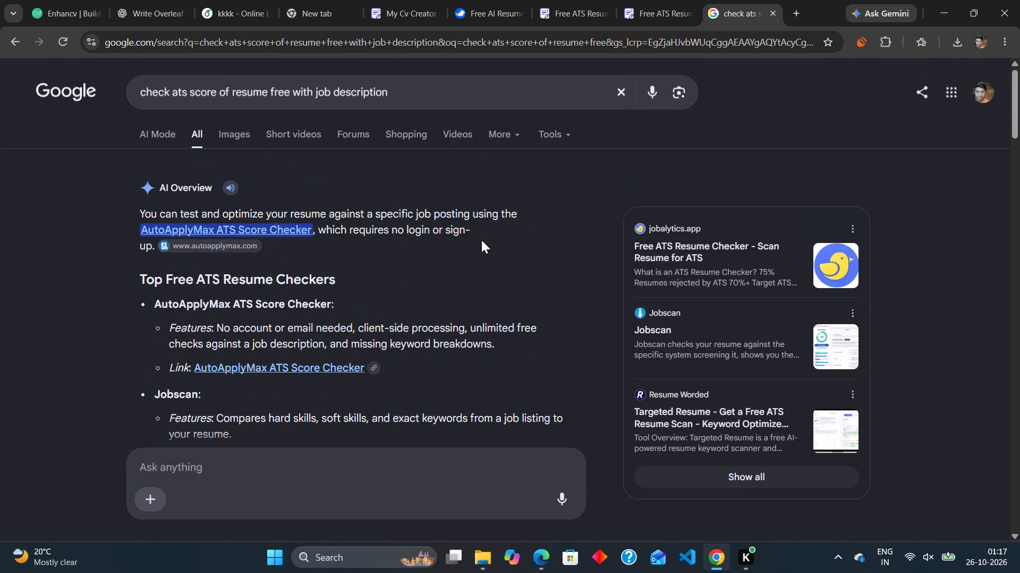
Search the web for "check ats score of free resume" in another new tab and open PikaResume's free ATS check upload page.
{"action": "left_click", "coordinate": [793, 7]}
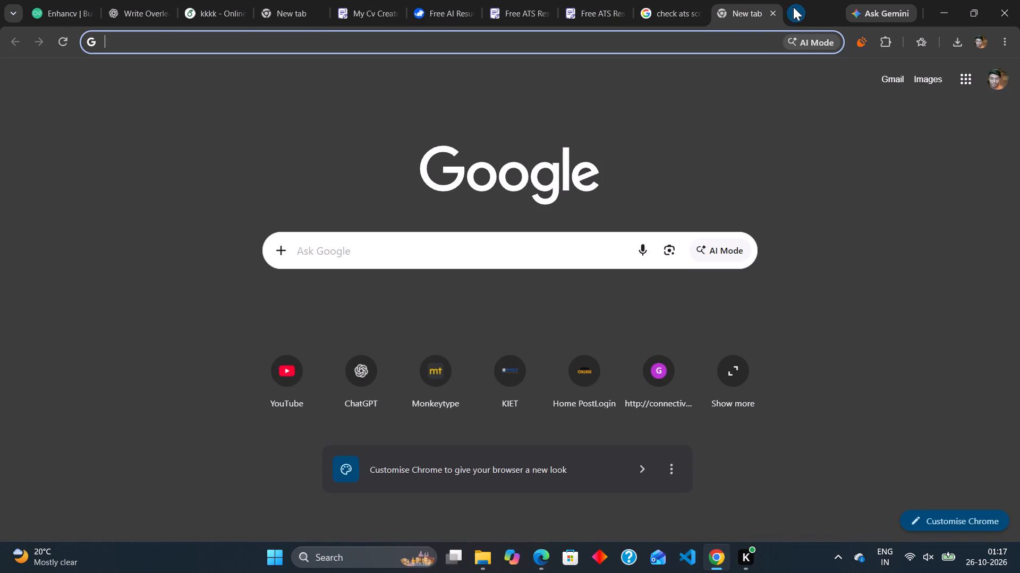
{"action": "left_click", "coordinate": [335, 242]}
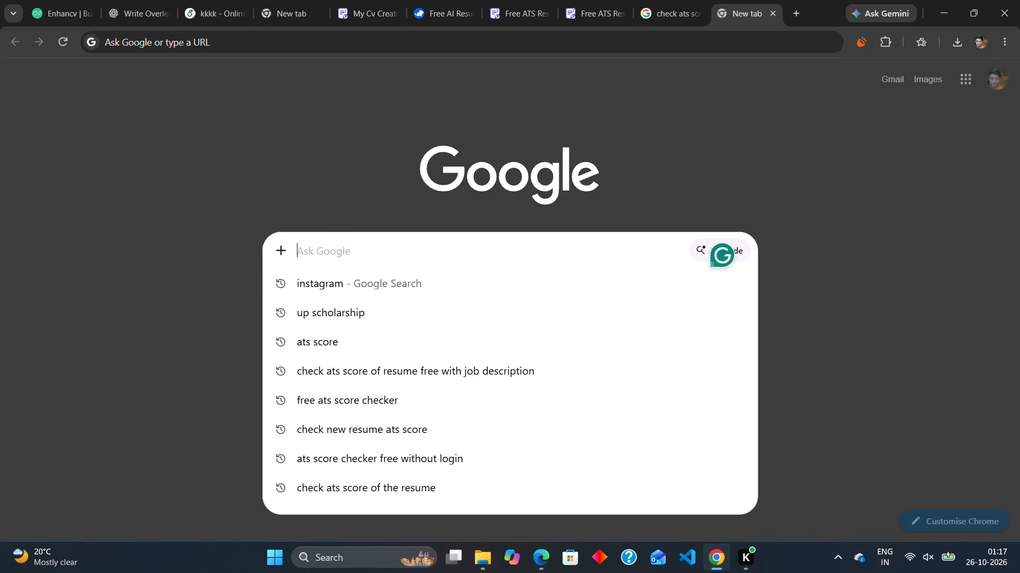
{"action": "type", "text": "check ats score of free"}
{"action": "key", "text": "space"}
{"action": "type", "text": "resume"}
{"action": "key", "text": "Return"}
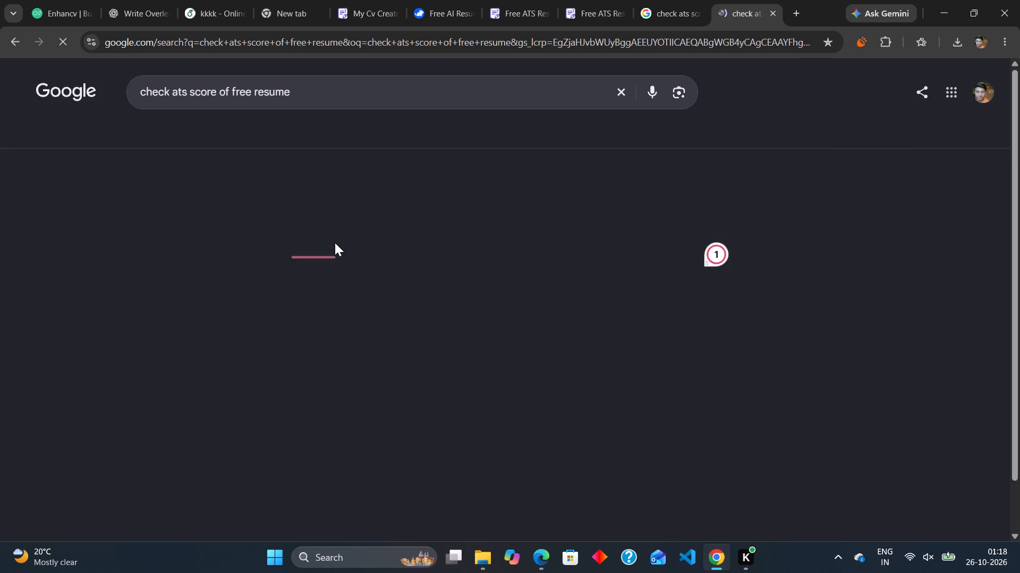
{"action": "left_click", "coordinate": [301, 258]}
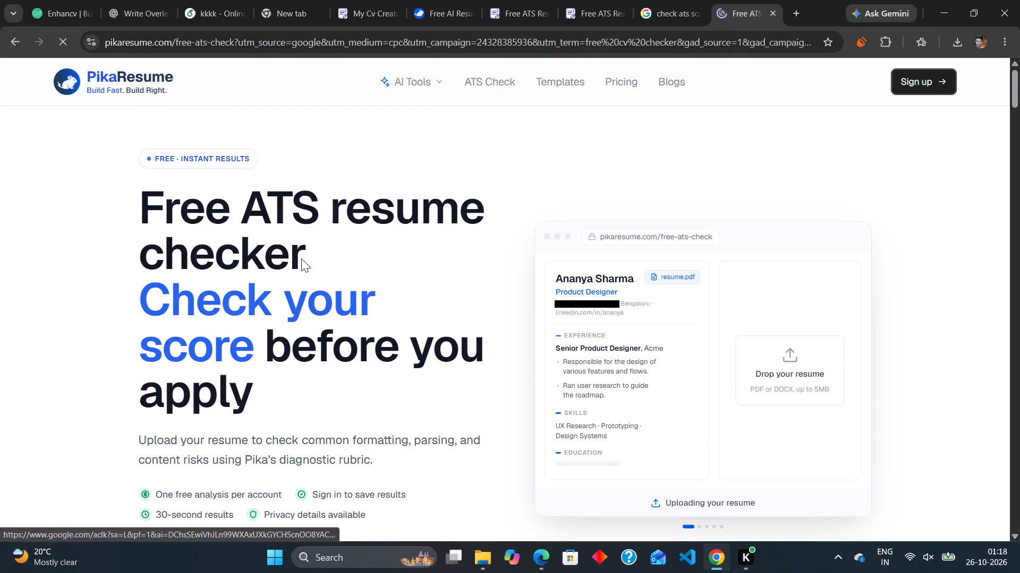
{"action": "scroll", "coordinate": [301, 258], "scroll_direction": "down", "scroll_amount": 2}
{"action": "left_click", "coordinate": [206, 379]}
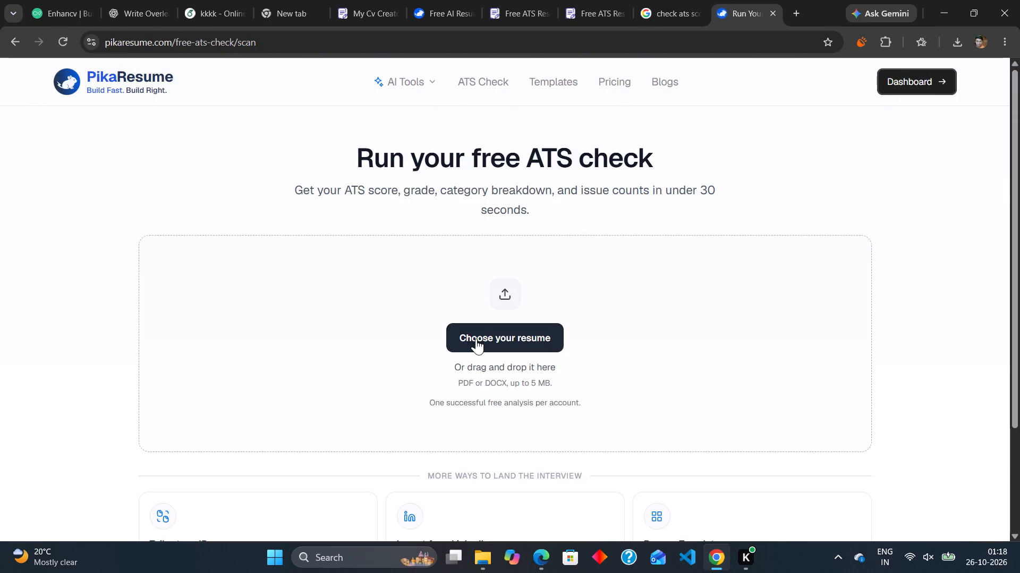
Upload the PDF "vikash 1" from Downloads for PikaResume's ATS check and close the section-by-section breakdown.
{"action": "left_click", "coordinate": [476, 338]}
{"action": "left_click", "coordinate": [252, 100]}
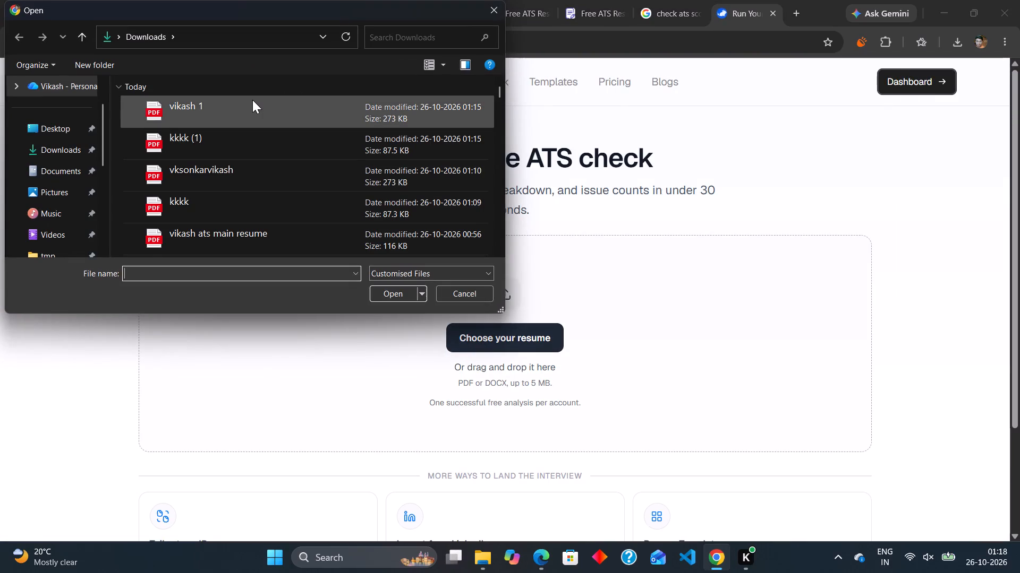
{"action": "left_click", "coordinate": [386, 292]}
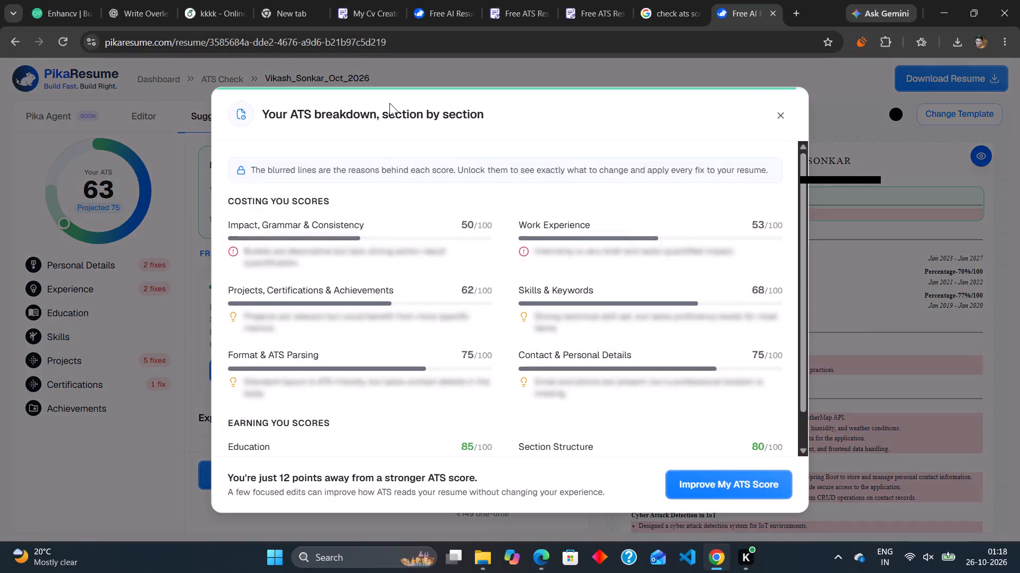
{"action": "left_click", "coordinate": [783, 117]}
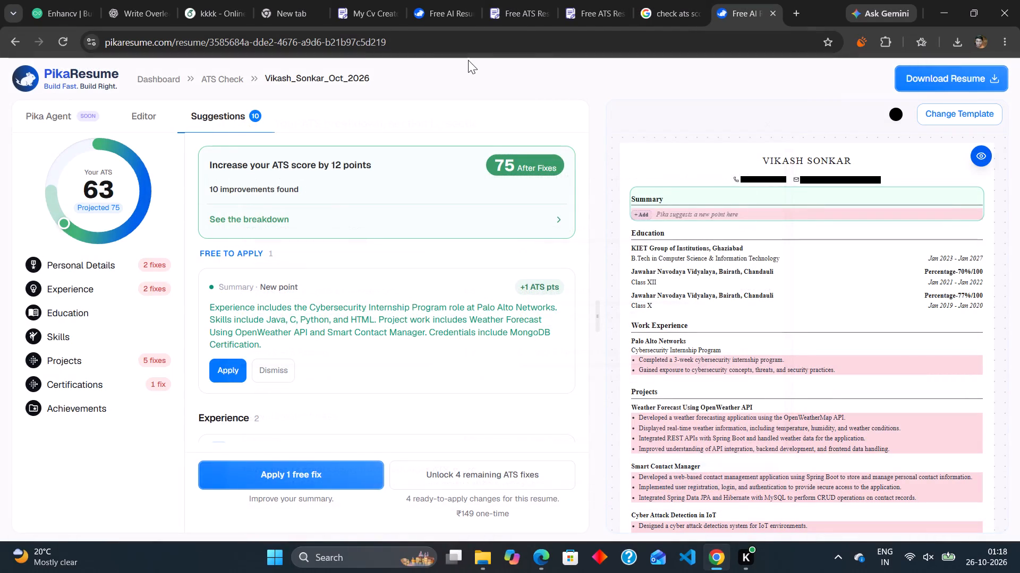
Return to the Overleaf project kkkk and review the end of main.tex and the resume preview from Education to Achievements.
{"action": "left_click_drag", "start_coordinate": [380, 8], "coordinate": [252, 1]}
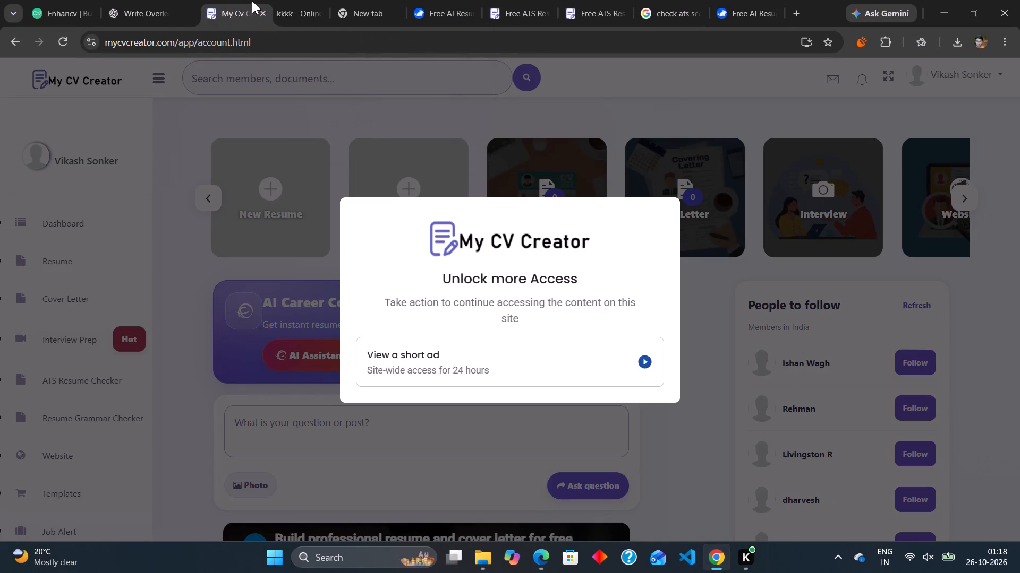
{"action": "left_click_drag", "start_coordinate": [252, 1], "coordinate": [299, 2]}
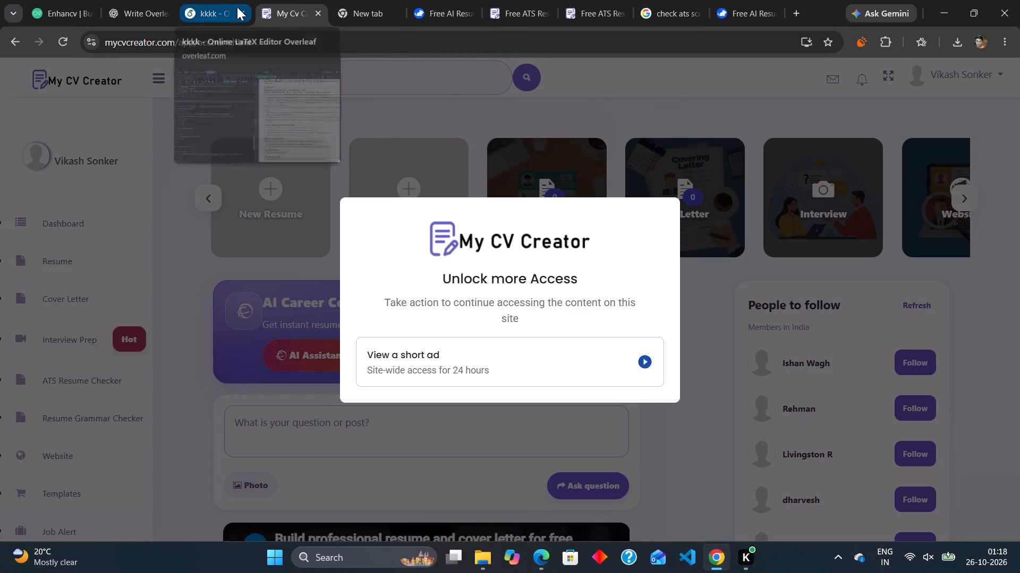
{"action": "left_click", "coordinate": [229, 7]}
{"action": "left_click", "coordinate": [305, 195]}
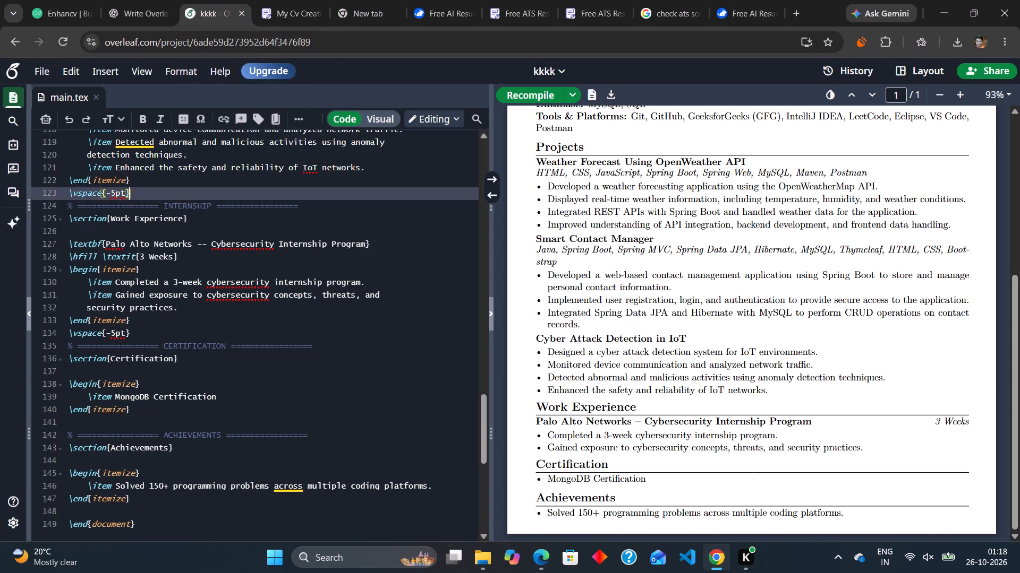
{"action": "scroll", "coordinate": [297, 317], "scroll_direction": "down", "scroll_amount": 1}
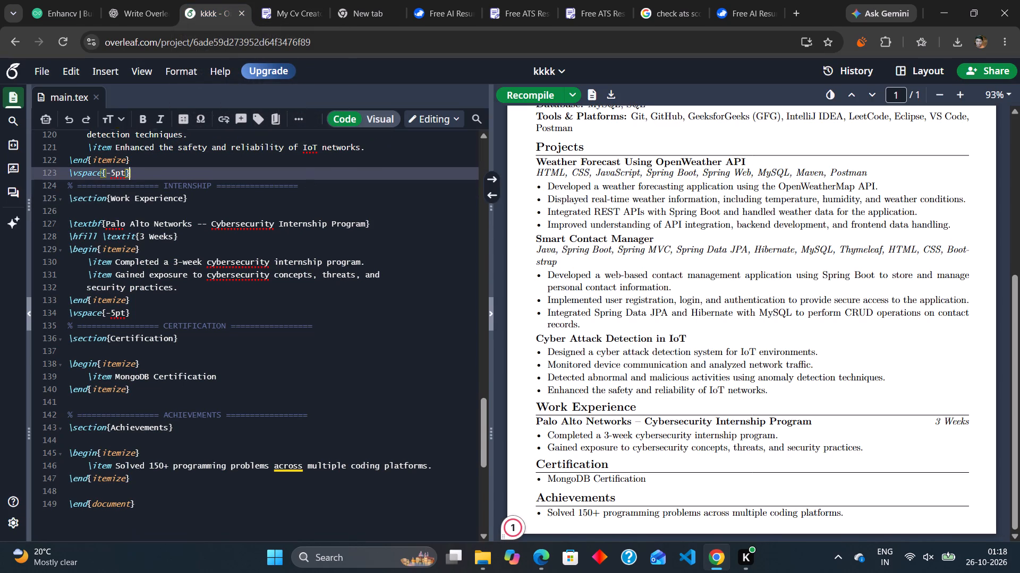
{"action": "scroll", "coordinate": [297, 317], "scroll_direction": "down", "scroll_amount": 1}
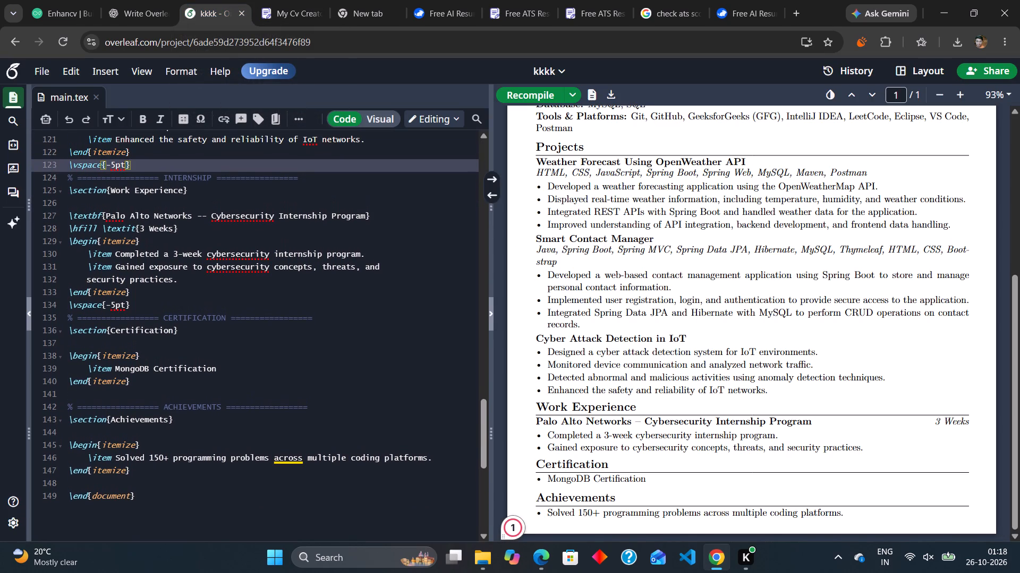
{"action": "scroll", "coordinate": [297, 317], "scroll_direction": "down", "scroll_amount": 1}
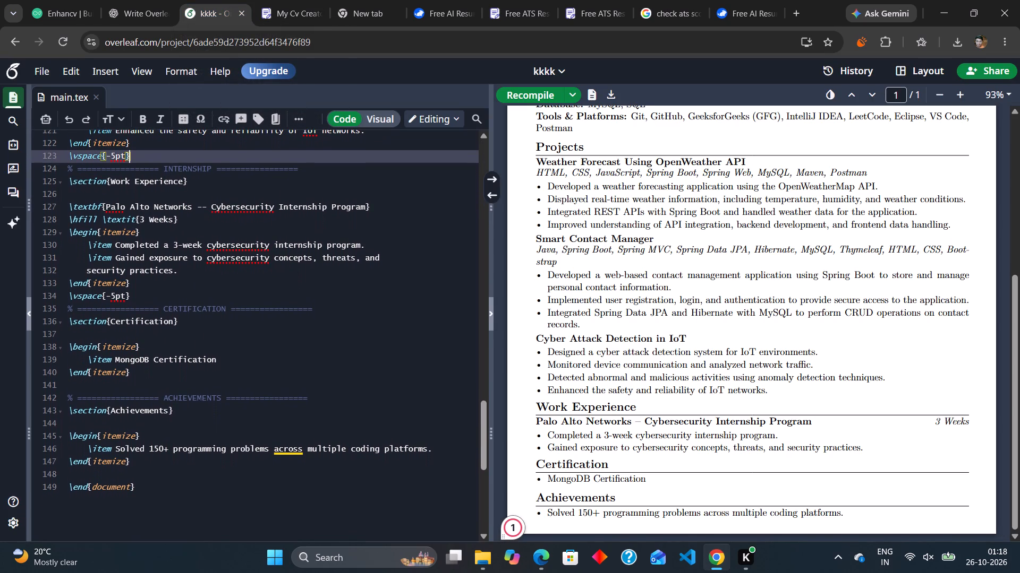
{"action": "scroll", "coordinate": [649, 346], "scroll_direction": "down", "scroll_amount": 2}
{"action": "scroll", "coordinate": [649, 346], "scroll_direction": "up", "scroll_amount": 4}
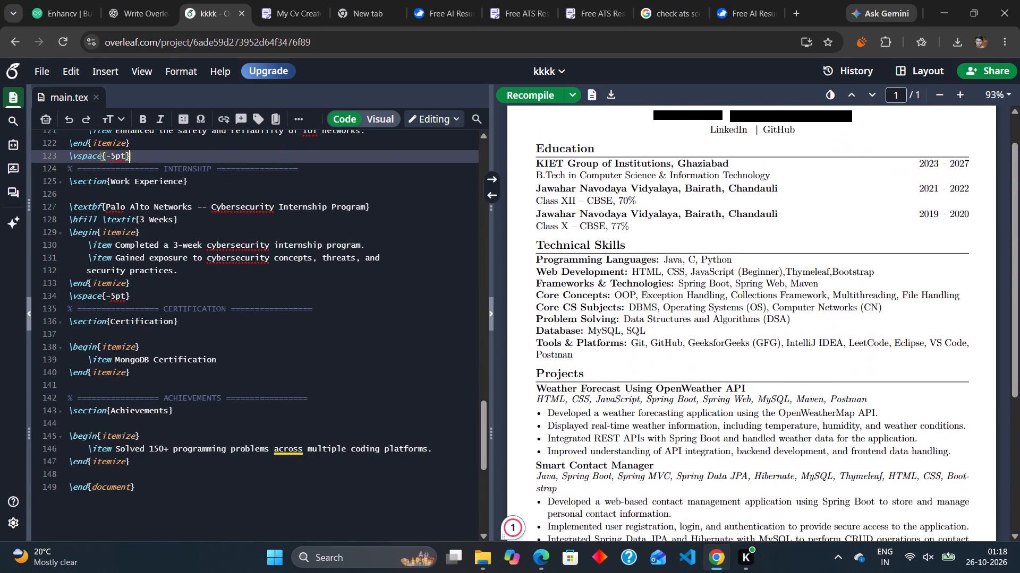
{"action": "scroll", "coordinate": [649, 346], "scroll_direction": "down", "scroll_amount": 3}
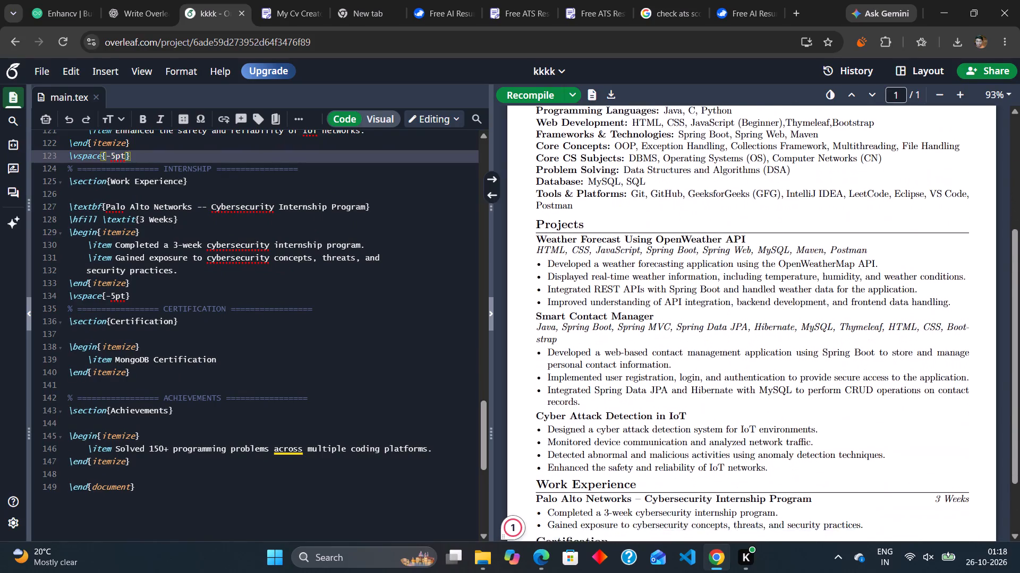
{"action": "scroll", "coordinate": [649, 346], "scroll_direction": "down", "scroll_amount": 2}
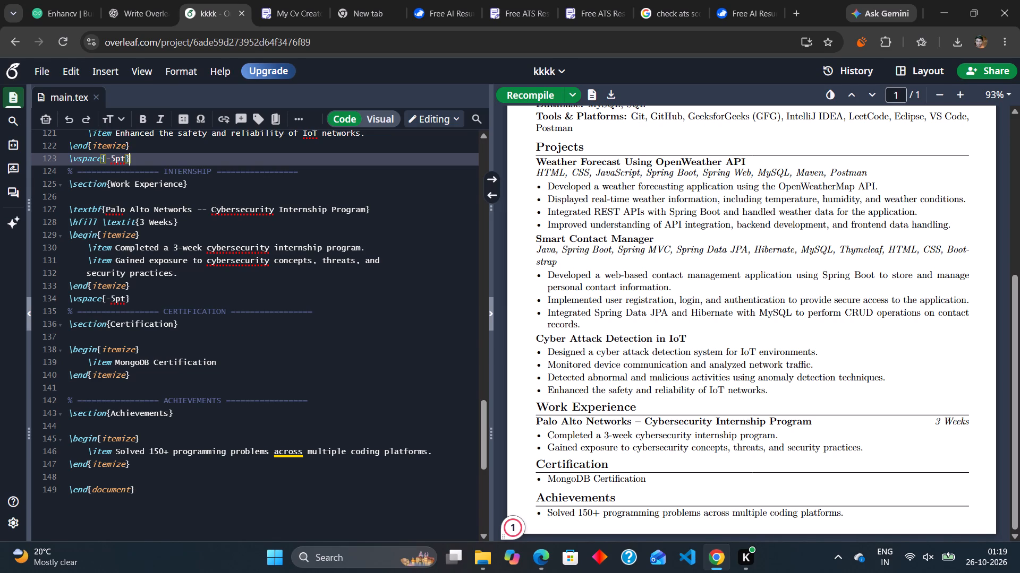
Rename the "Work Experience" section heading in main.tex to "Internship".
{"action": "left_click", "coordinate": [183, 186]}
{"action": "key", "text": "BackSpace"}
{"action": "key", "text": "BackSpace"}
{"action": "key", "text": "BackSpace"}
{"action": "key", "text": "BackSpace"}
{"action": "key", "text": "BackSpace"}
{"action": "key", "text": "BackSpace"}
{"action": "key", "text": "BackSpace"}
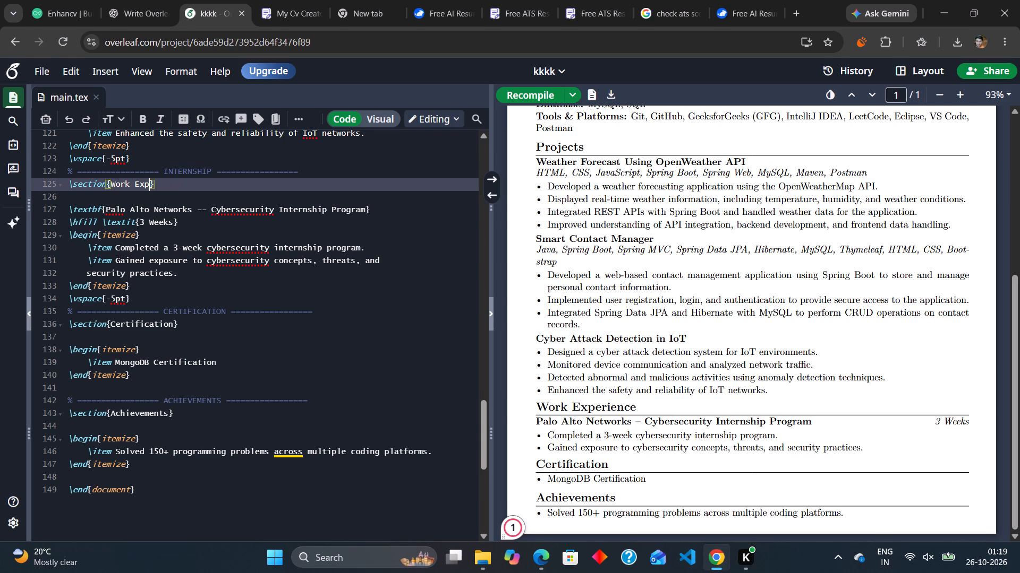
{"action": "key", "text": "BackSpace"}
{"action": "key", "text": "BackSpace"}
{"action": "key", "text": "BackSpace"}
{"action": "key", "text": "BackSpace"}
{"action": "key", "text": "BackSpace"}
{"action": "key", "text": "BackSpace"}
{"action": "key", "text": "BackSpace"}
{"action": "key", "text": "BackSpace"}
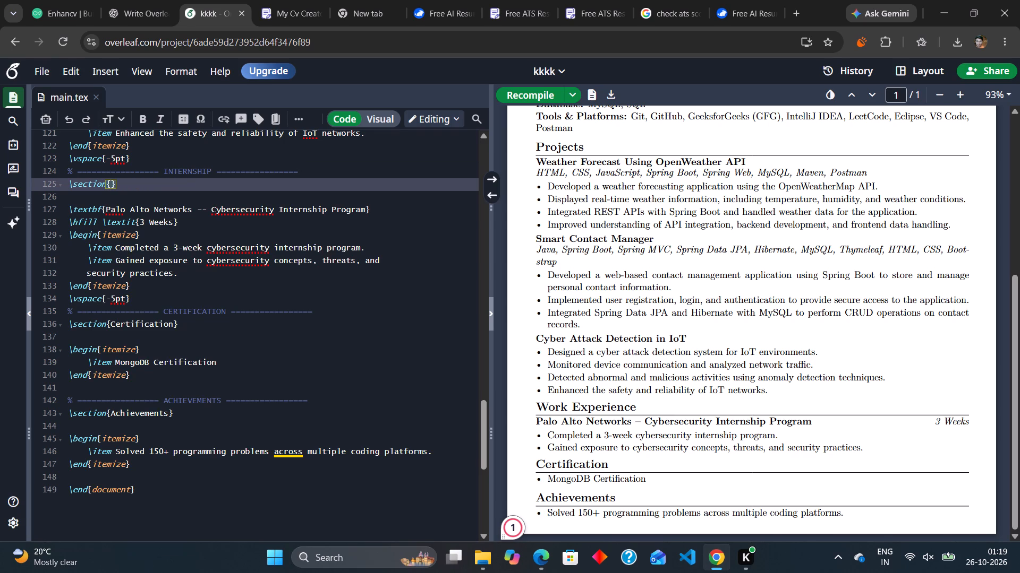
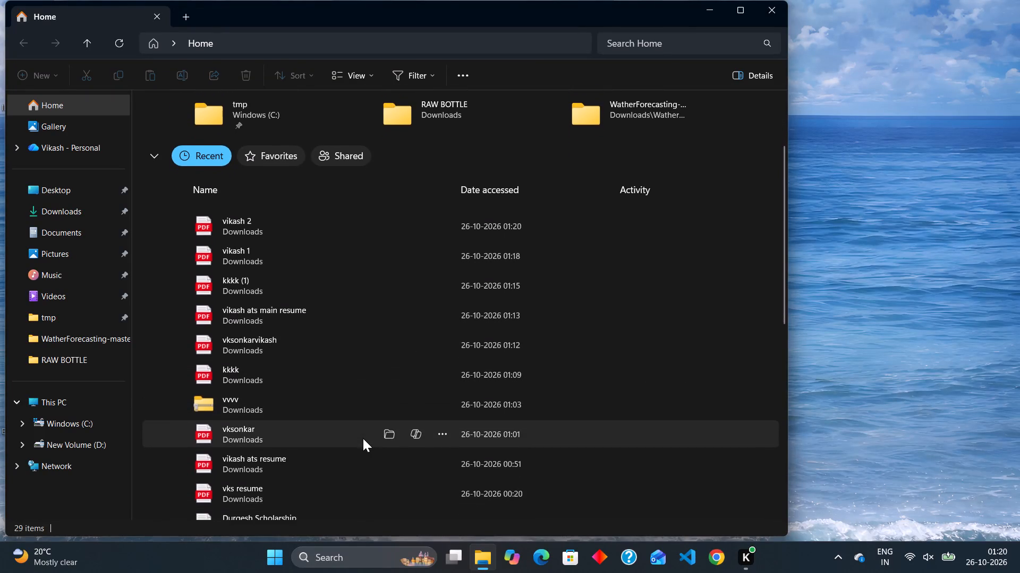
Open the recent file "vikash 2", review the resume from Education to Internship, and close it.
{"action": "scroll", "coordinate": [363, 438], "scroll_direction": "up", "scroll_amount": 1}
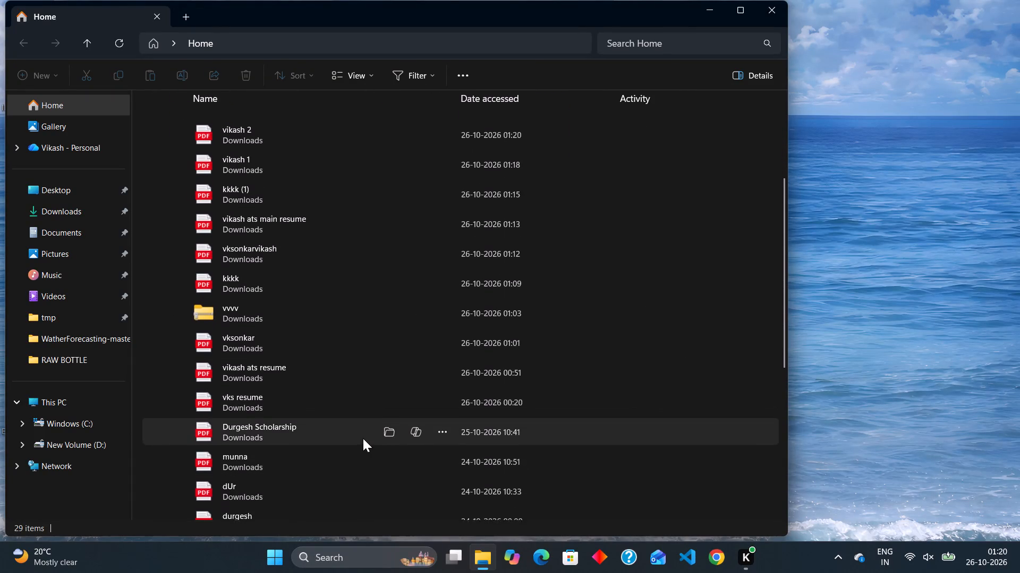
{"action": "scroll", "coordinate": [363, 438], "scroll_direction": "up", "scroll_amount": 1}
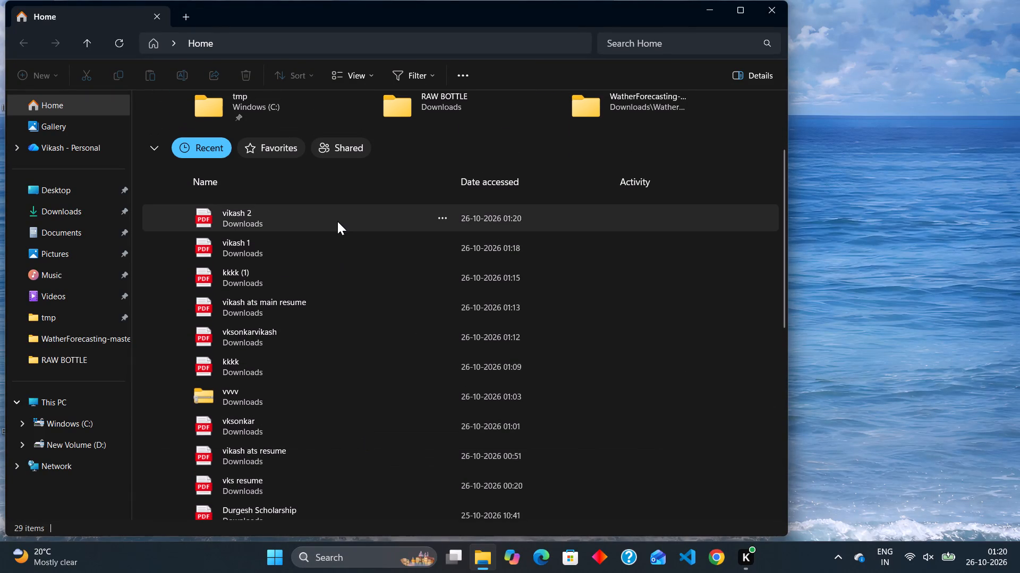
{"action": "double_click", "coordinate": [337, 221]}
{"action": "scroll", "coordinate": [388, 270], "scroll_direction": "down", "scroll_amount": 2}
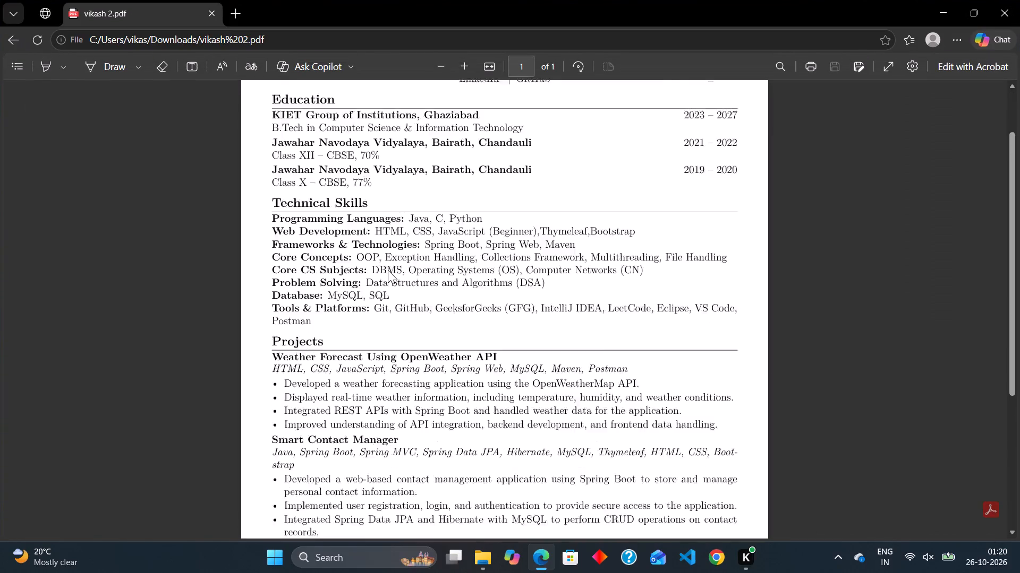
{"action": "scroll", "coordinate": [388, 270], "scroll_direction": "down", "scroll_amount": 5}
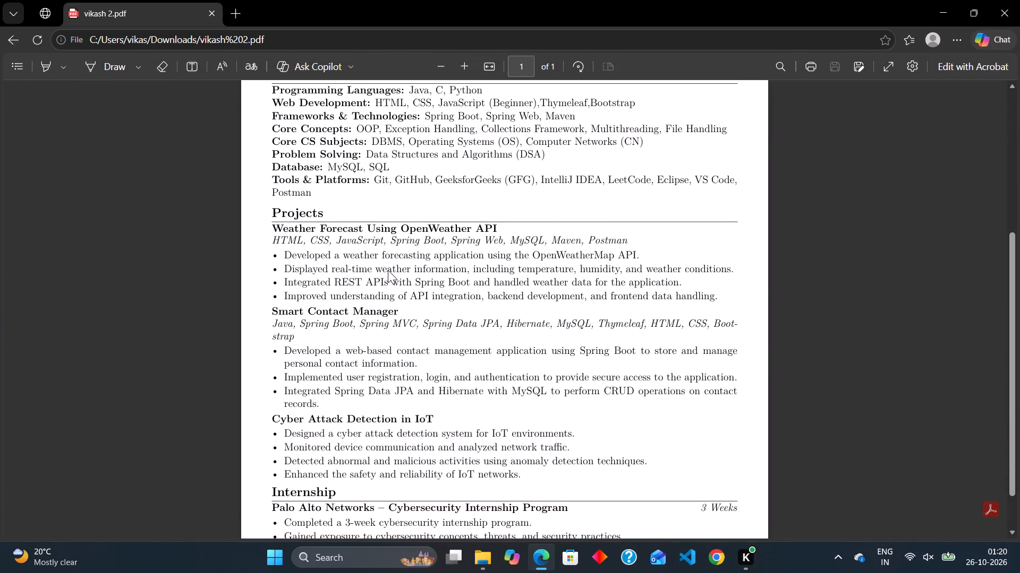
{"action": "scroll", "coordinate": [388, 270], "scroll_direction": "up", "scroll_amount": 3}
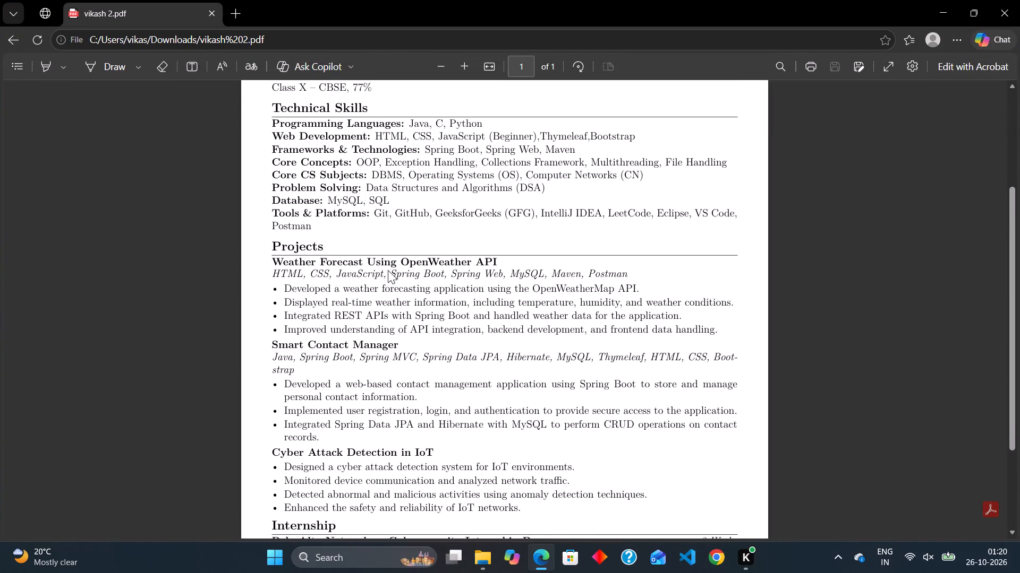
{"action": "scroll", "coordinate": [388, 270], "scroll_direction": "up", "scroll_amount": 3}
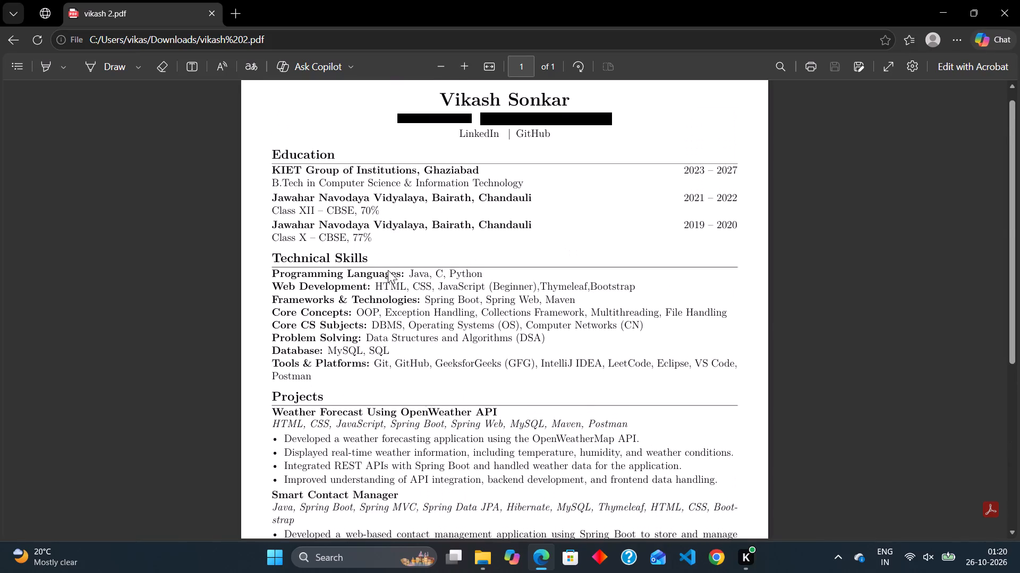
{"action": "scroll", "coordinate": [388, 270], "scroll_direction": "down", "scroll_amount": 6}
{"action": "left_click", "coordinate": [15, 43]}
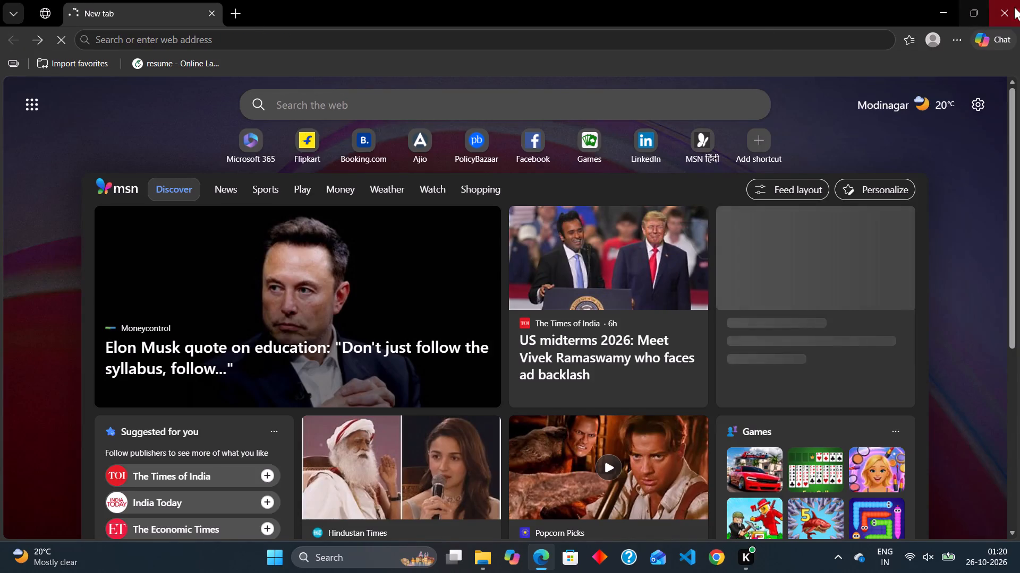
{"action": "left_click", "coordinate": [1014, 7]}
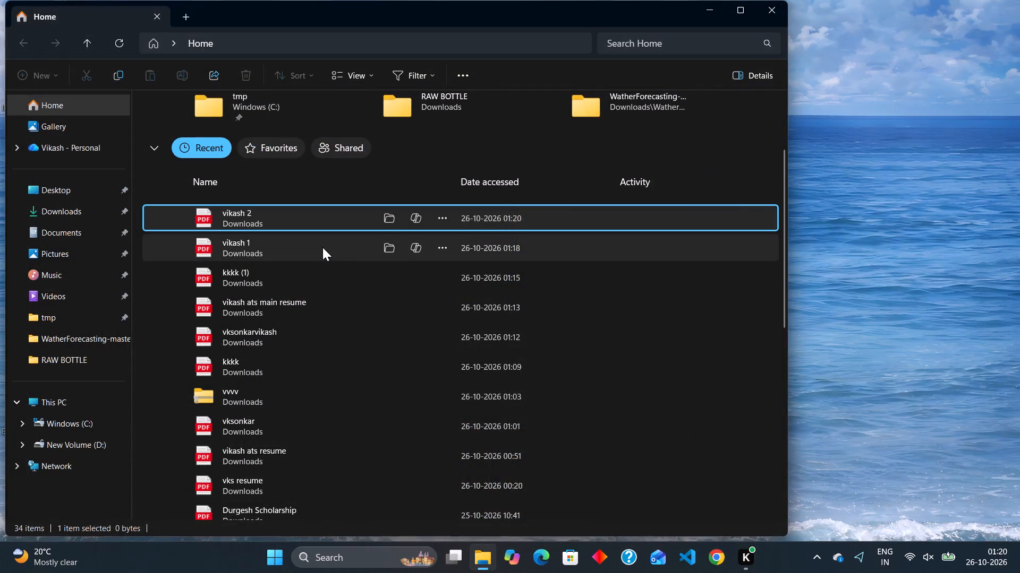
Open "vikash ats main resume", review it from Professional Summary to Certification & Achievements, and close it.
{"action": "double_click", "coordinate": [297, 296]}
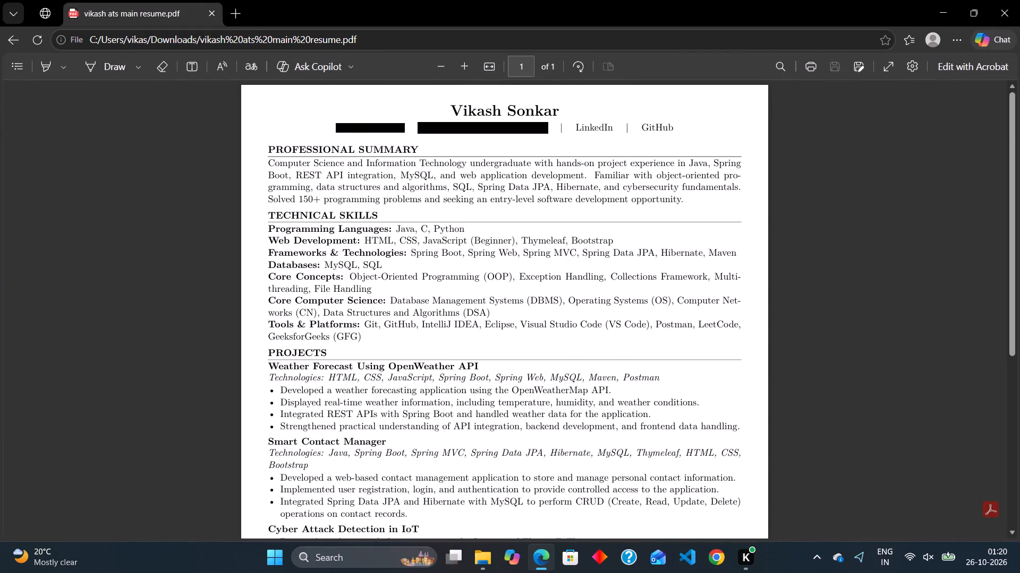
{"action": "scroll", "coordinate": [346, 303], "scroll_direction": "down", "scroll_amount": 5}
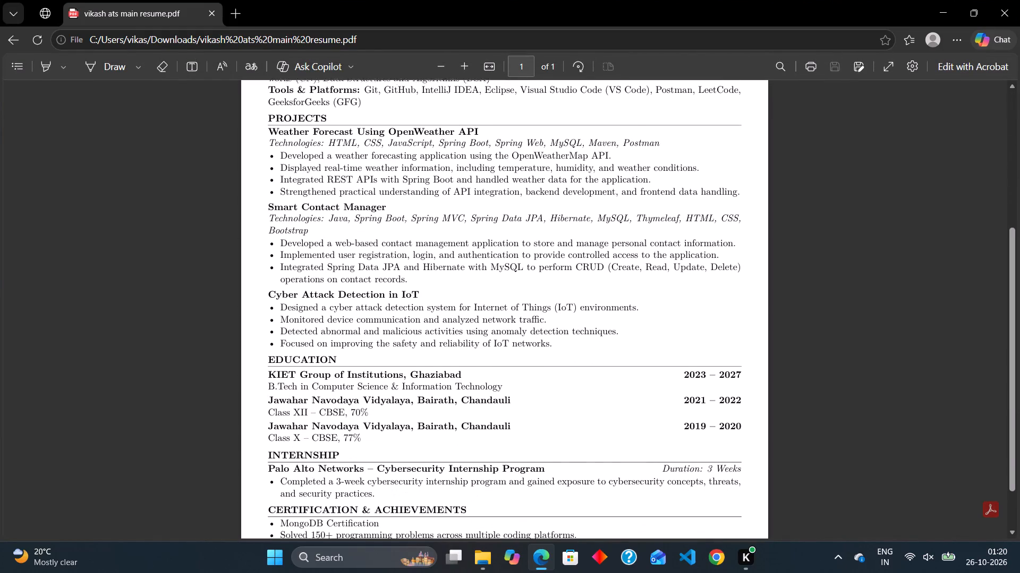
{"action": "scroll", "coordinate": [346, 303], "scroll_direction": "down", "scroll_amount": 1}
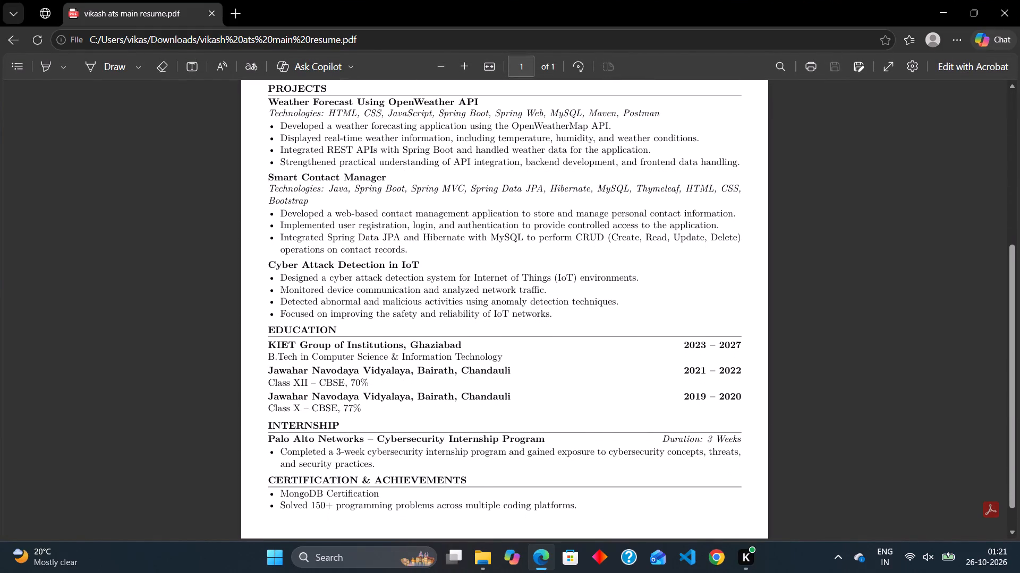
{"action": "scroll", "coordinate": [346, 303], "scroll_direction": "down", "scroll_amount": 2}
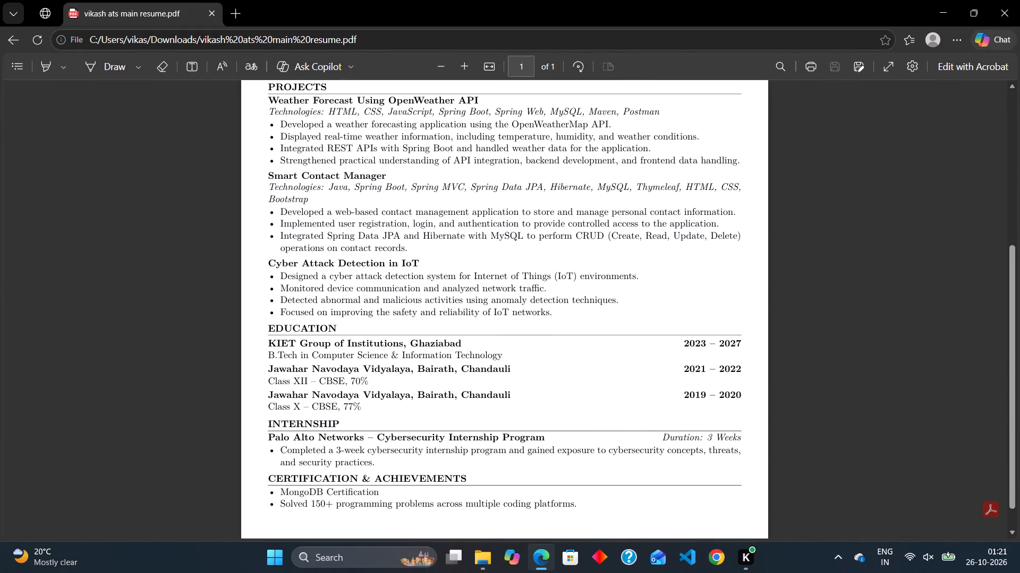
{"action": "scroll", "coordinate": [346, 303], "scroll_direction": "down", "scroll_amount": 1}
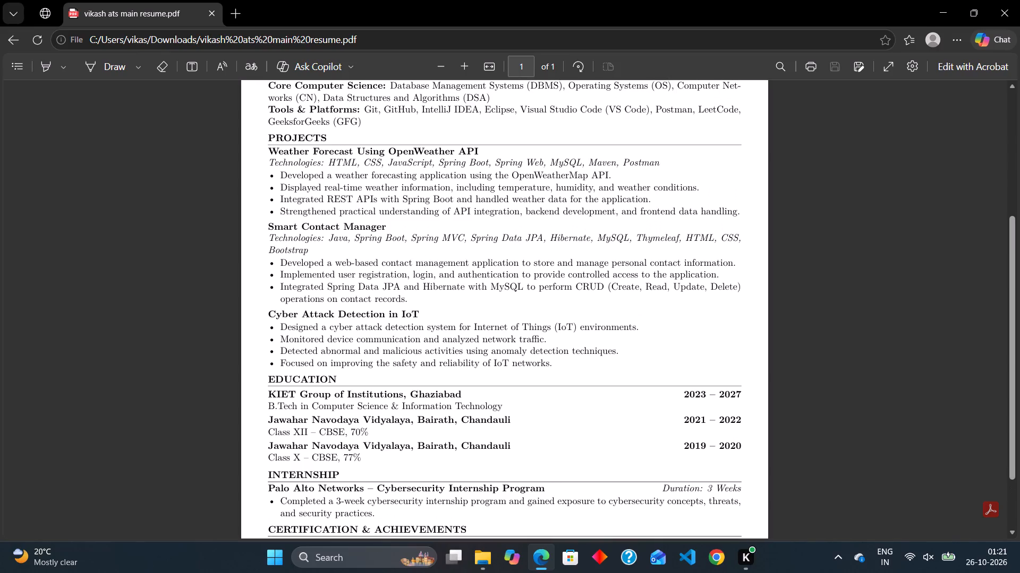
{"action": "scroll", "coordinate": [346, 303], "scroll_direction": "down", "scroll_amount": 2}
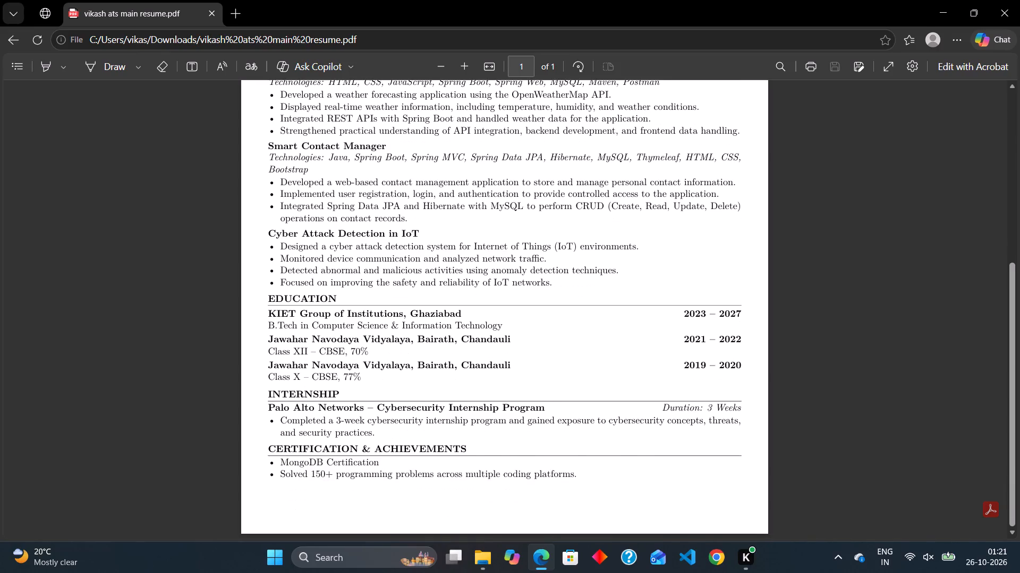
{"action": "scroll", "coordinate": [346, 303], "scroll_direction": "up", "scroll_amount": 3}
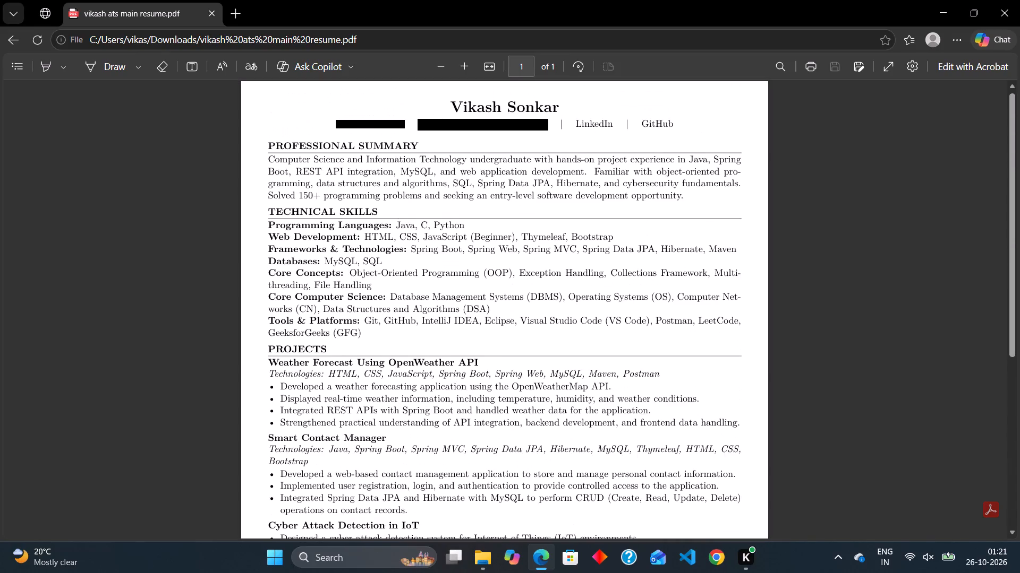
{"action": "left_click", "coordinate": [999, 1]}
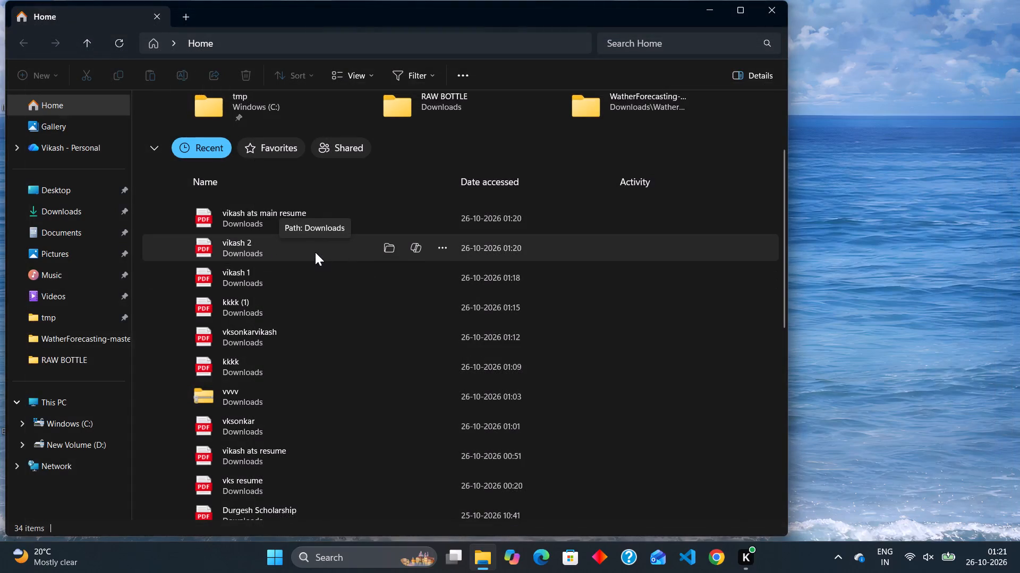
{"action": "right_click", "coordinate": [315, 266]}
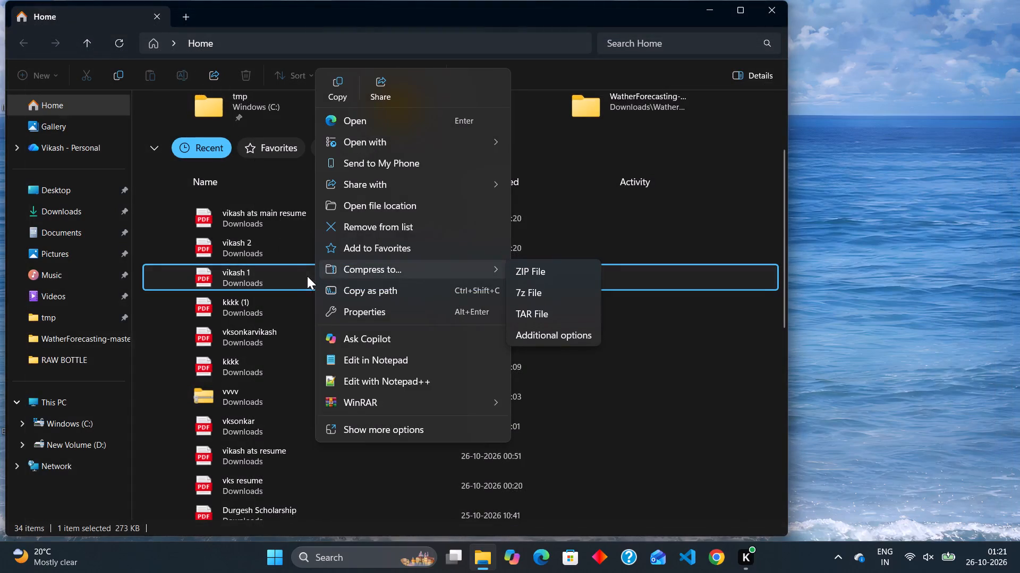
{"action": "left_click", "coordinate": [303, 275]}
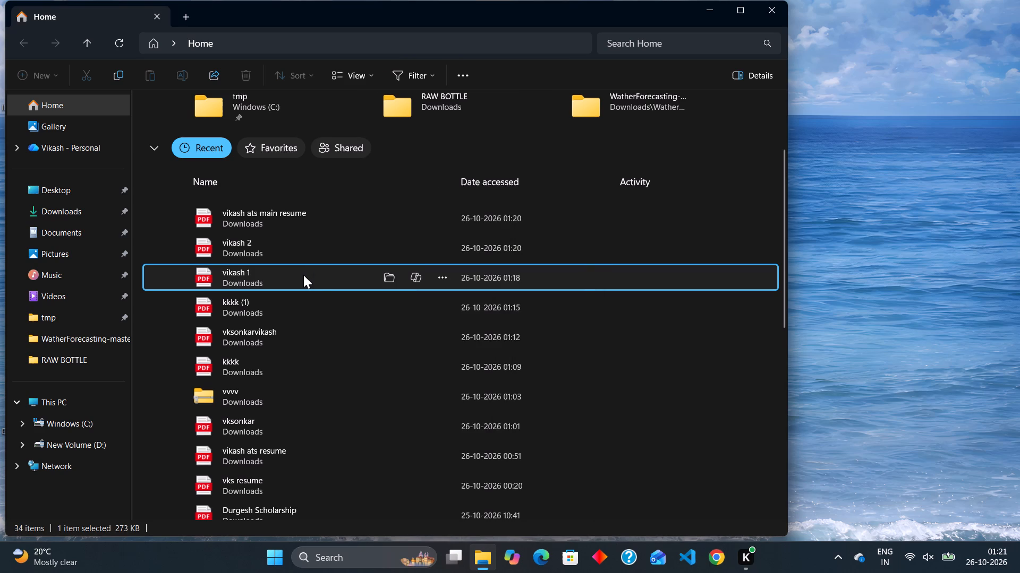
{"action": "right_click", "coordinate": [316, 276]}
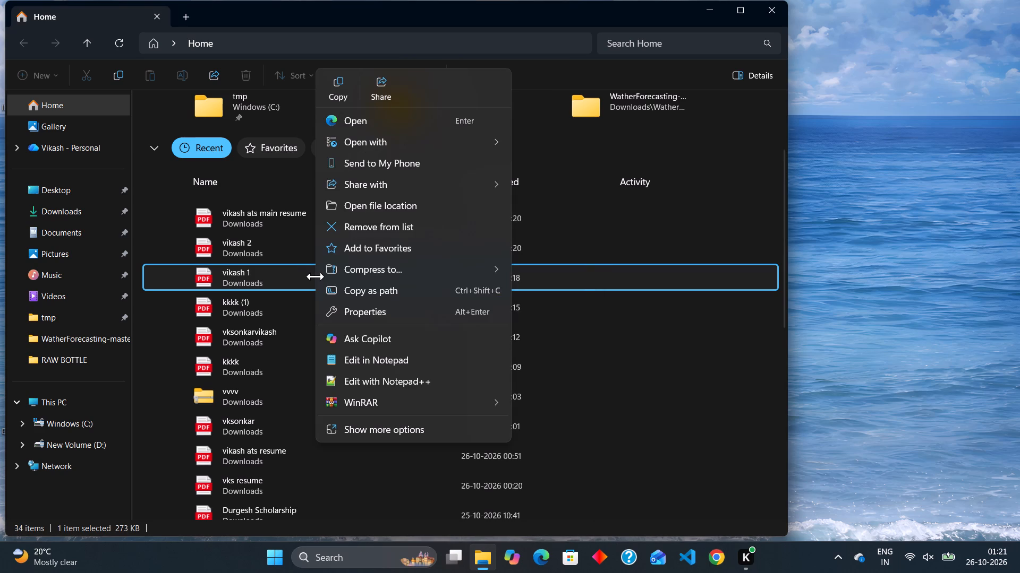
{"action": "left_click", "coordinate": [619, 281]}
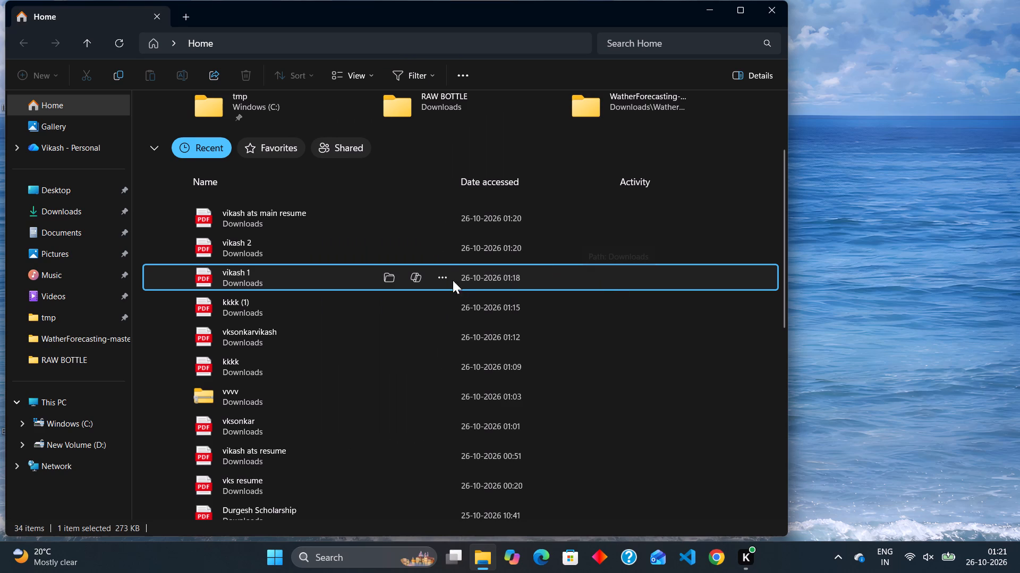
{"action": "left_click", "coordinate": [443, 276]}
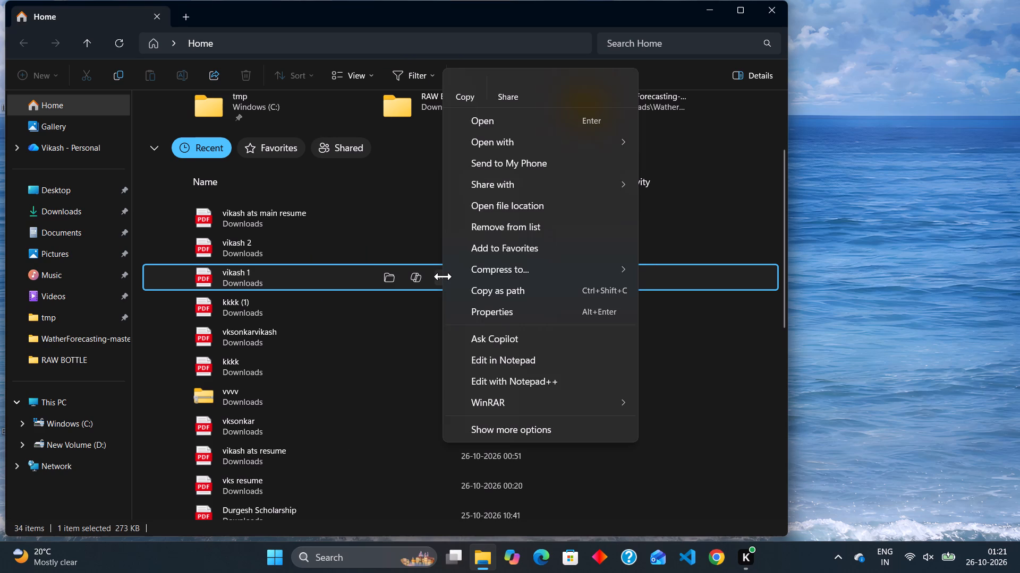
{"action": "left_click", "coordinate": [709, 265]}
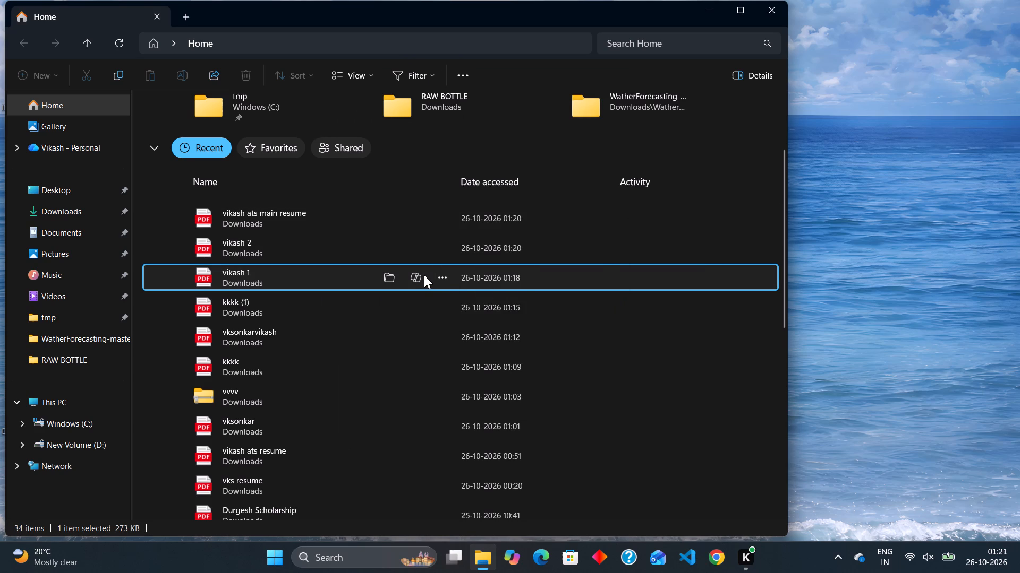
Remove the PDFs "vikash 1", "kkkk (1)" and "kkkk" and the zipped folder "vvvv" from the recent files list.
{"action": "left_click", "coordinate": [424, 275]}
{"action": "right_click", "coordinate": [424, 275]}
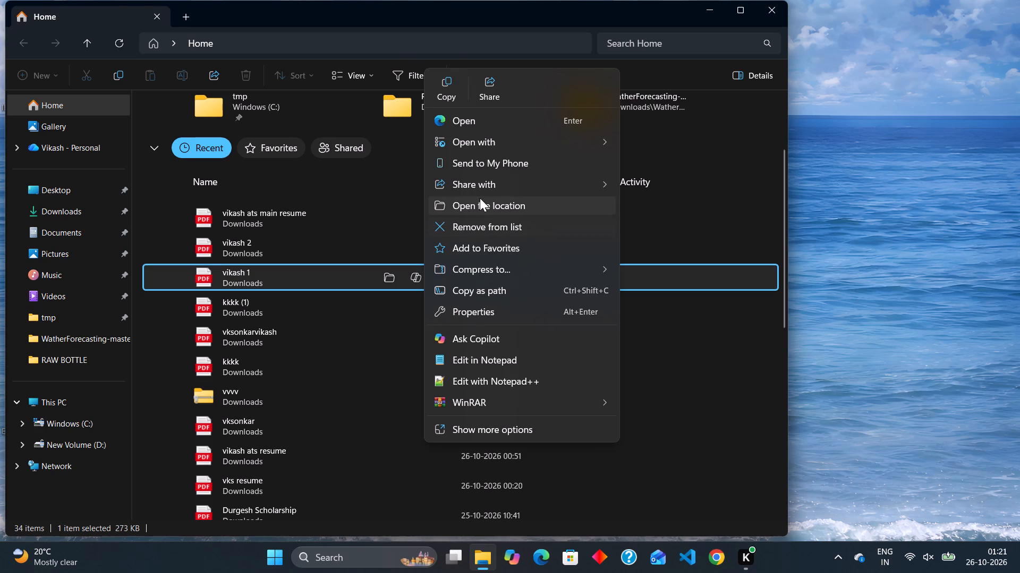
{"action": "left_click", "coordinate": [467, 220]}
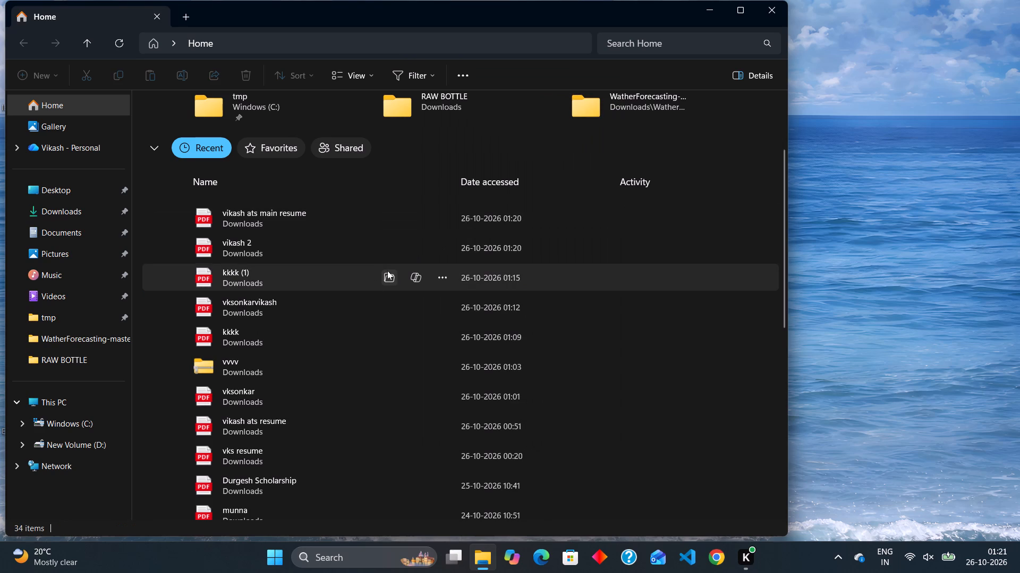
{"action": "right_click", "coordinate": [357, 284]}
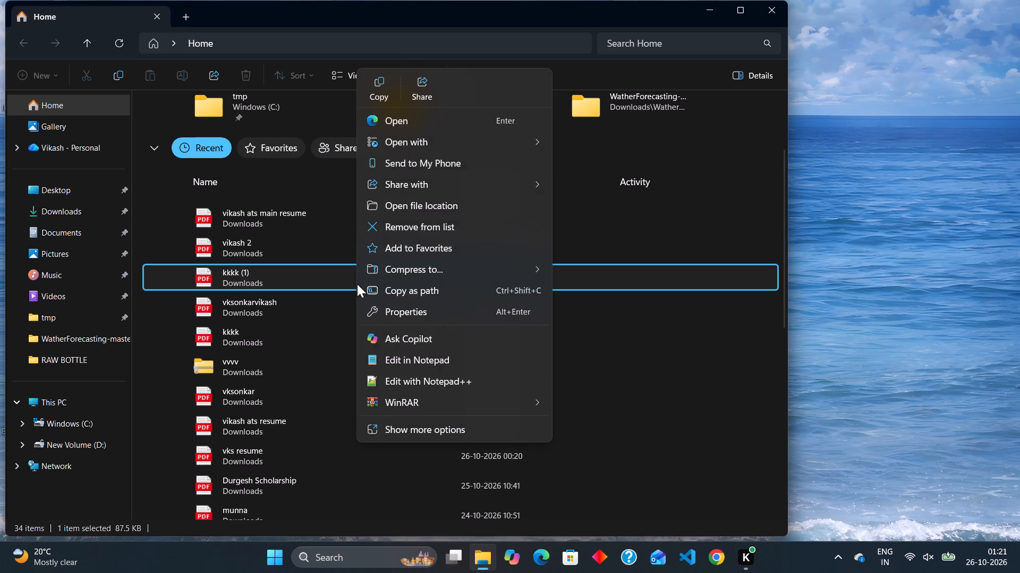
{"action": "left_click", "coordinate": [426, 223]}
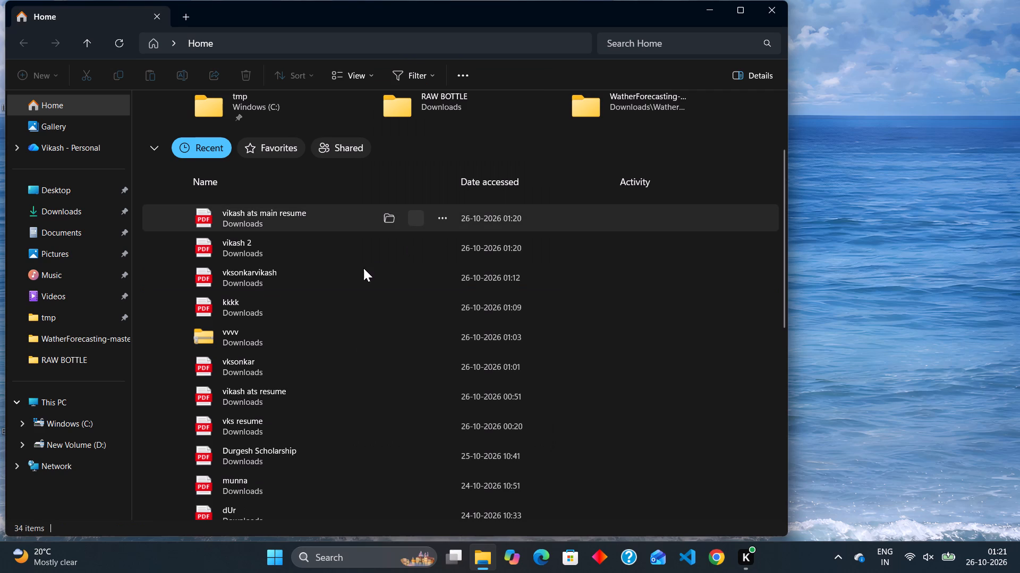
{"action": "right_click", "coordinate": [313, 312]}
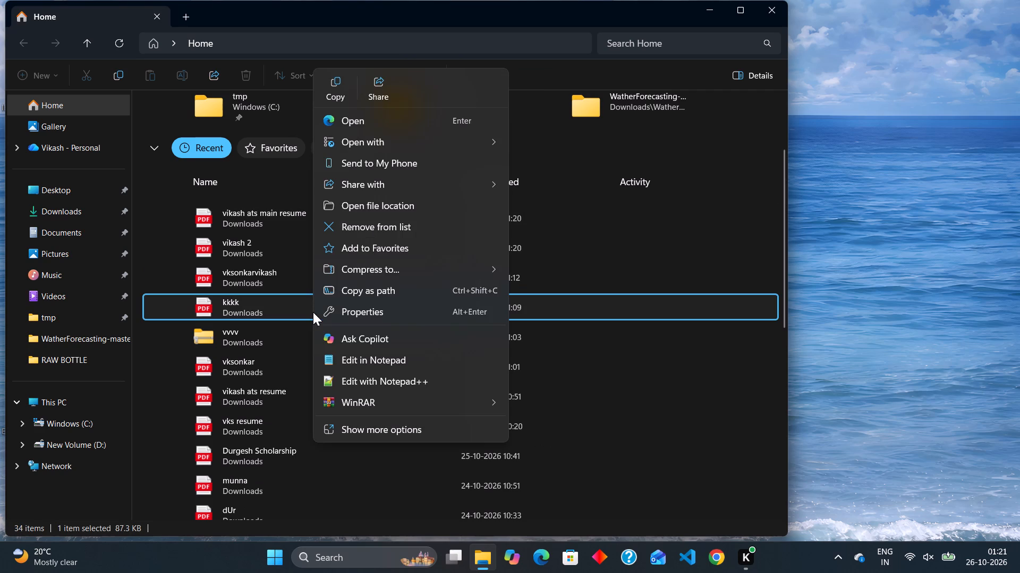
{"action": "left_click", "coordinate": [404, 224]}
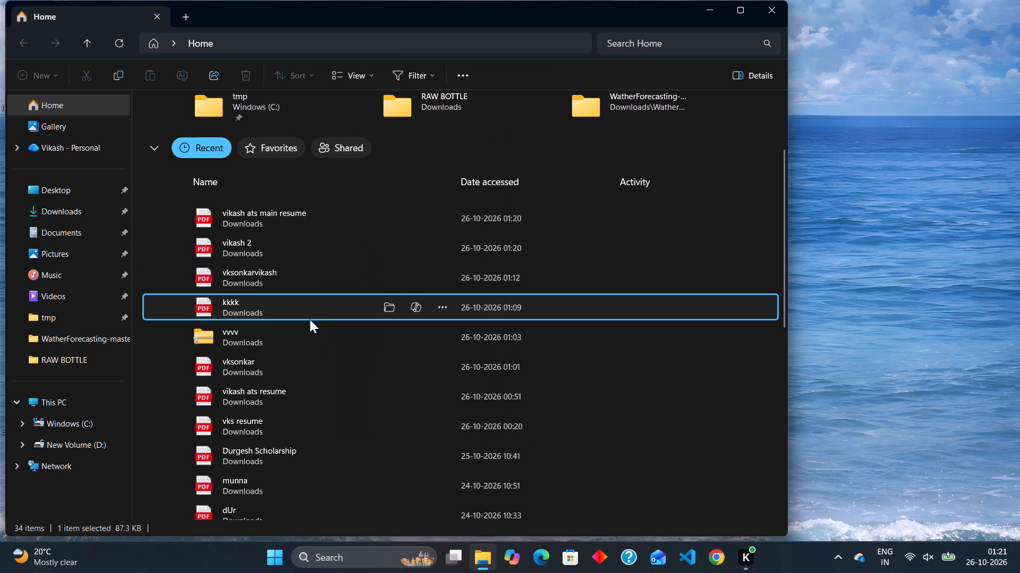
{"action": "right_click", "coordinate": [308, 311]}
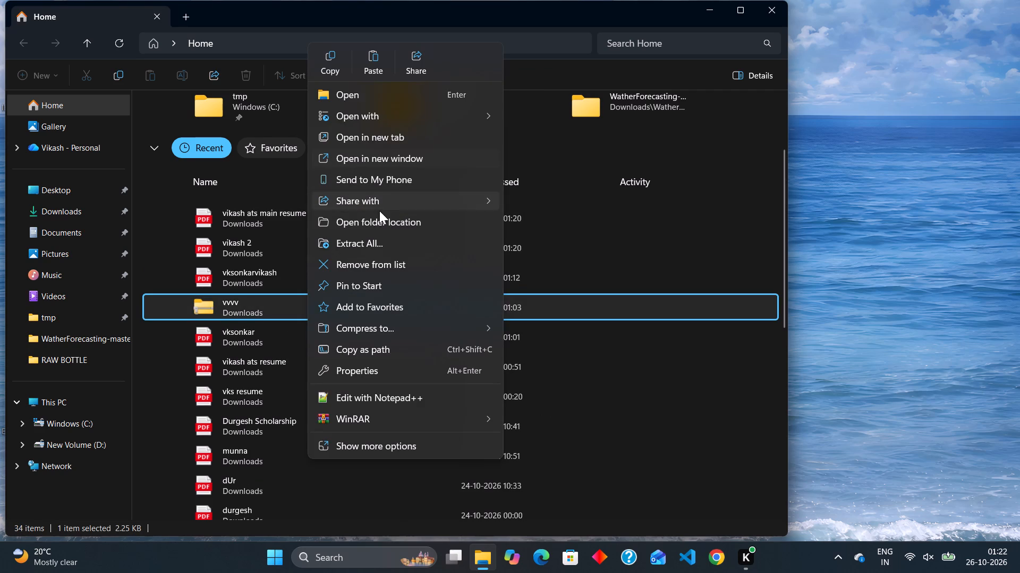
{"action": "left_click", "coordinate": [363, 260]}
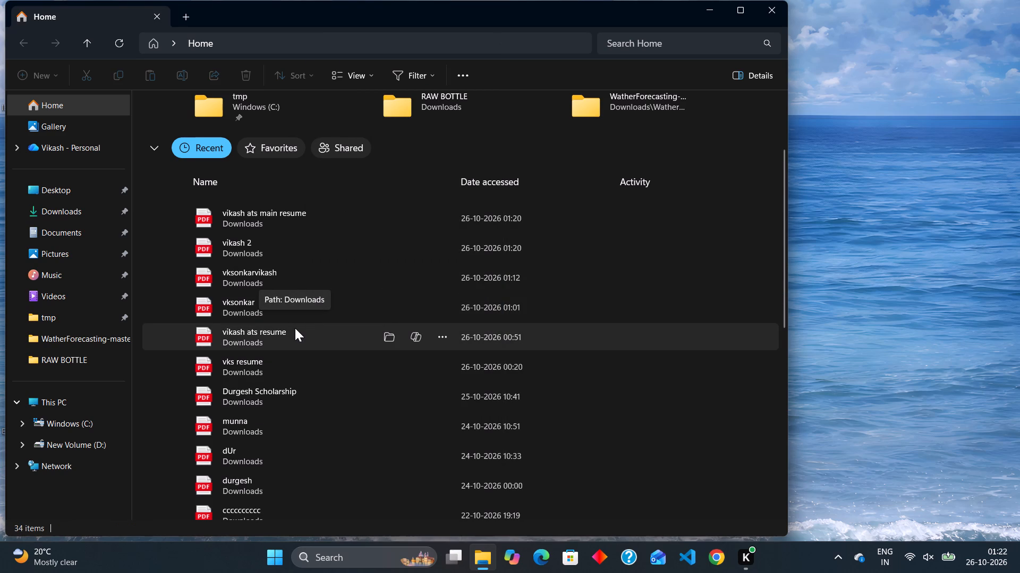
{"action": "right_click", "coordinate": [295, 328]}
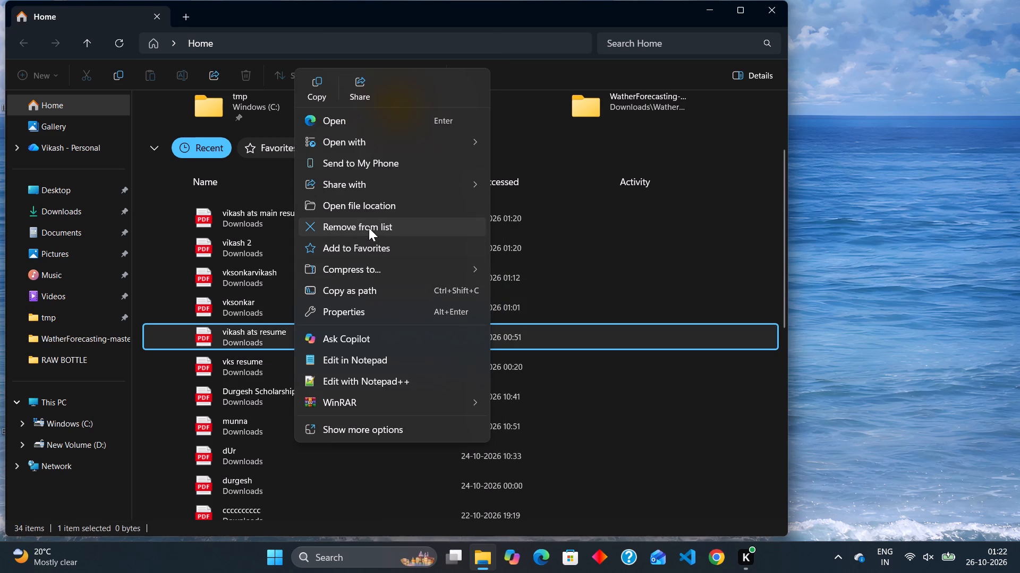
{"action": "left_click", "coordinate": [369, 228]}
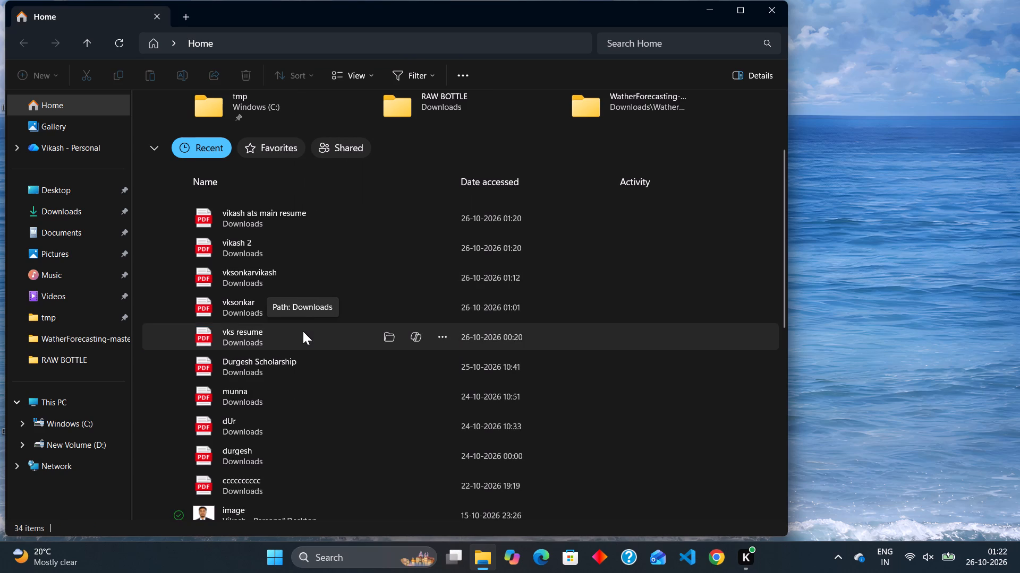
{"action": "right_click", "coordinate": [305, 313]}
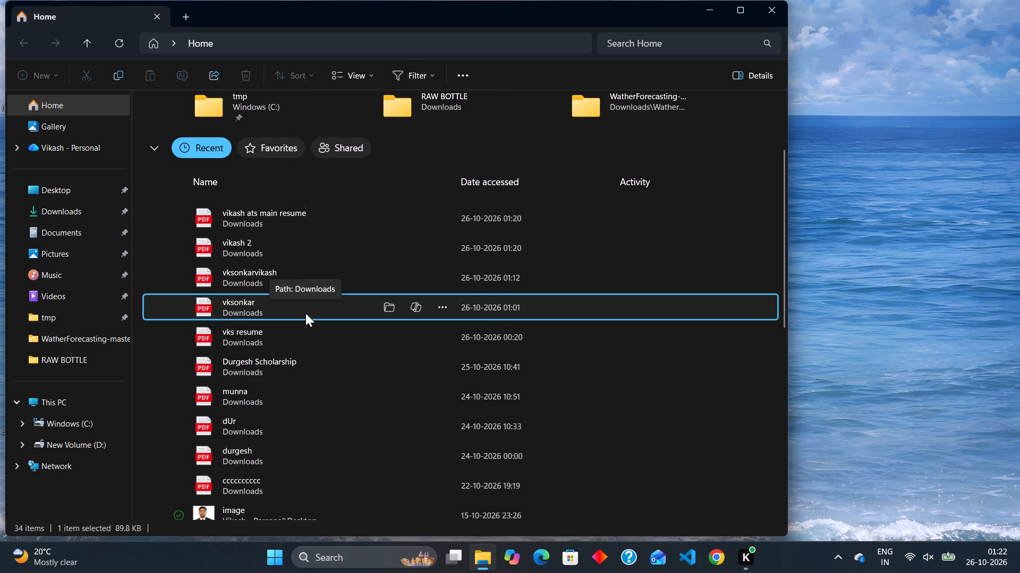
{"action": "left_click", "coordinate": [396, 231]}
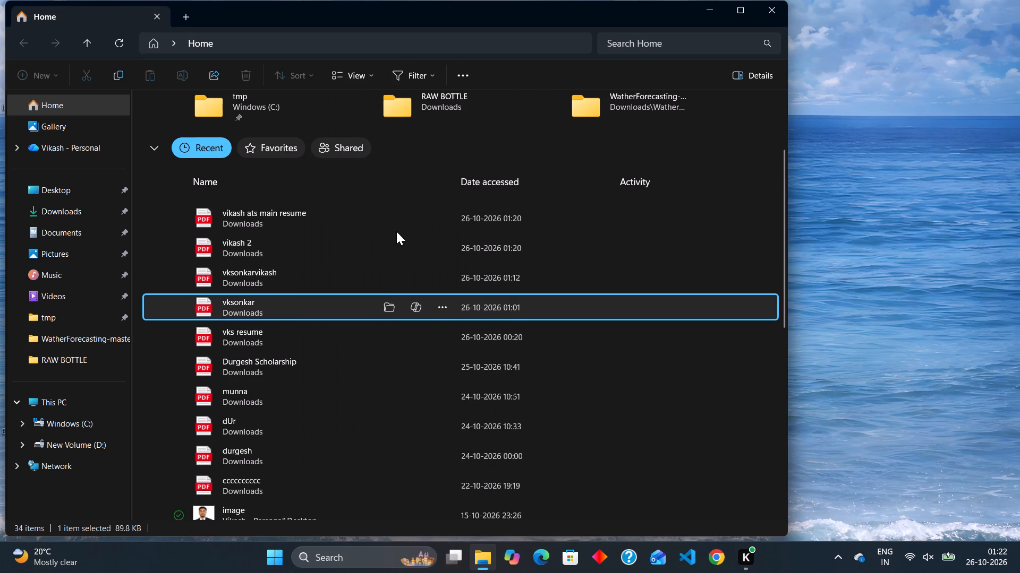
{"action": "right_click", "coordinate": [328, 283]}
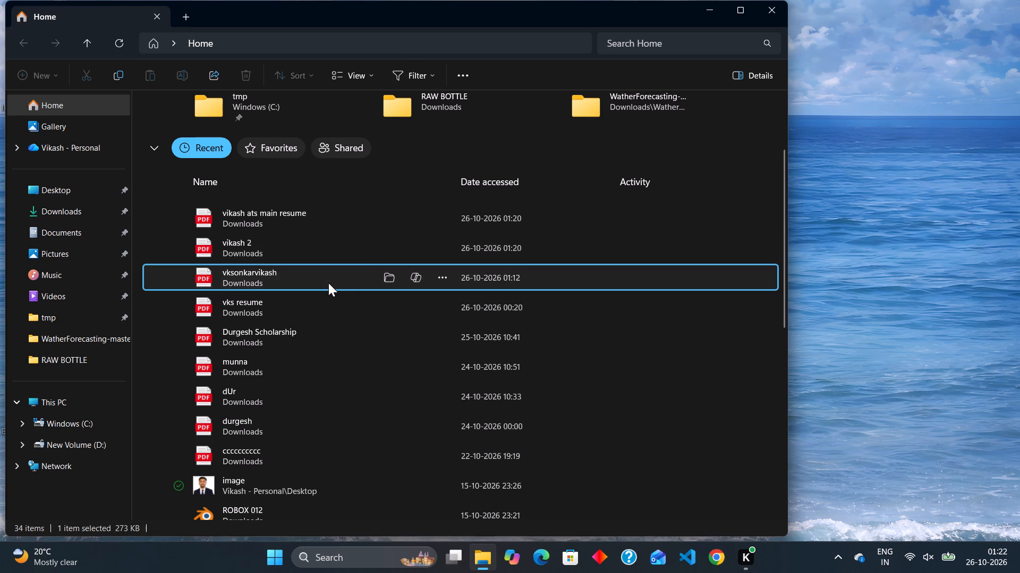
{"action": "left_click", "coordinate": [402, 224]}
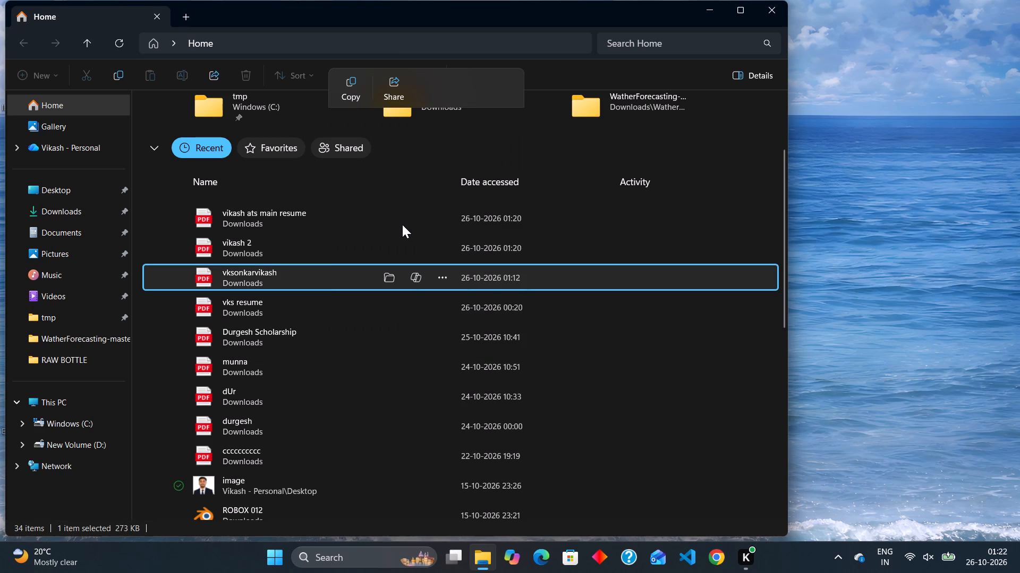
{"action": "right_click", "coordinate": [319, 270]}
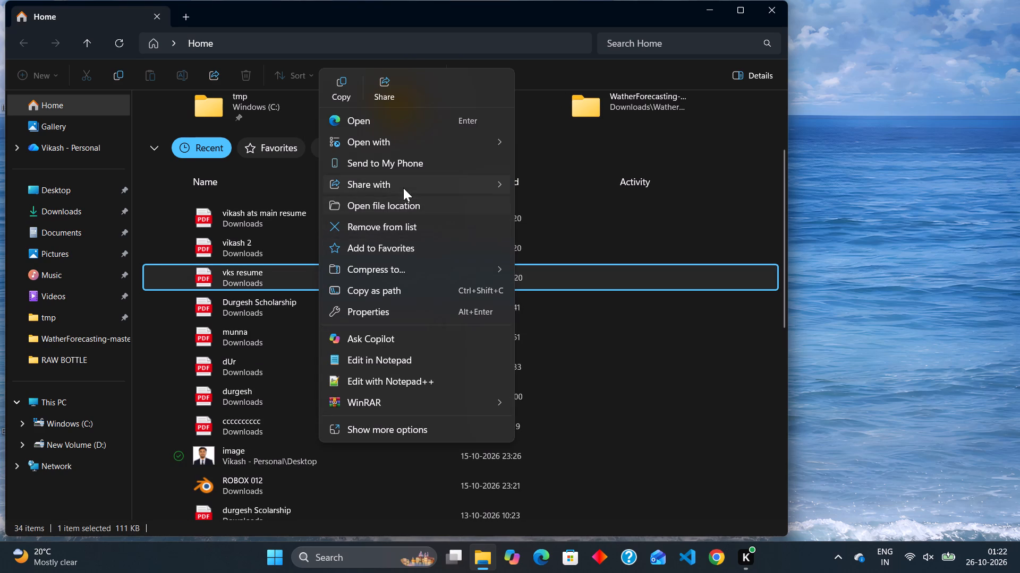
{"action": "left_click", "coordinate": [386, 222]}
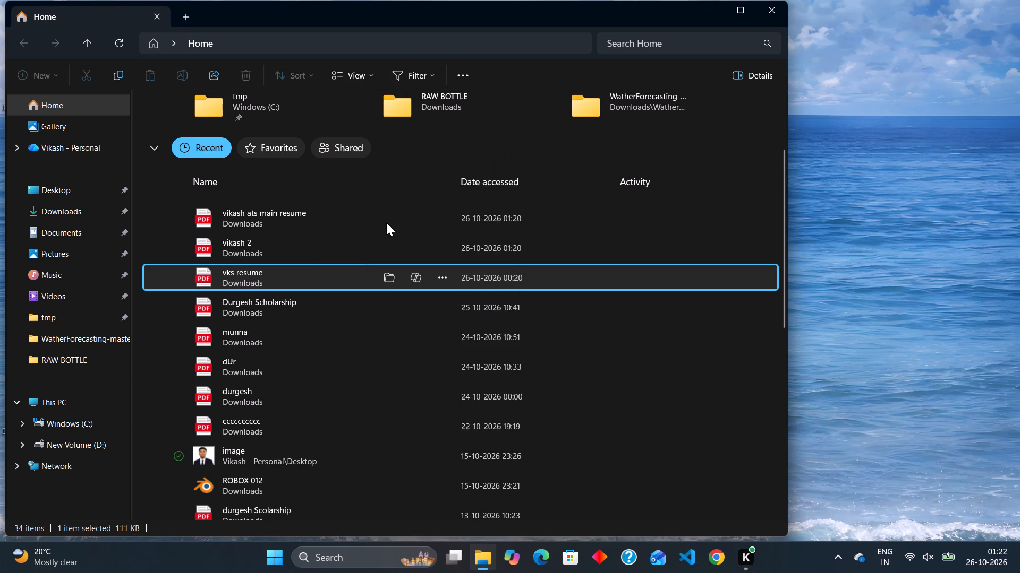